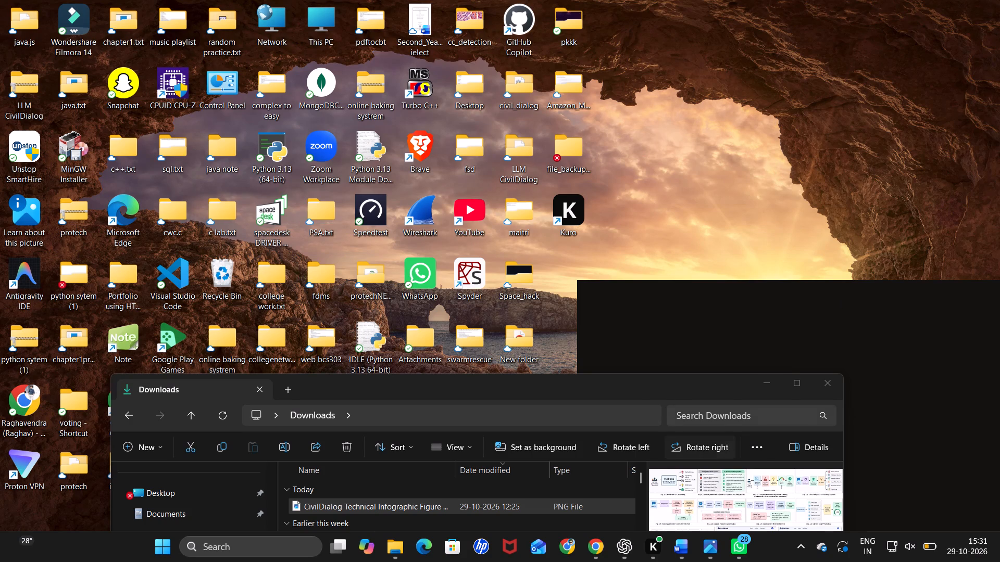
Move the Downloads window up the desktop so that it lies fully on screen.
drag(654, 391, 716, 96)
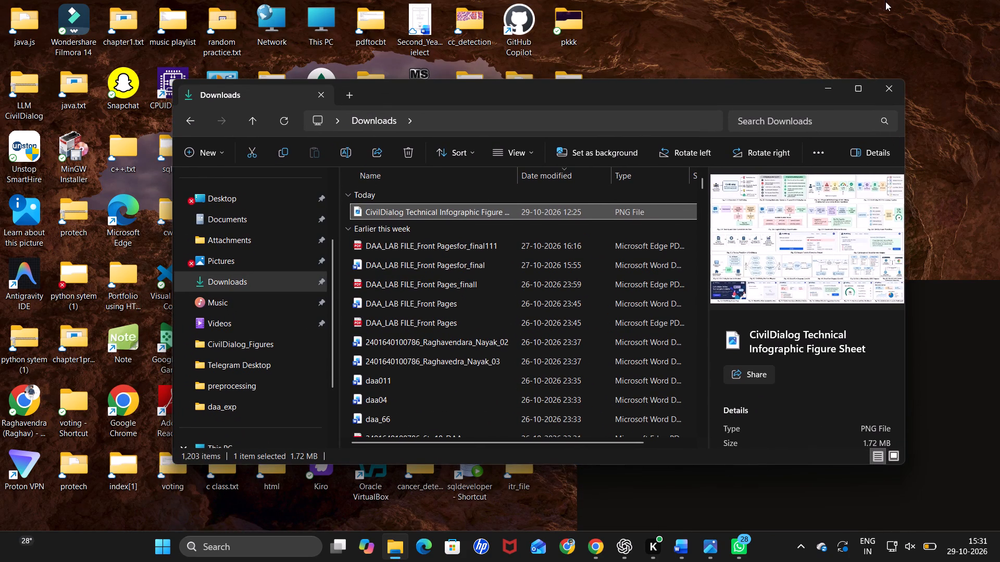
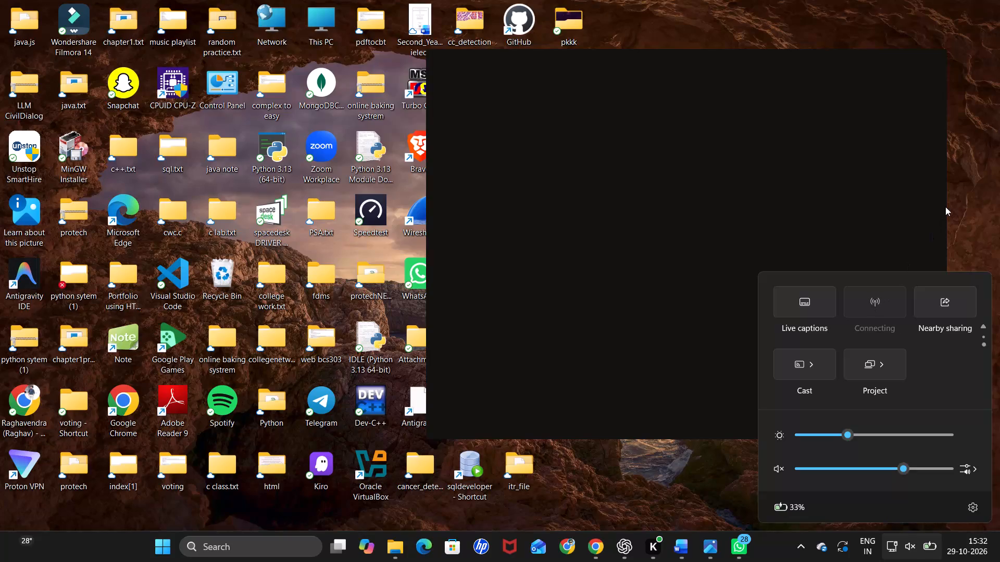
Switch to the Third Year Mini Project Report 26-27 in Word and return from header and footer editing to the body text.
click(981, 176)
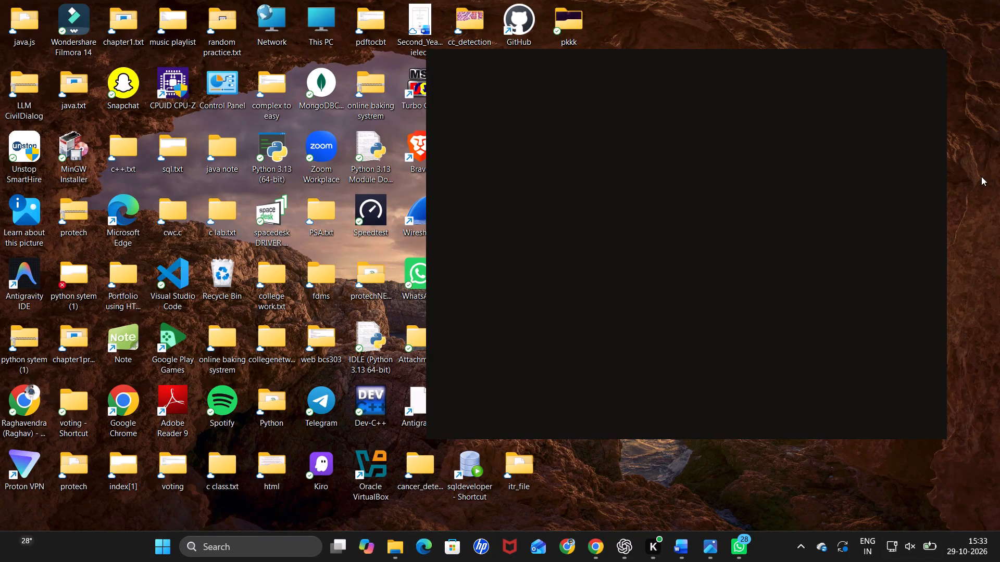
click(673, 551)
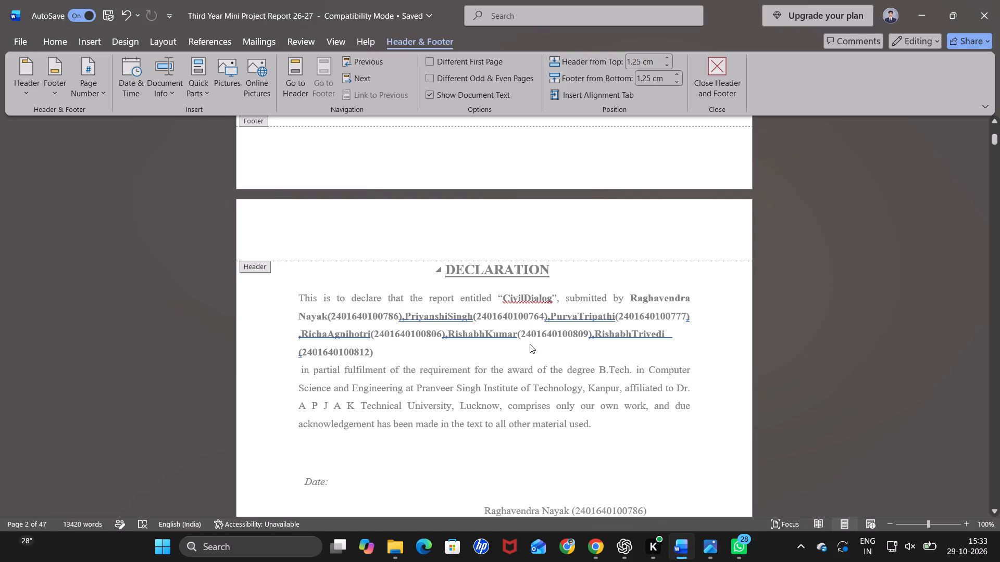
double_click(517, 359)
Look through the report's pages, figures and tables from the Declaration to the start of Chapter 4: Conclusion and Future Scope.
scroll(557, 238, down, 2)
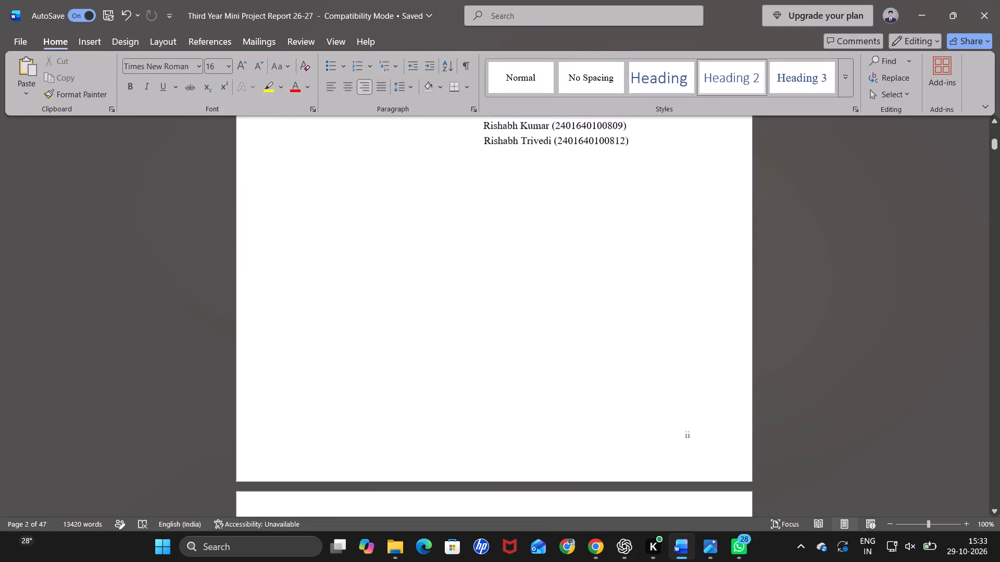
scroll(557, 238, down, 4)
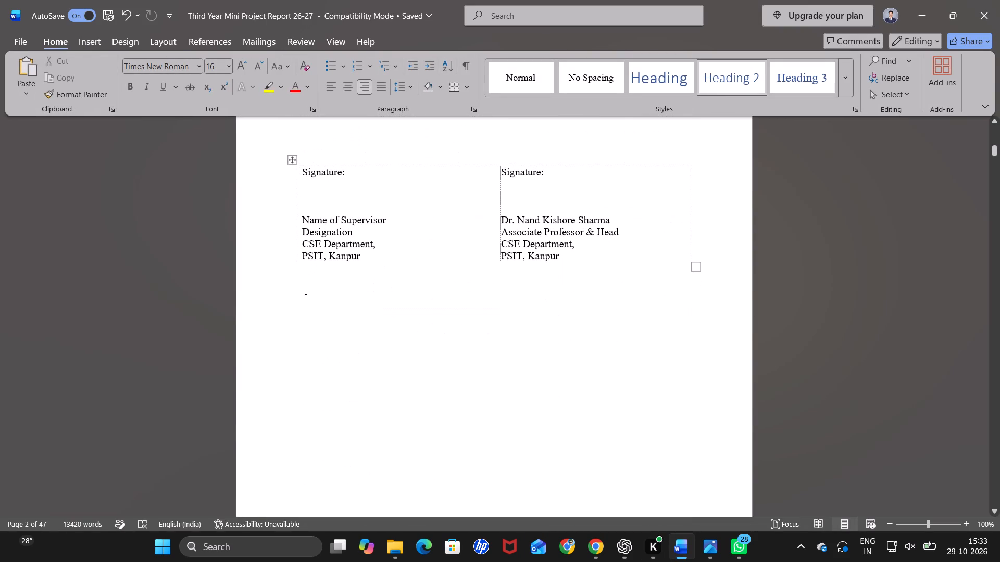
scroll(557, 238, down, 1)
scroll(402, 222, up, 1)
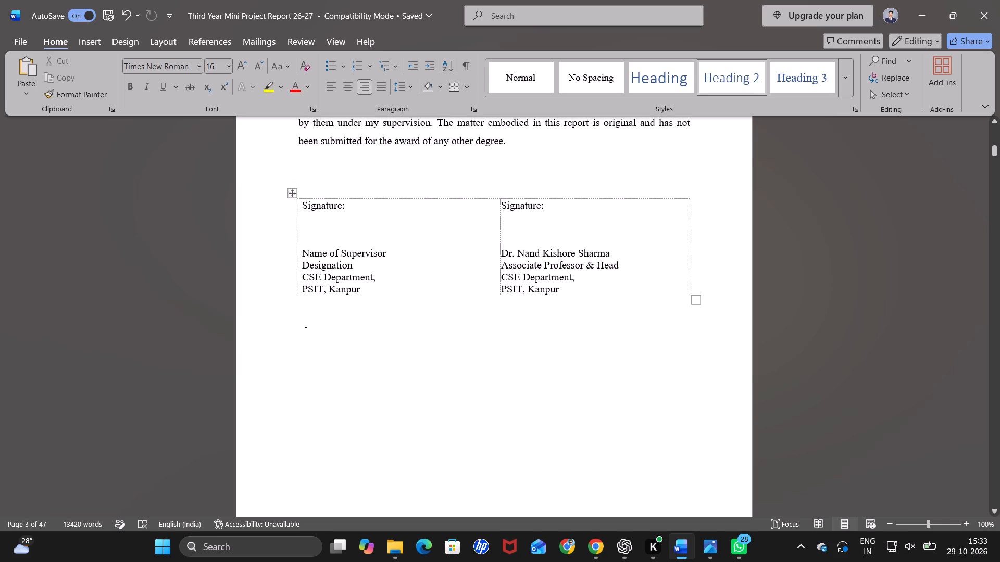
scroll(402, 222, down, 2)
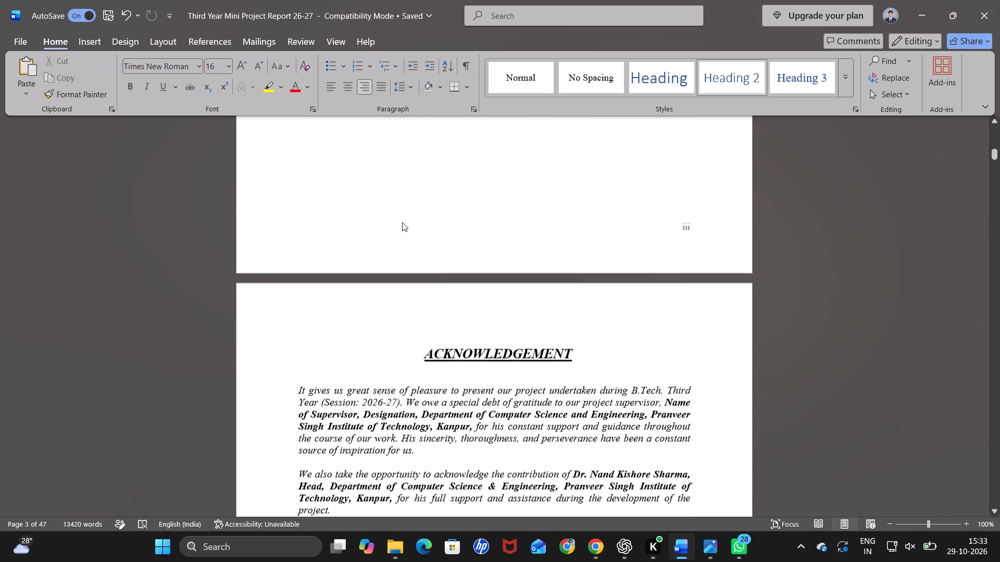
scroll(402, 222, down, 17)
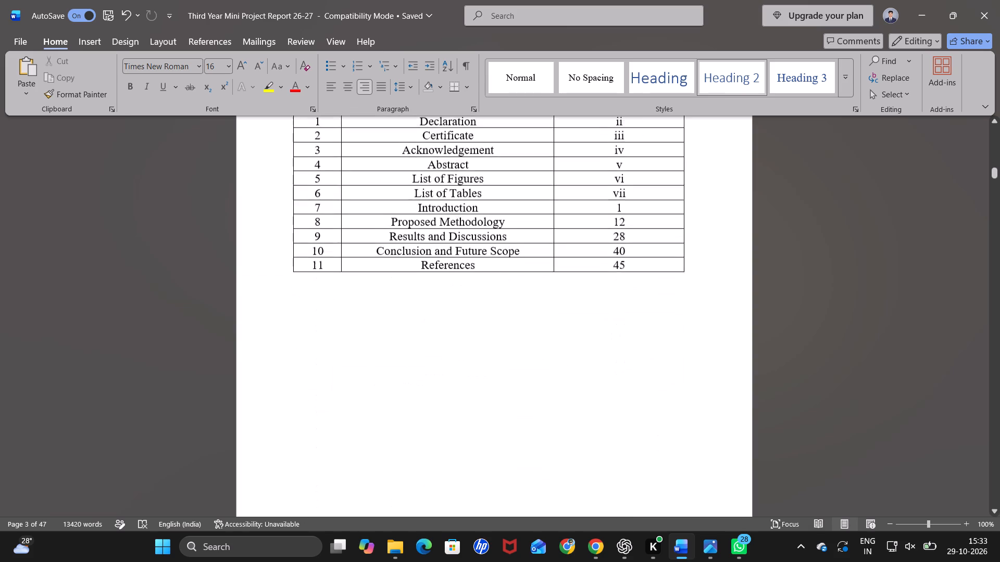
scroll(402, 222, down, 7)
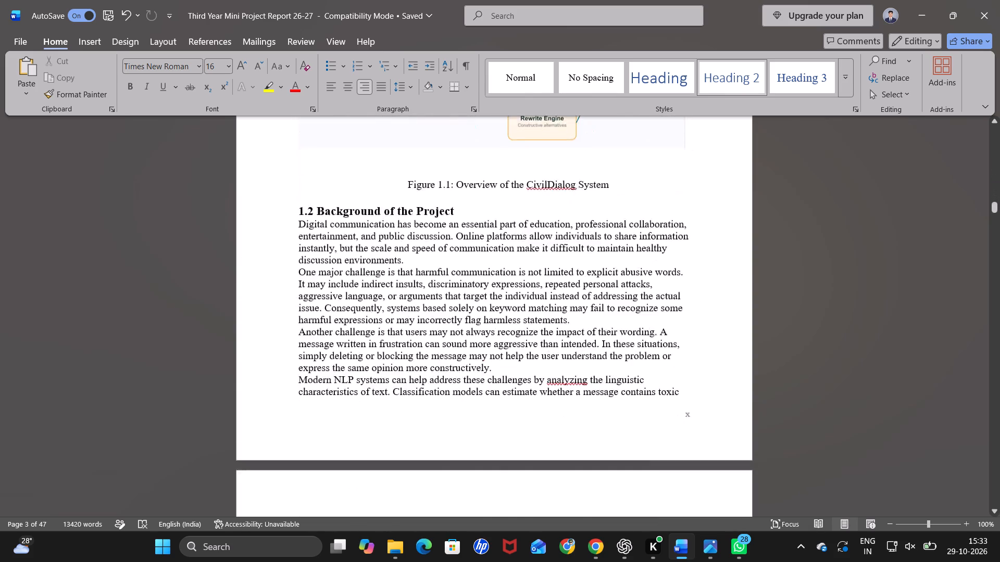
scroll(402, 222, down, 4)
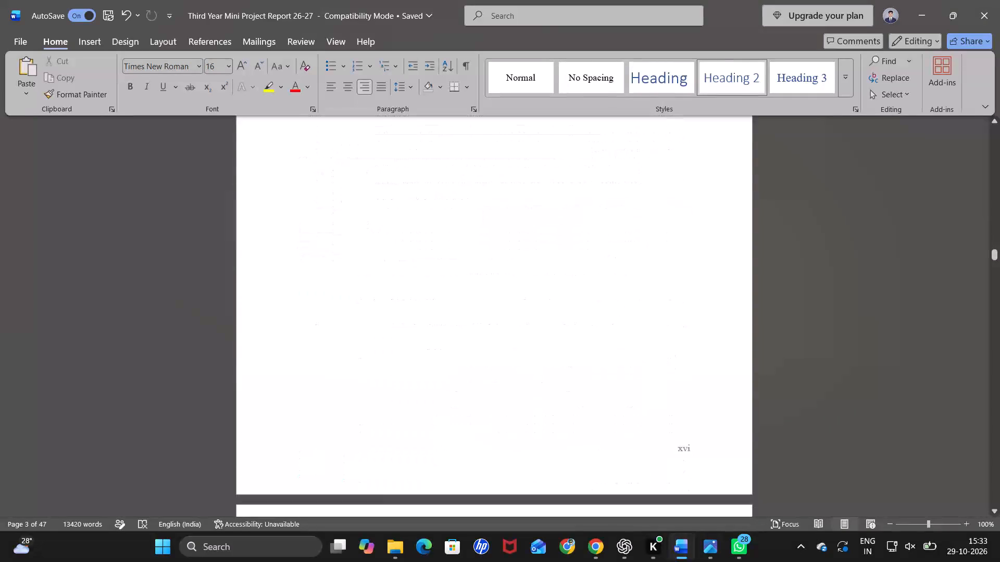
scroll(402, 222, down, 12)
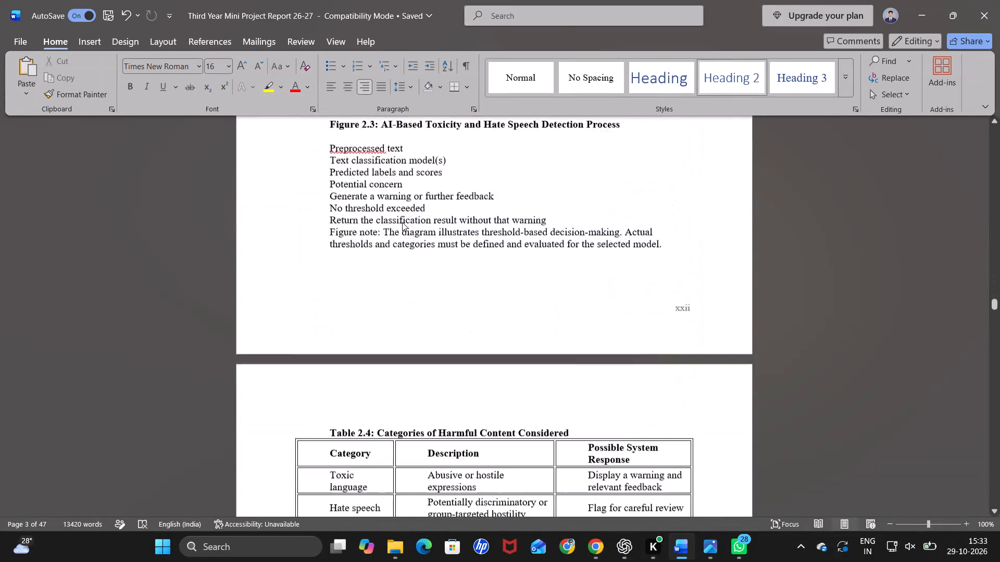
scroll(402, 222, down, 4)
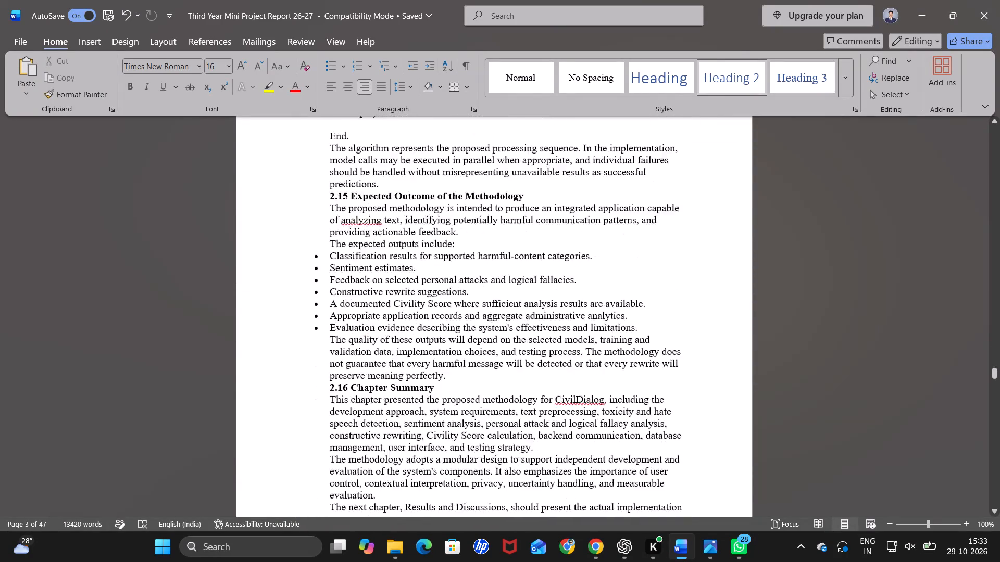
scroll(402, 222, down, 1)
scroll(402, 222, up, 1)
scroll(402, 222, down, 4)
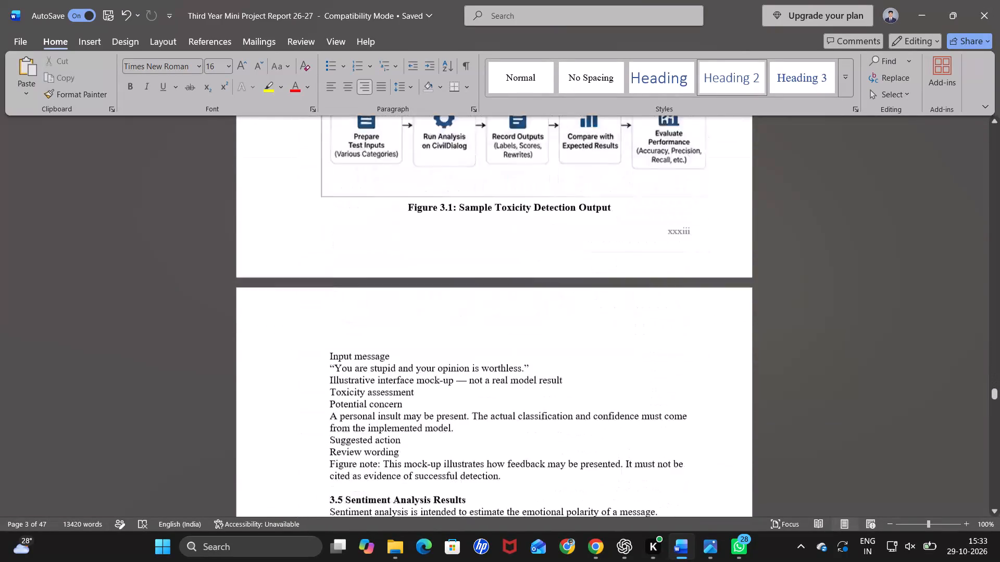
scroll(402, 222, down, 4)
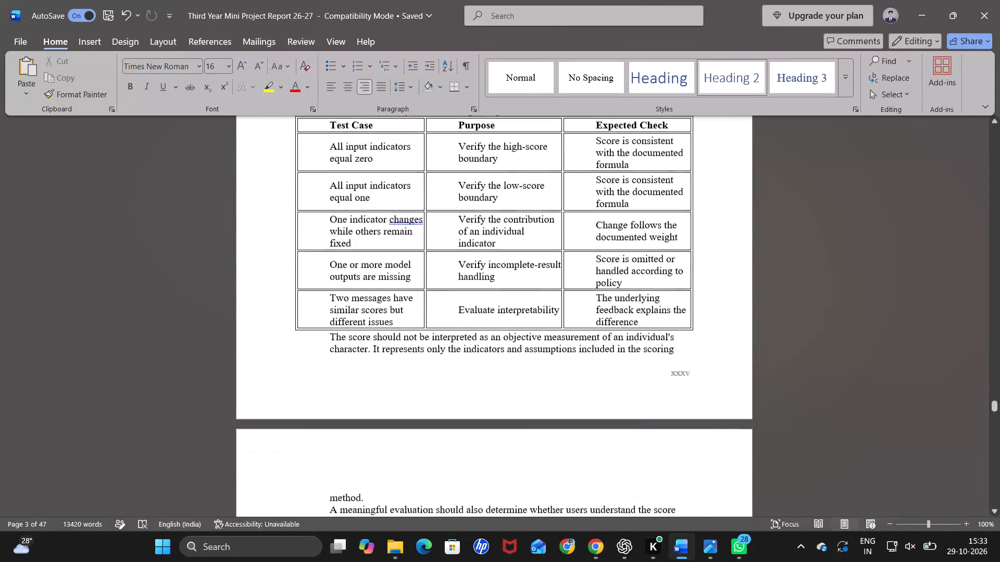
scroll(402, 222, down, 4)
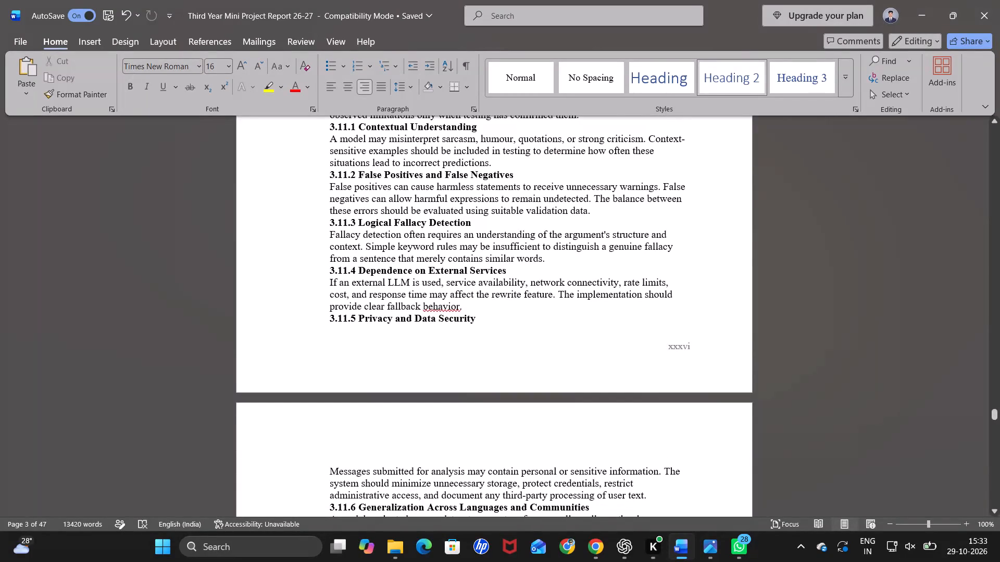
scroll(402, 222, down, 9)
click(402, 222)
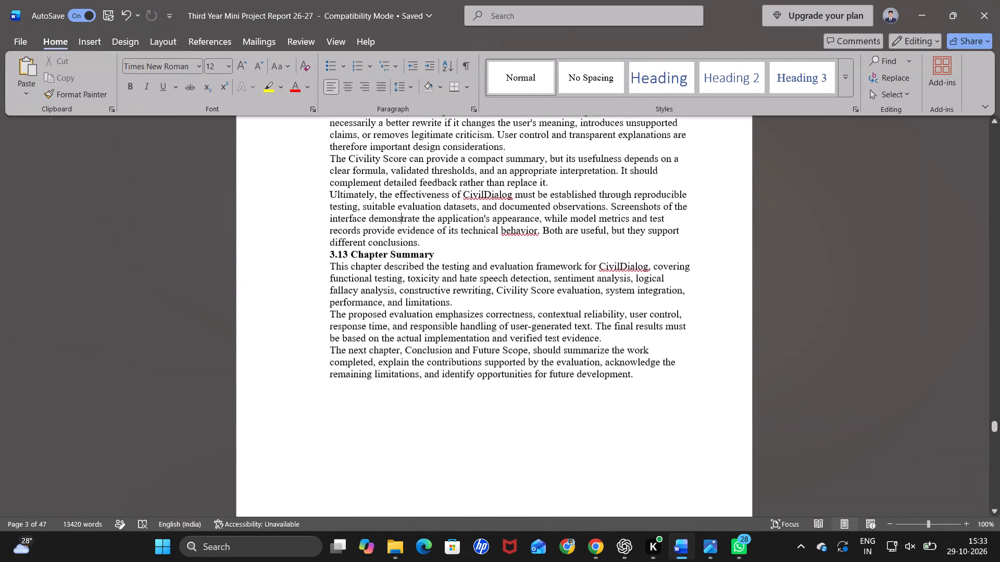
scroll(402, 222, down, 5)
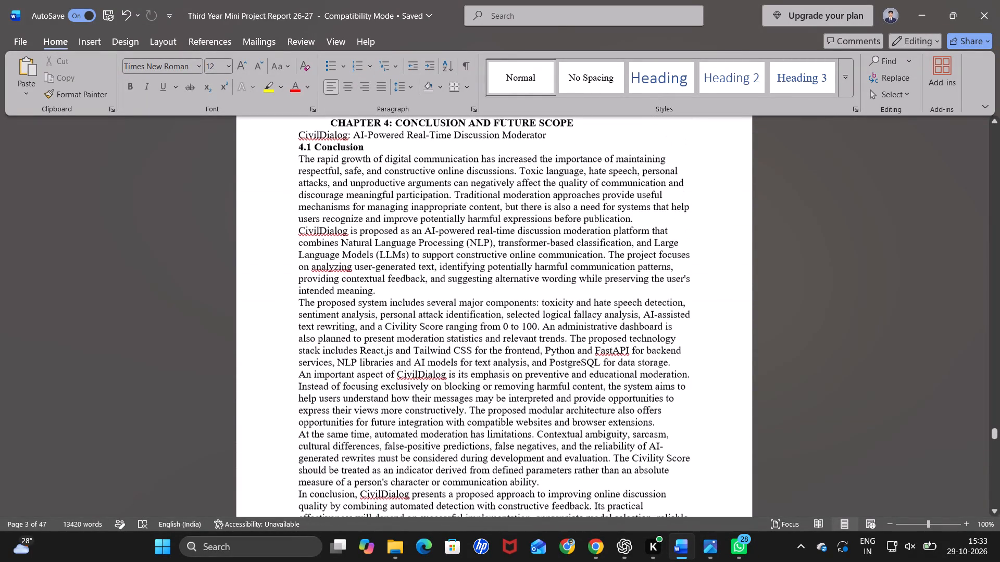
Look back through the report from Chapter 4 through Chapter 3's sections, tables and figures to Section 2.14 Proposed Algorithm.
scroll(402, 222, up, 1)
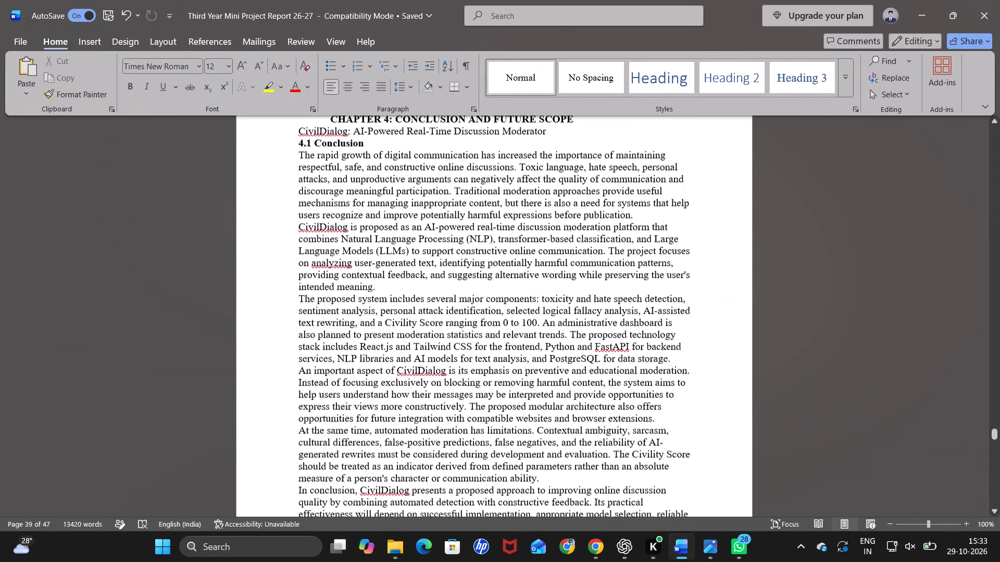
scroll(402, 222, up, 1)
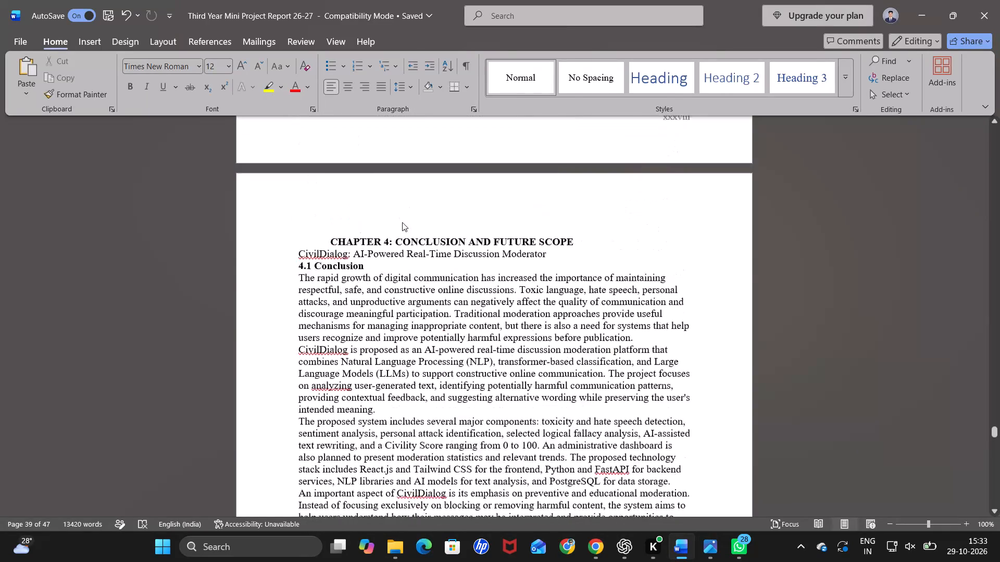
scroll(402, 222, up, 4)
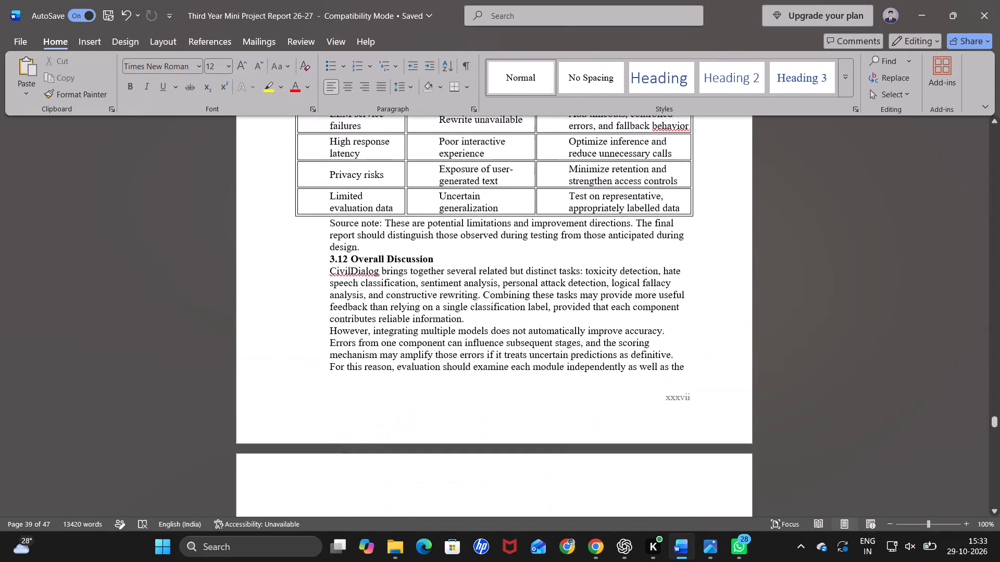
scroll(402, 222, up, 6)
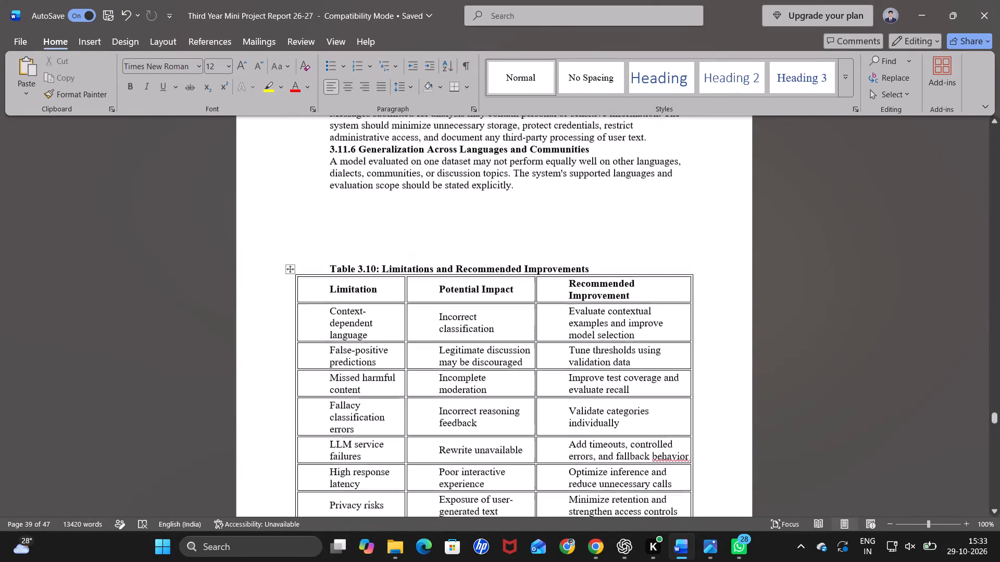
scroll(402, 222, up, 5)
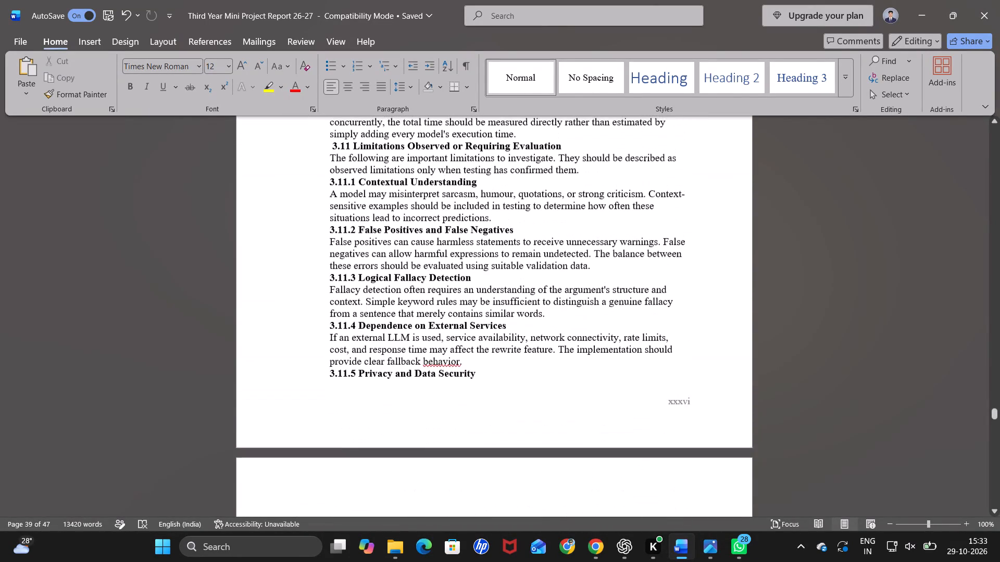
scroll(402, 222, up, 3)
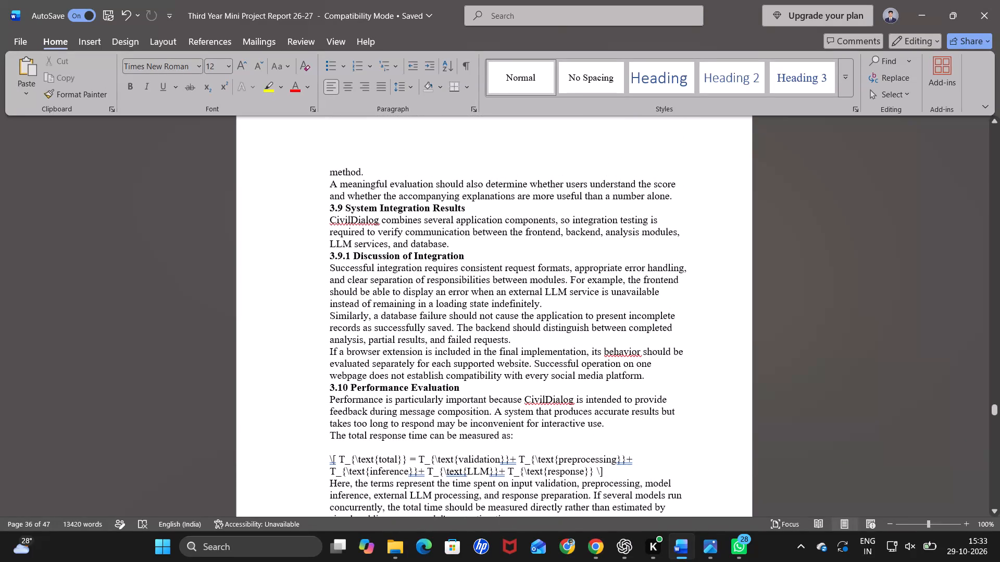
scroll(402, 222, up, 5)
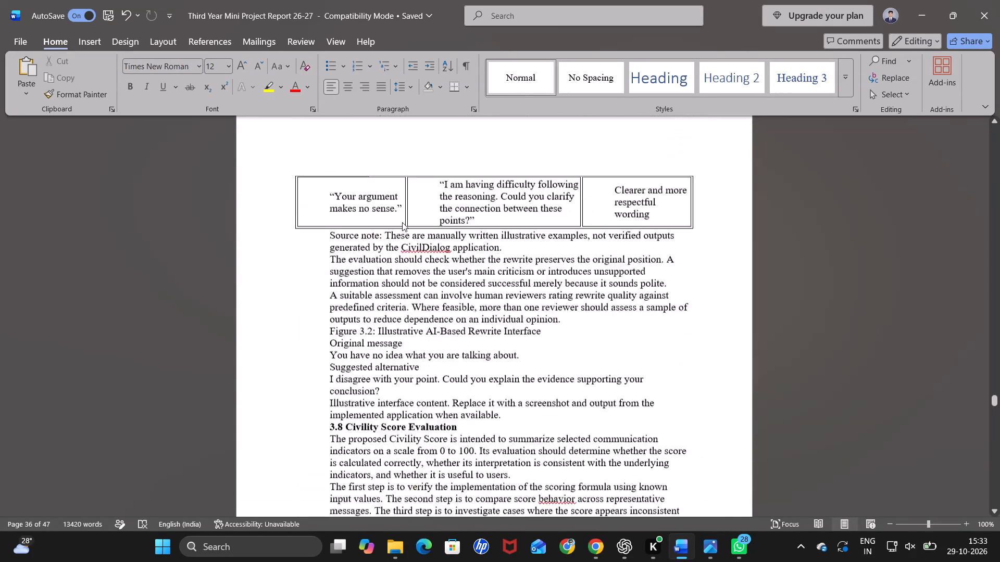
scroll(402, 222, up, 6)
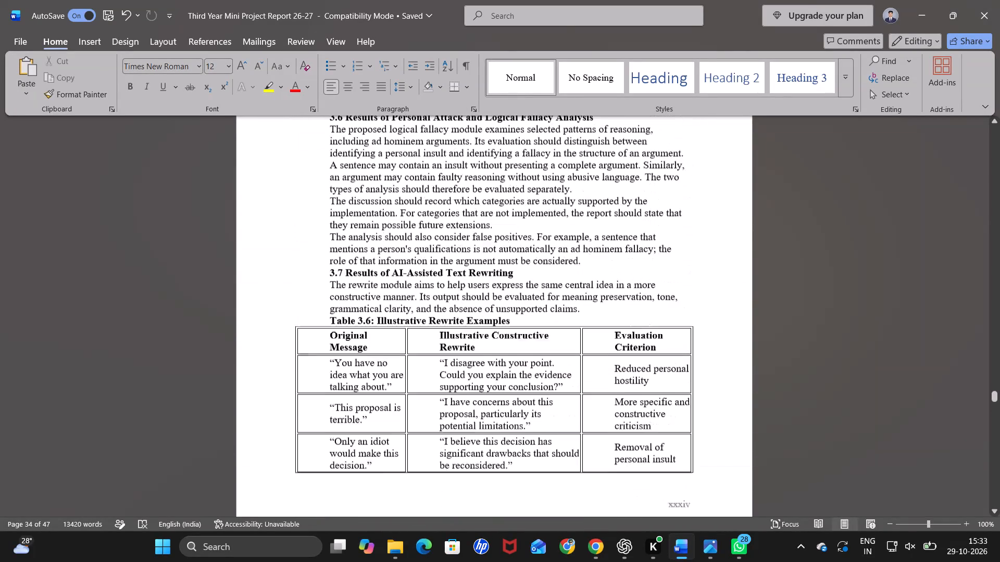
scroll(402, 222, up, 3)
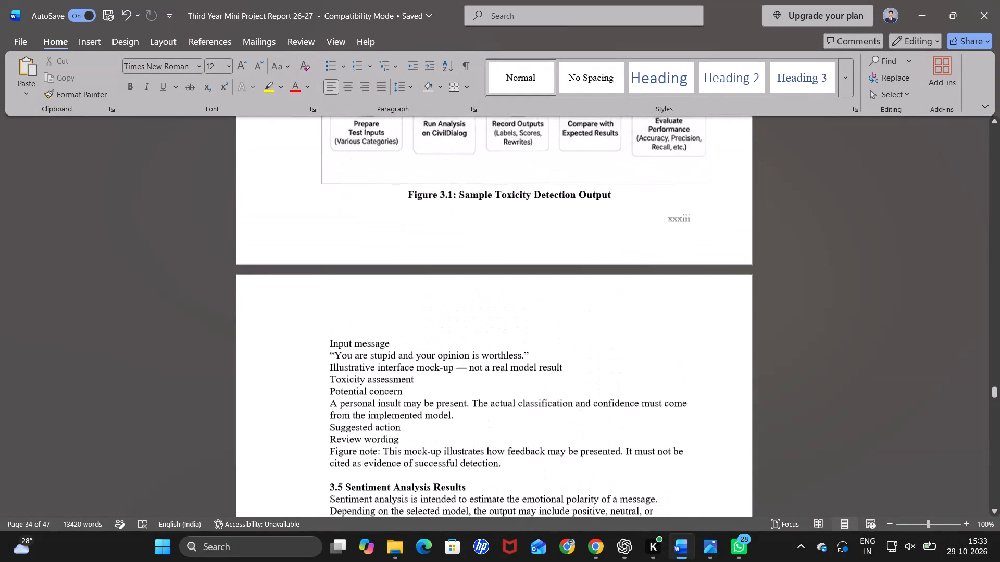
scroll(402, 222, up, 4)
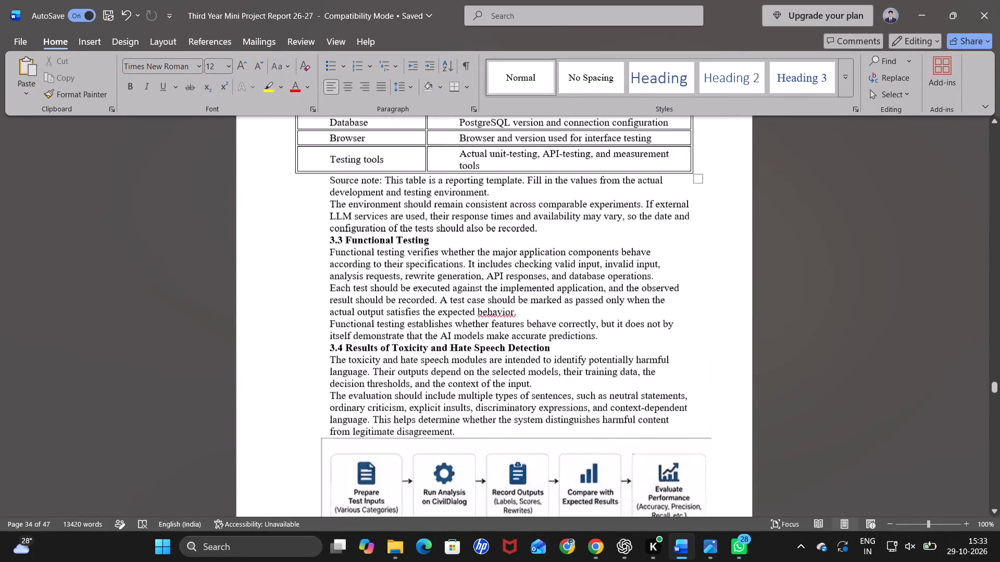
scroll(402, 222, up, 3)
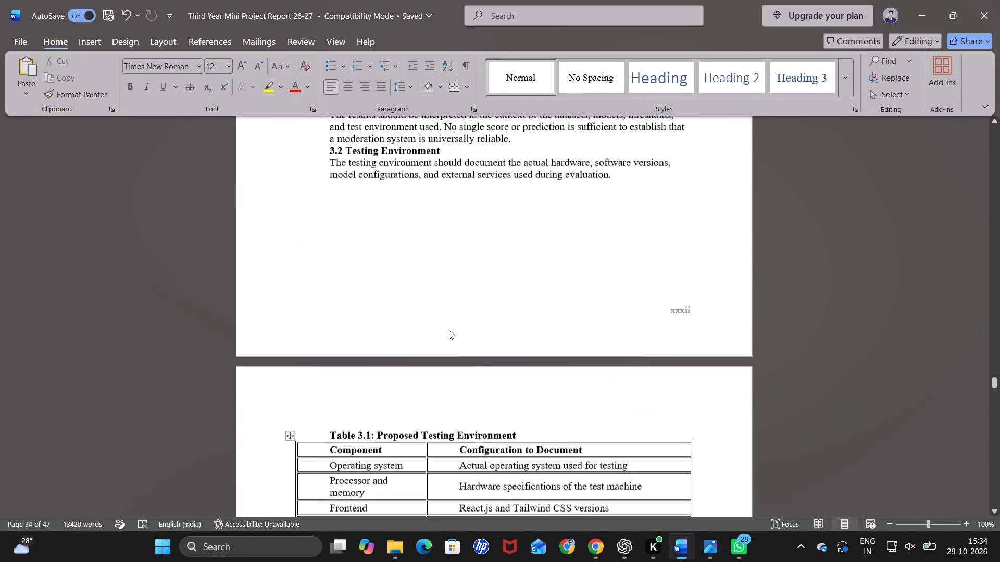
scroll(449, 330, up, 4)
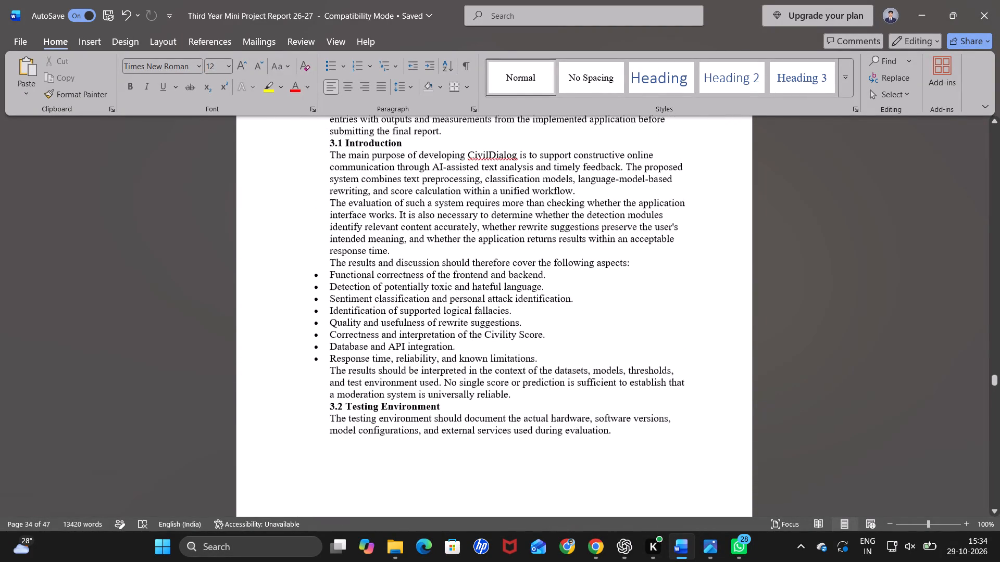
scroll(449, 330, up, 3)
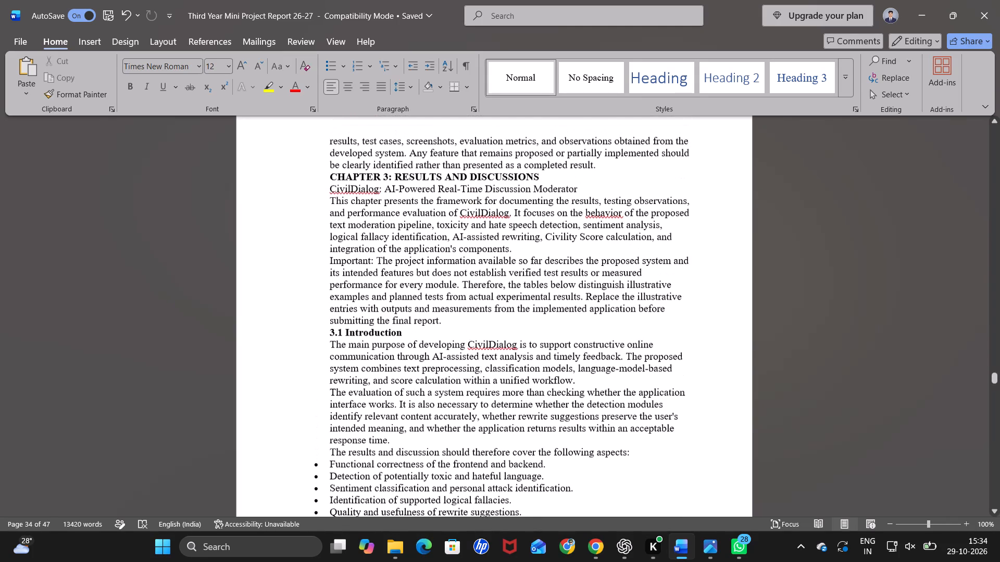
scroll(449, 330, up, 4)
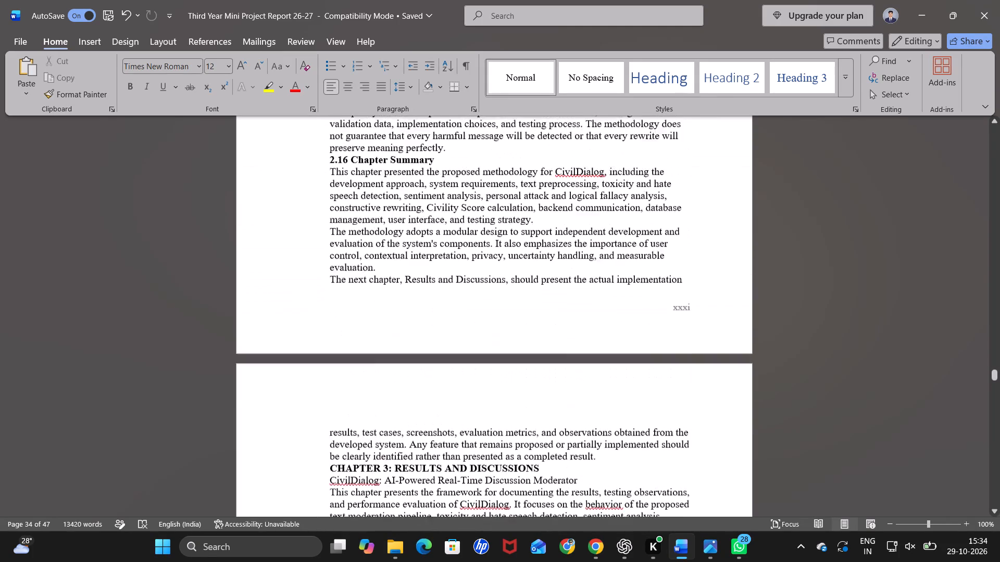
scroll(449, 330, up, 4)
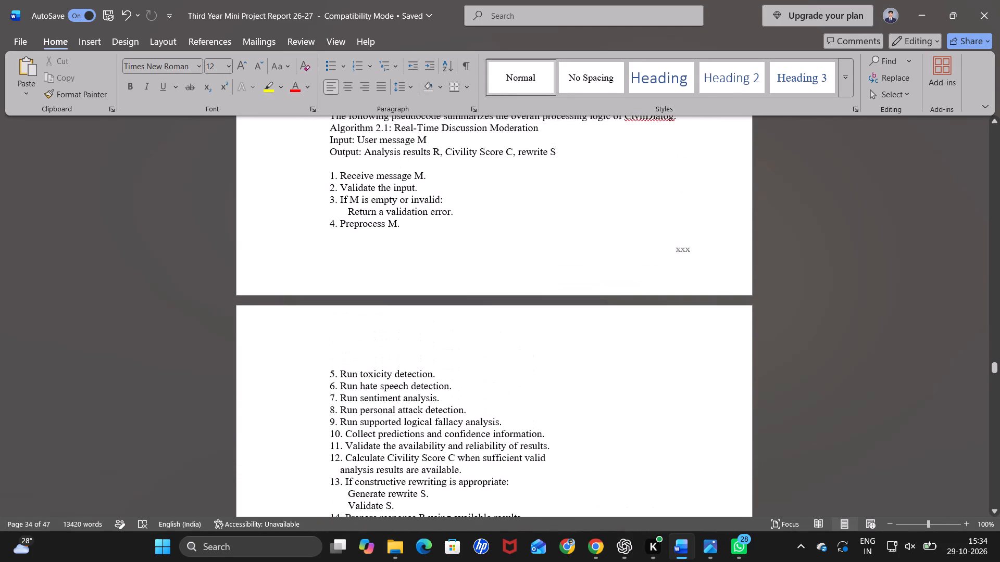
scroll(453, 244, up, 3)
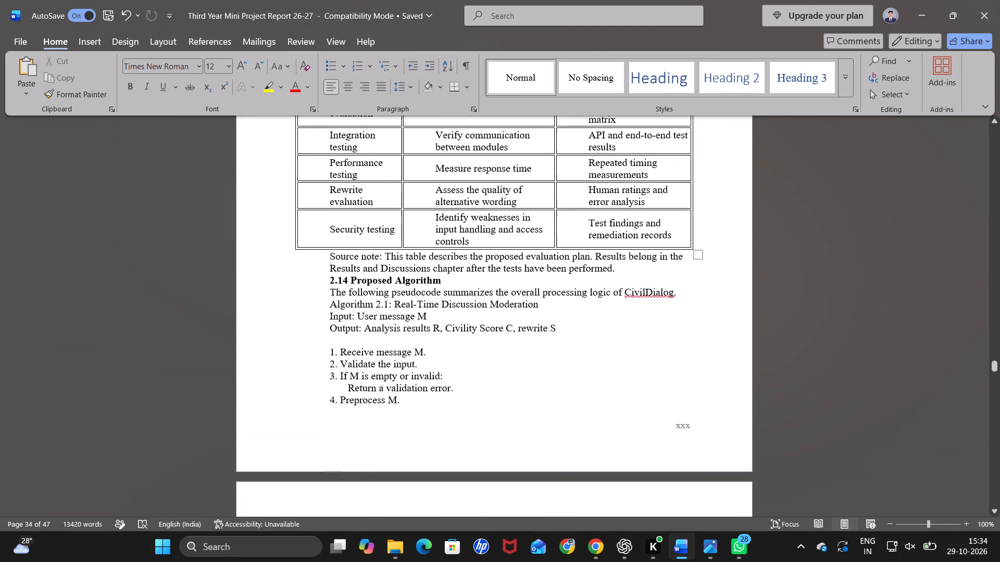
Recheck Chapter 3 around Figure 3.1 and Section 3.5, and look back through Chapter 2 as far as Figure 2.5.
scroll(453, 244, down, 7)
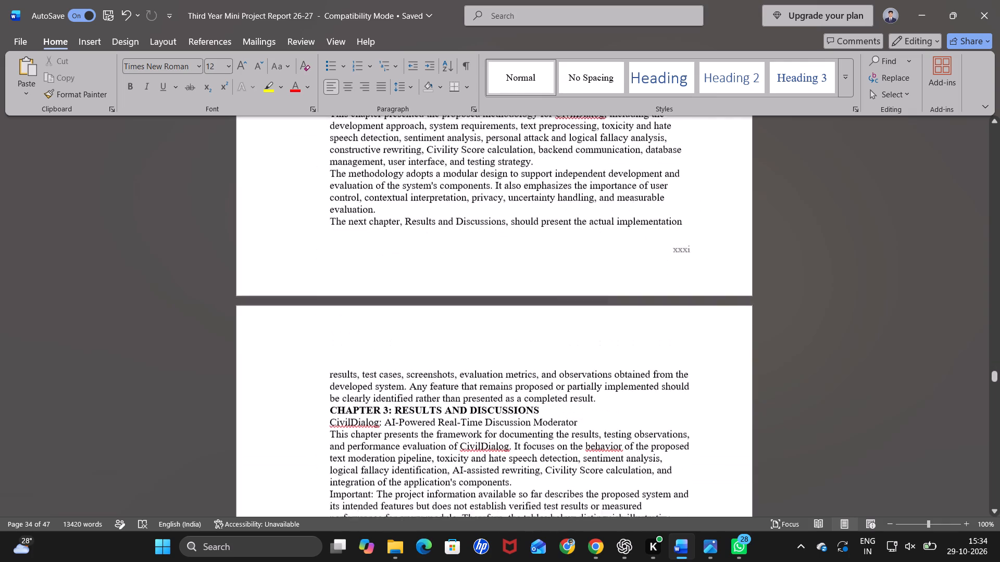
scroll(453, 244, down, 7)
scroll(453, 244, up, 1)
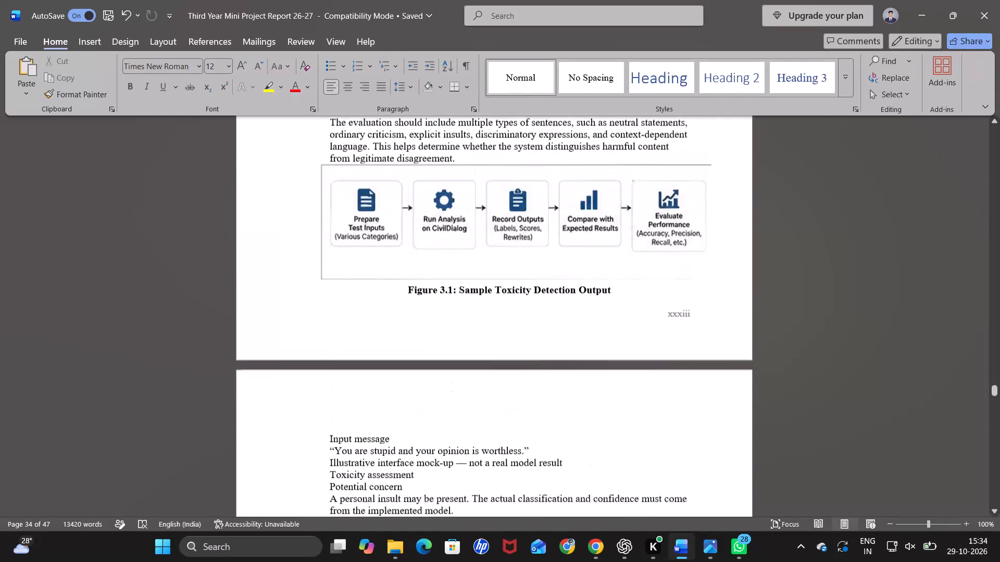
scroll(453, 244, down, 3)
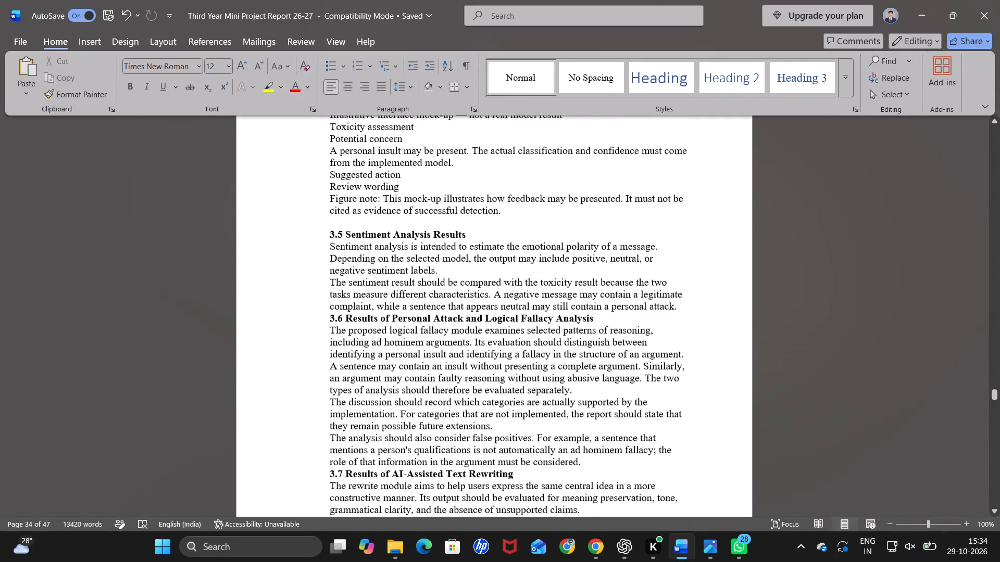
scroll(453, 244, down, 1)
scroll(453, 244, up, 4)
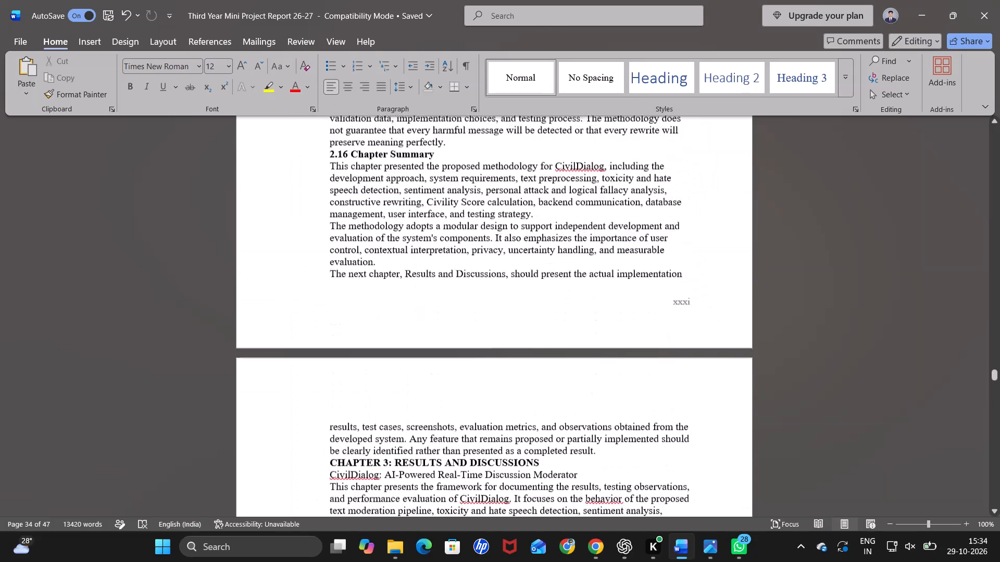
scroll(453, 244, up, 6)
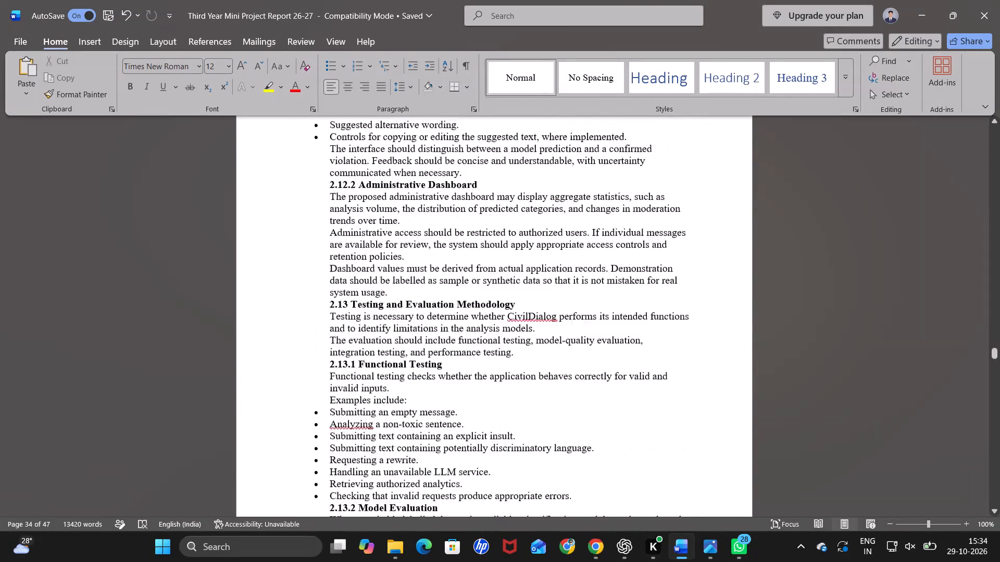
scroll(453, 244, up, 4)
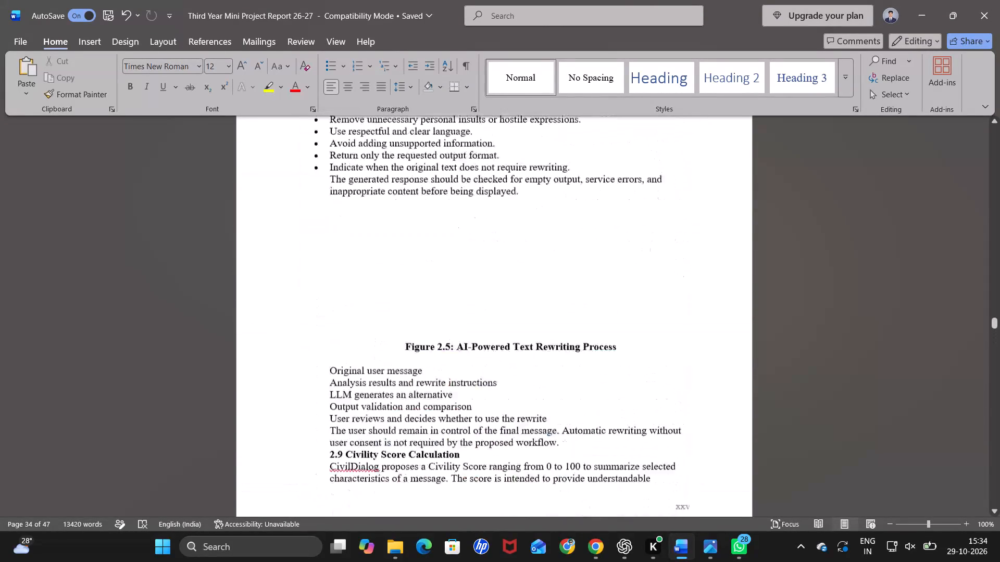
scroll(453, 244, up, 2)
Check the pages from Figure 2.5 through Tables 2.5 and 2.6 to the Figure 2.6 caption for figures still missing.
scroll(453, 244, down, 5)
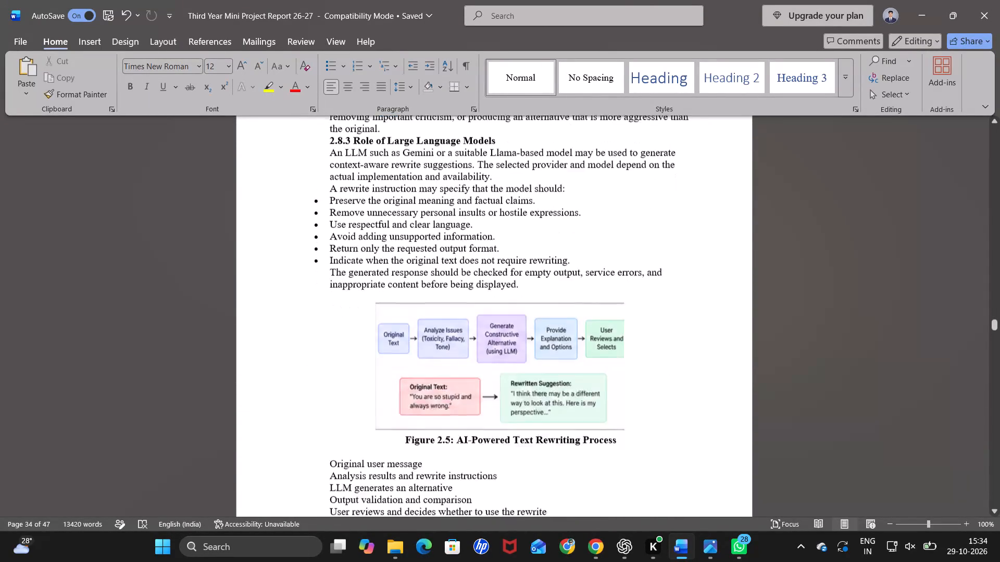
scroll(453, 244, down, 3)
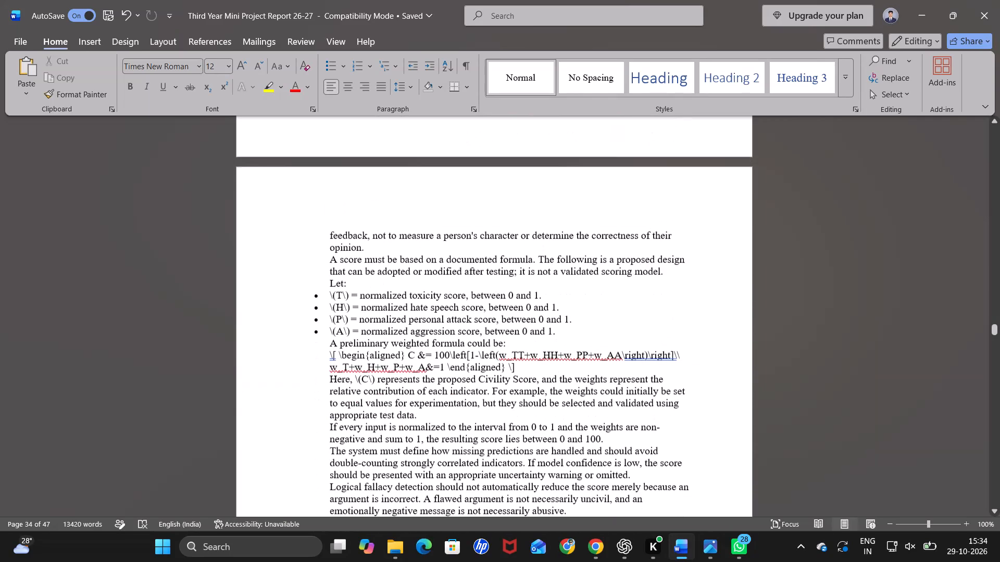
scroll(453, 244, down, 1)
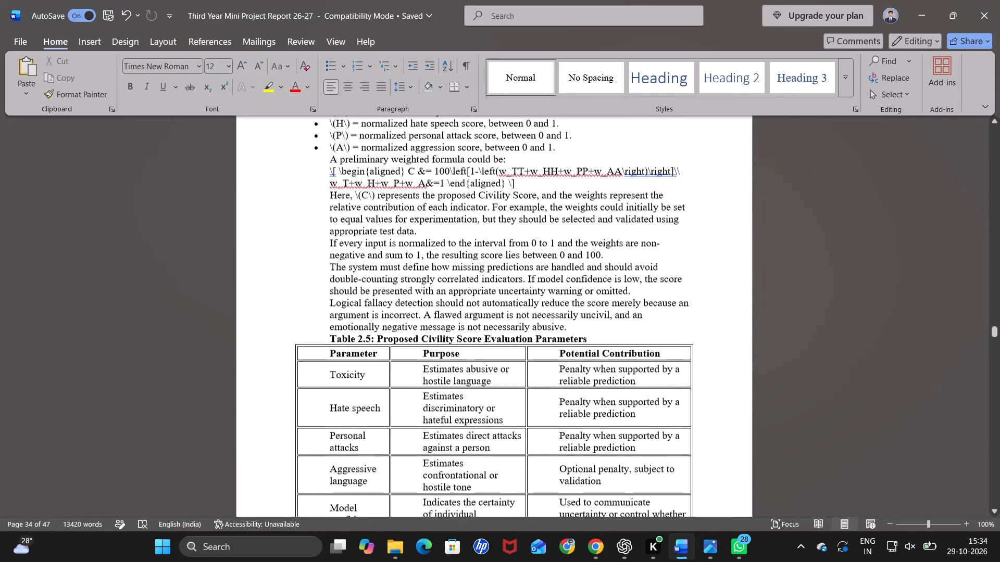
scroll(453, 244, down, 3)
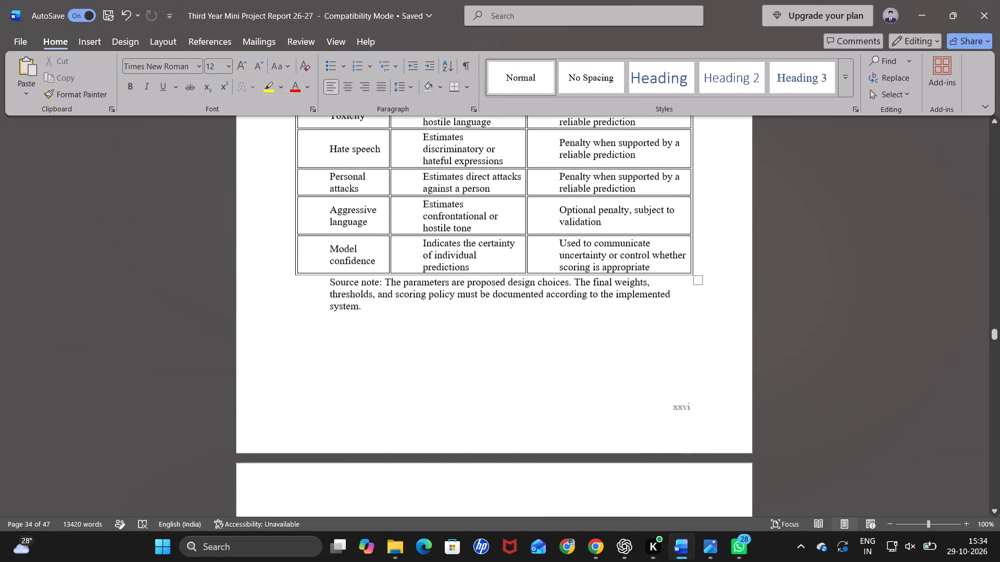
scroll(453, 244, down, 4)
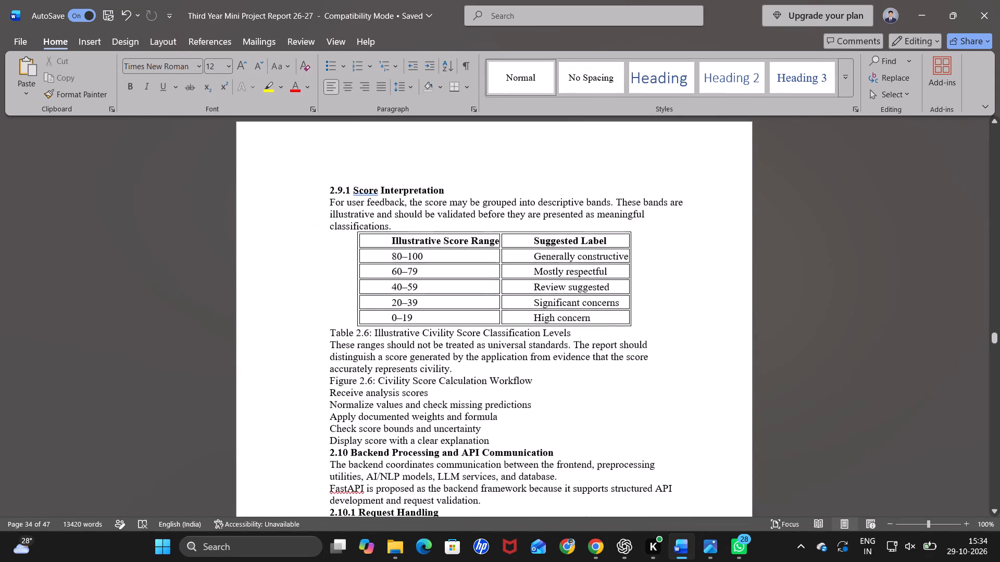
scroll(453, 244, down, 1)
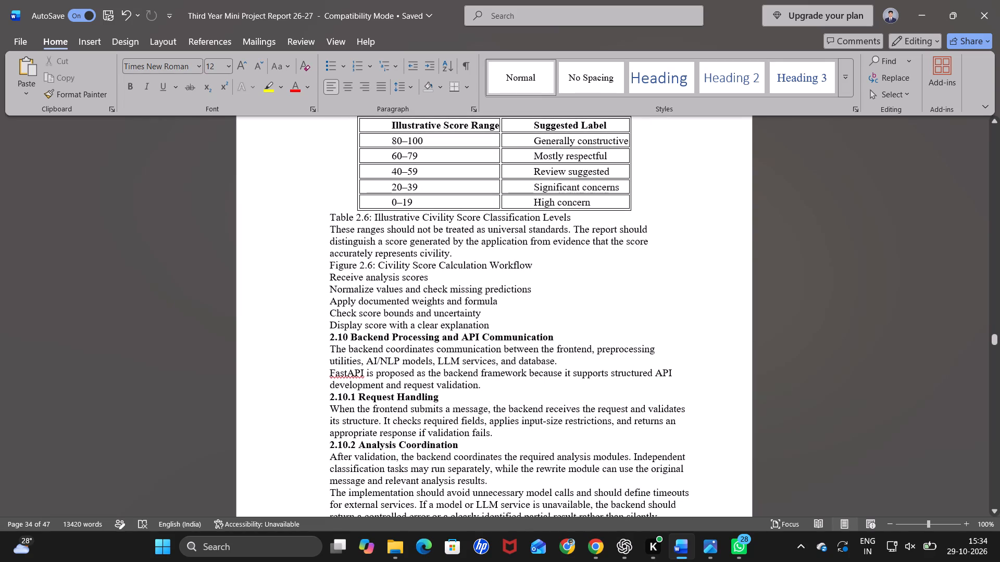
Insert nine blank lines above the Figure 2.6: Civility Score Calculation Workflow caption and place the cursor on the first one.
click(454, 252)
key(Return)
key(Return)
key(Return)
key(Return)
key(Return)
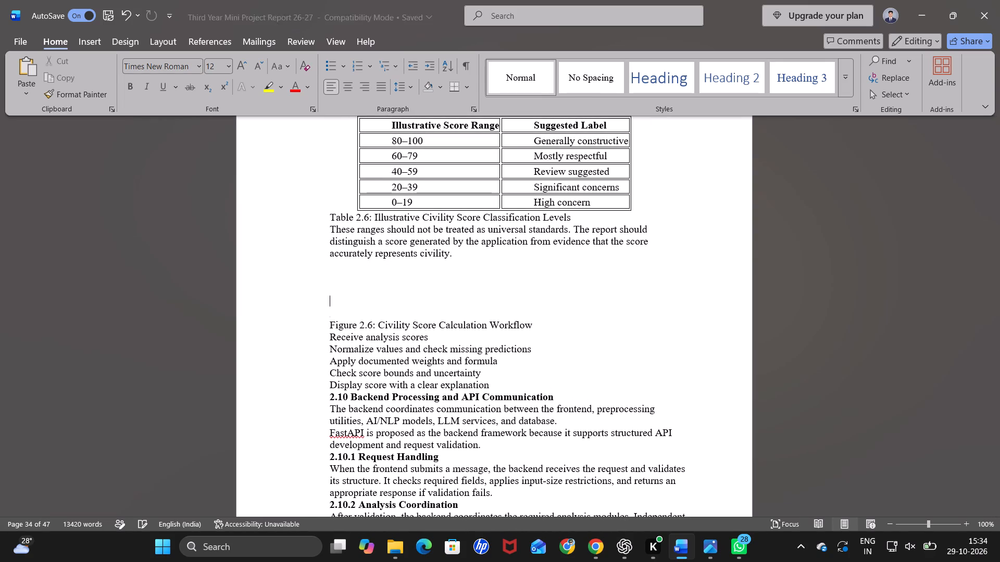
key(Return)
key(Return)
key(Return)
key(Return)
click(342, 265)
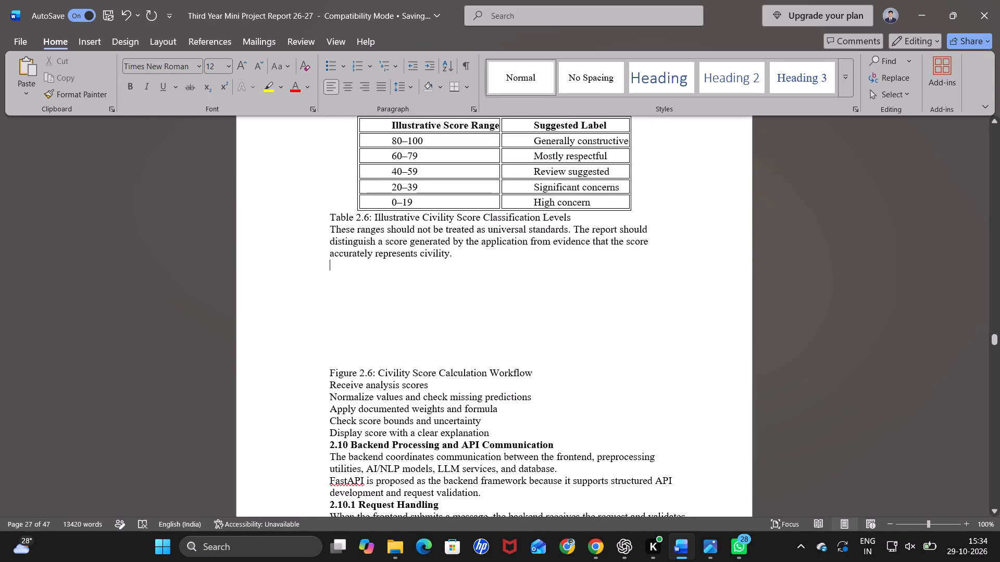
Switch to the infographic figure sheet in Photos and capture a screenshot of the Fig. 2.6: Civility Score Workflow diagram.
click(714, 550)
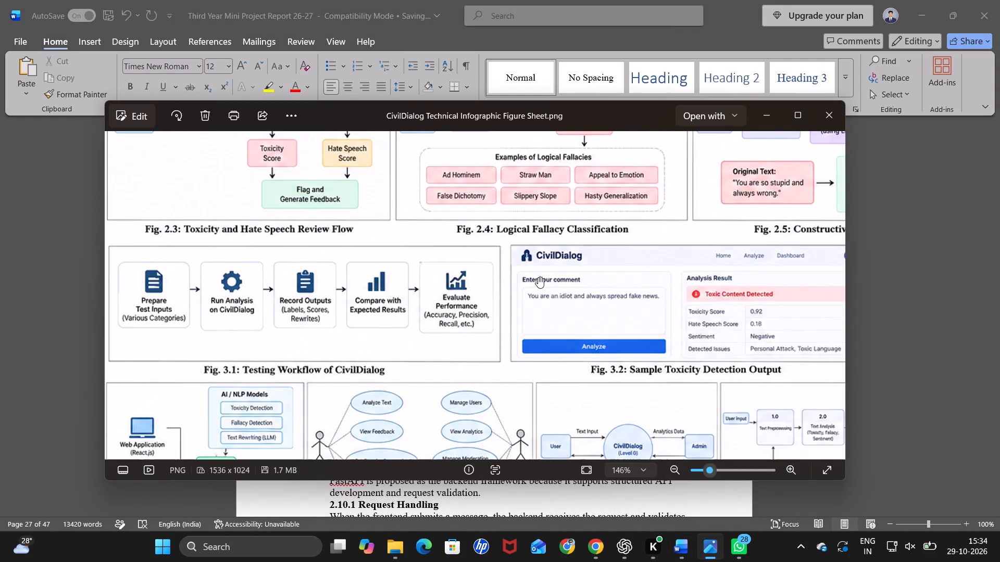
drag(538, 277, 0, 385)
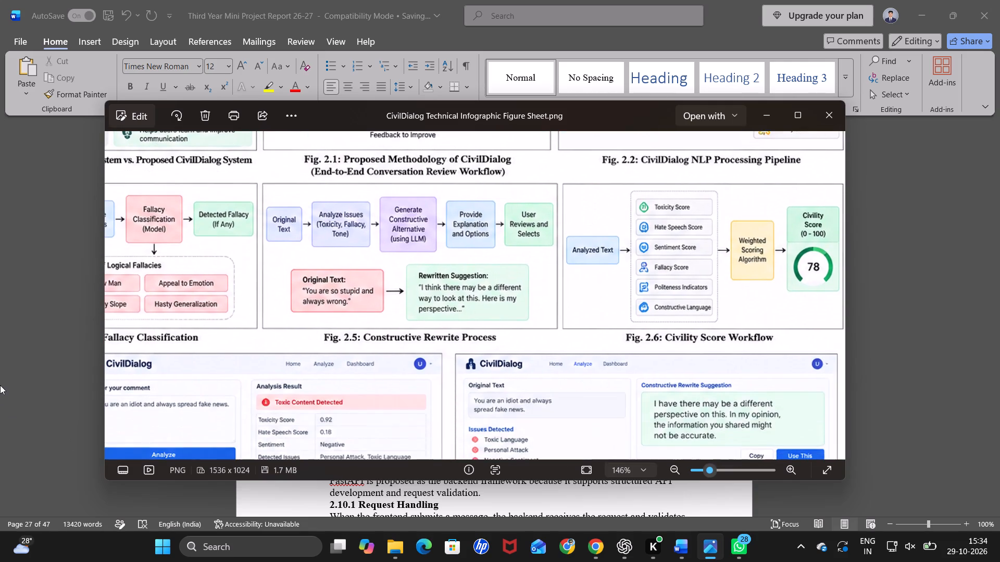
drag(572, 366, 532, 368)
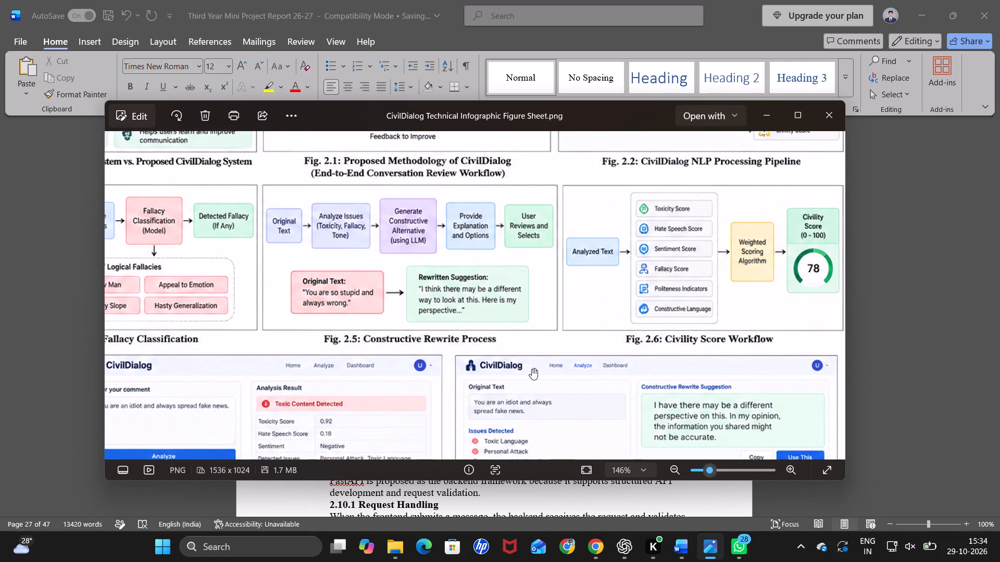
key(Print)
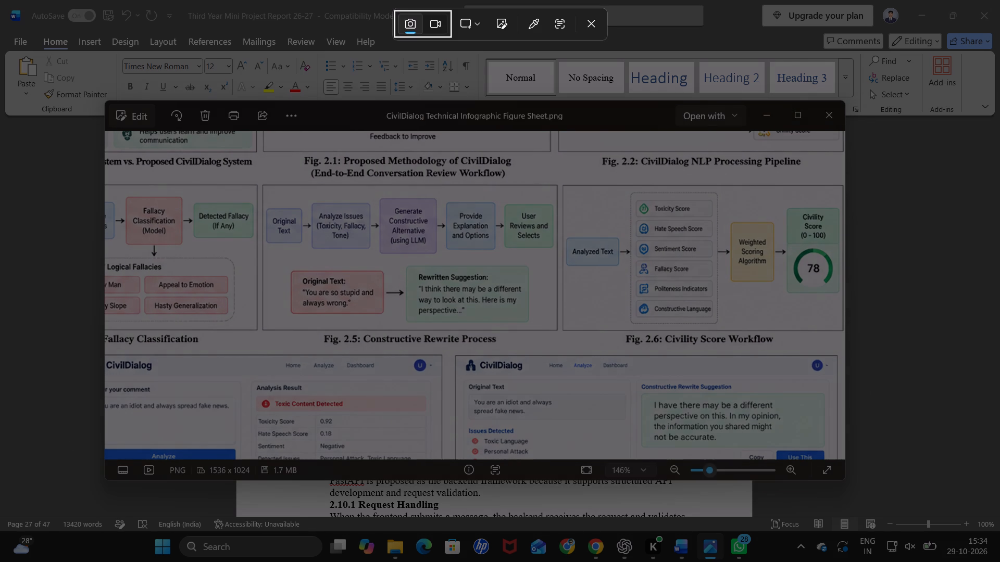
drag(564, 185, 686, 331)
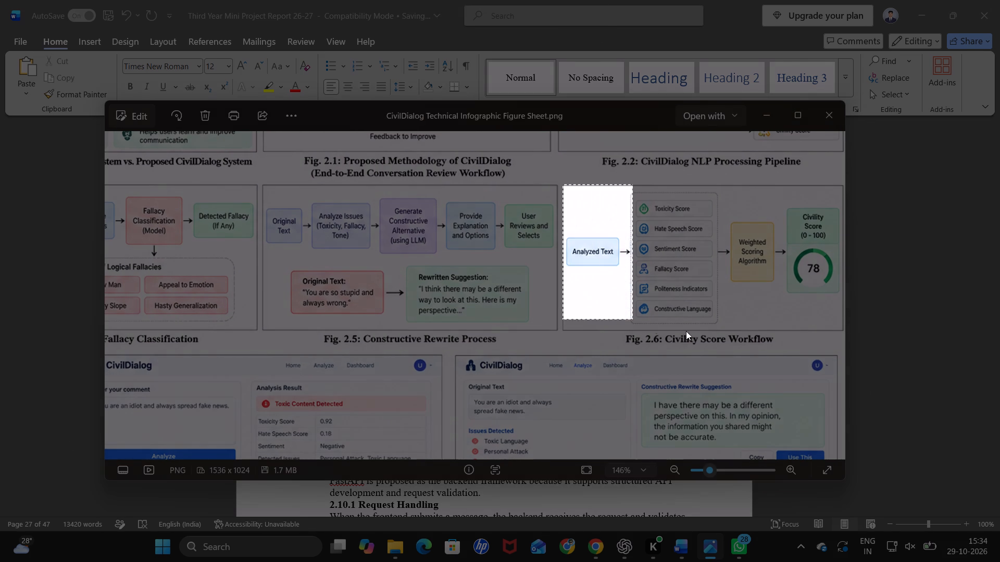
drag(686, 331, 841, 331)
Paste the captured diagram into the Word report below the Table 2.6 text and set its wrapping to In Front of Text.
click(913, 291)
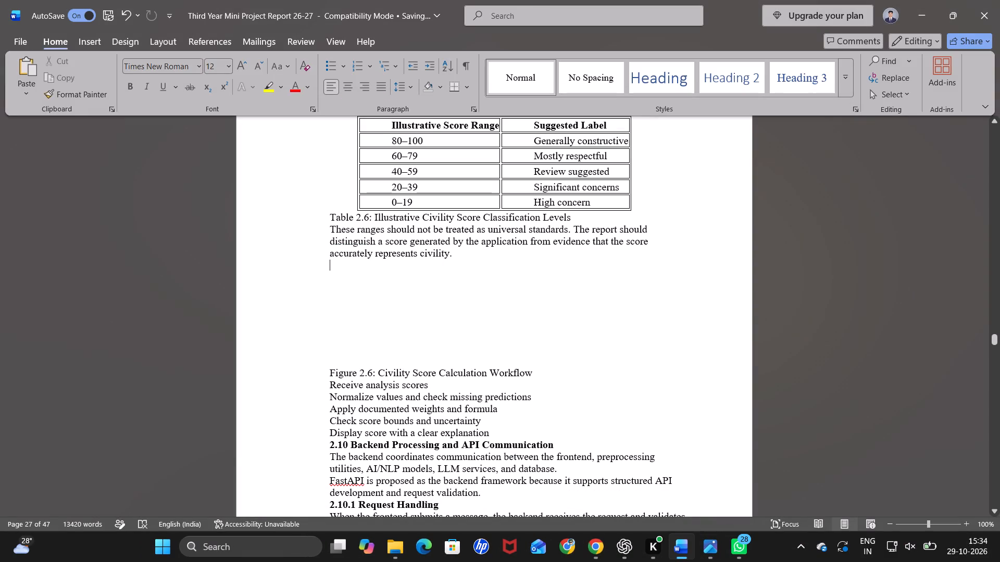
key(ctrl+v)
right_click(397, 281)
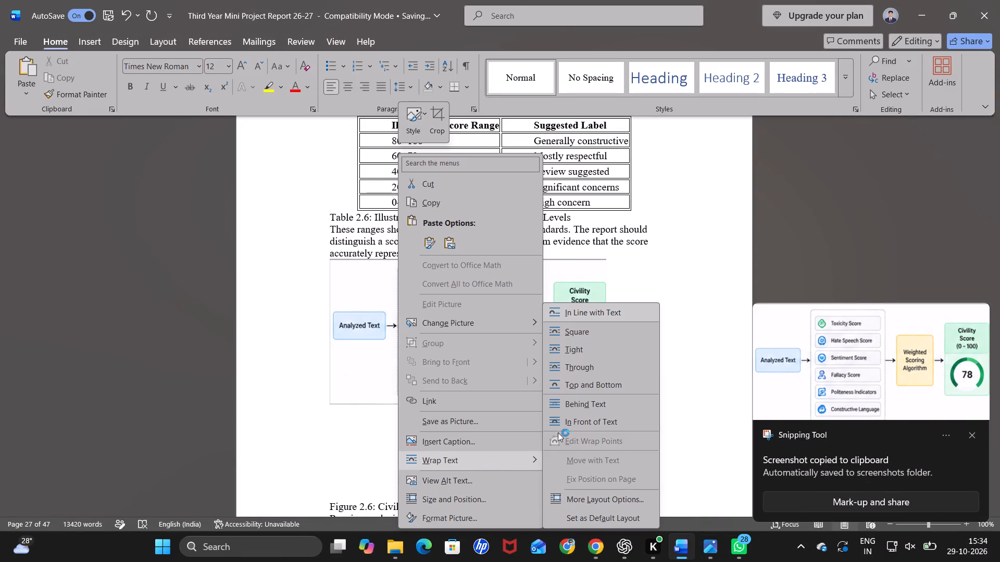
click(578, 424)
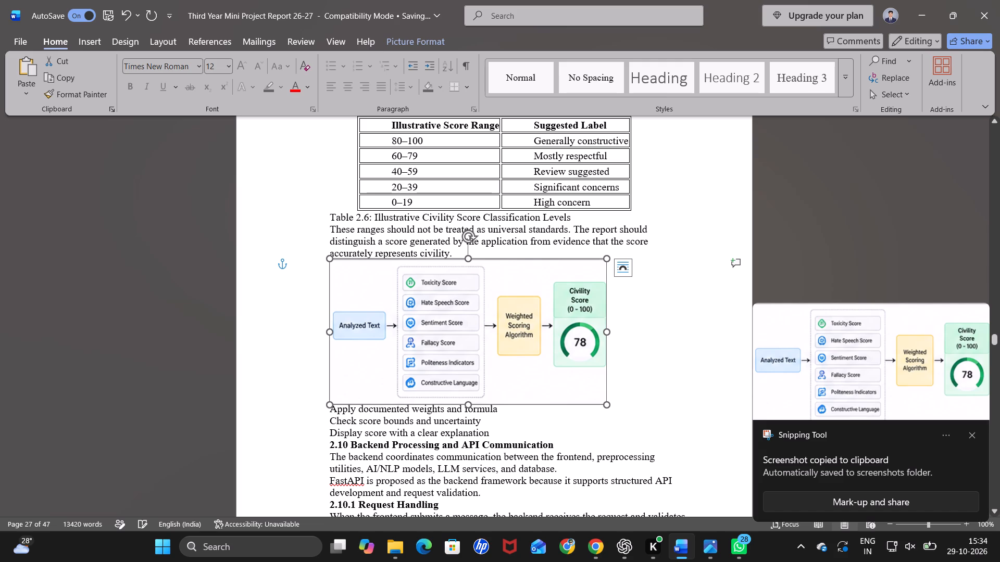
Add five more blank lines above the Figure 2.6 caption and move the diagram into the gap, roughly centred on the page.
double_click(303, 298)
key(Return)
key(Return)
key(Return)
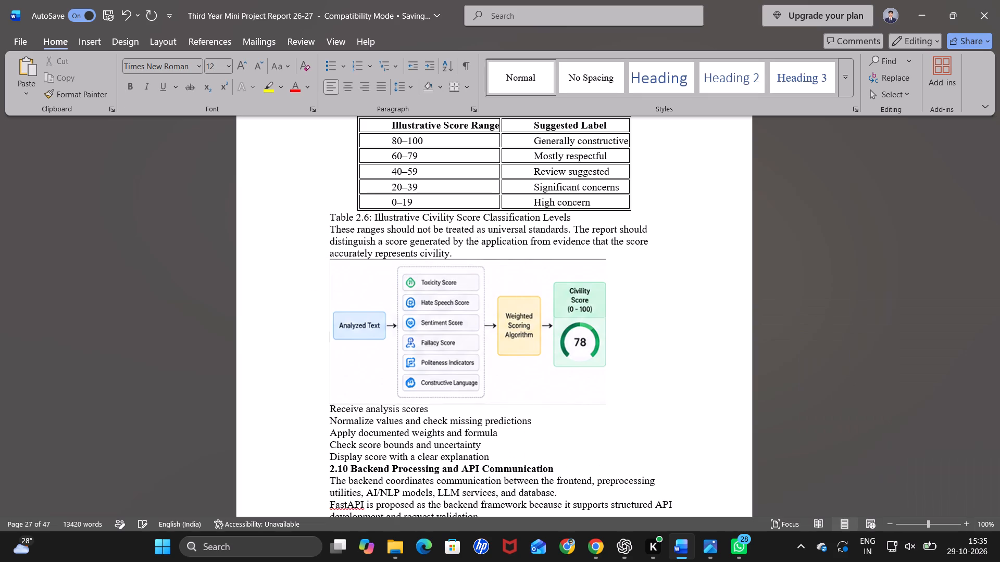
key(Return)
key(Return)
key(Return)
drag(413, 371, 419, 372)
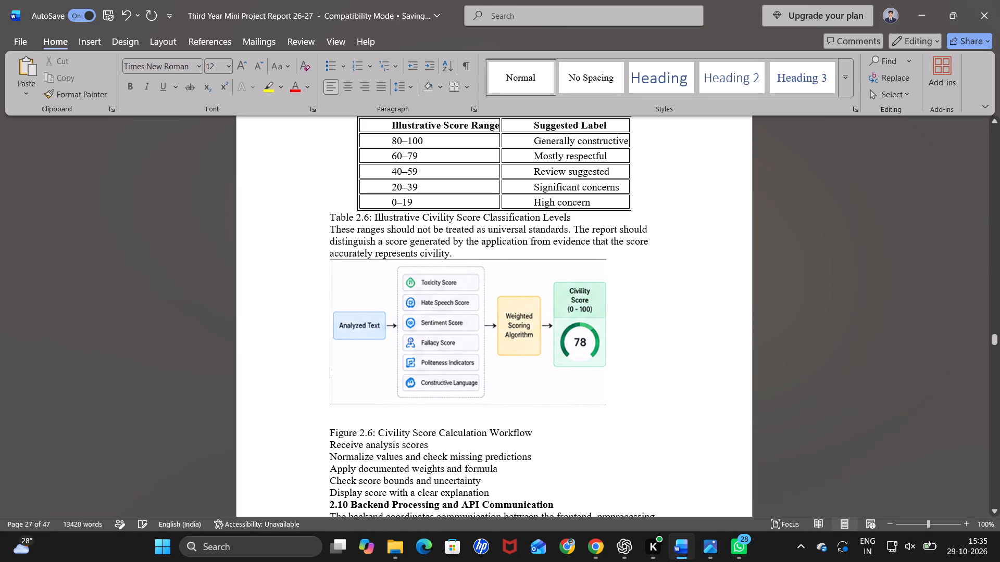
drag(419, 372, 463, 375)
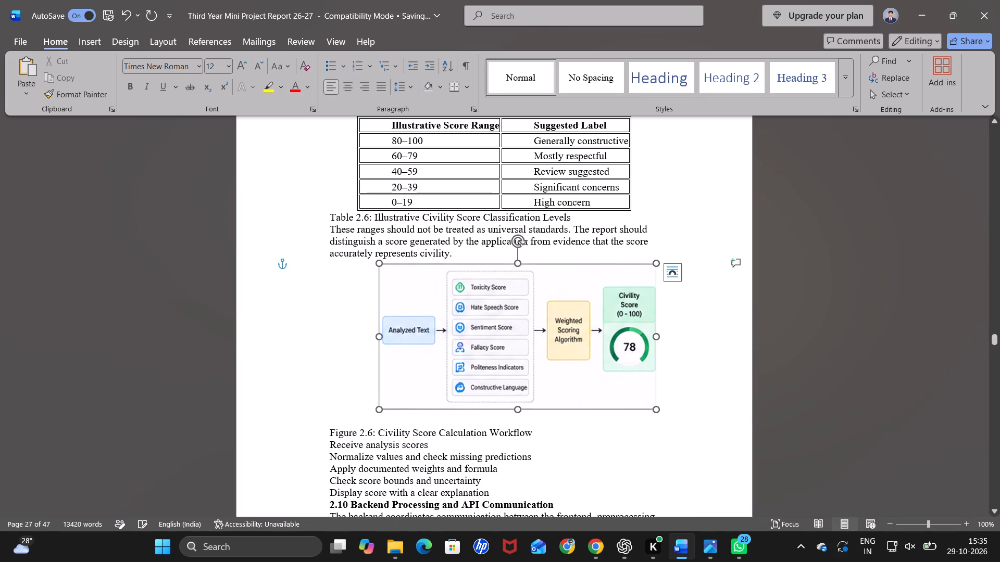
Indent the Figure 2.6: Civility Score Calculation Workflow caption with spaces so it sits centred beneath the diagram.
click(324, 429)
key(space)
key(space)
key(space)
key(space)
key(space)
key(space)
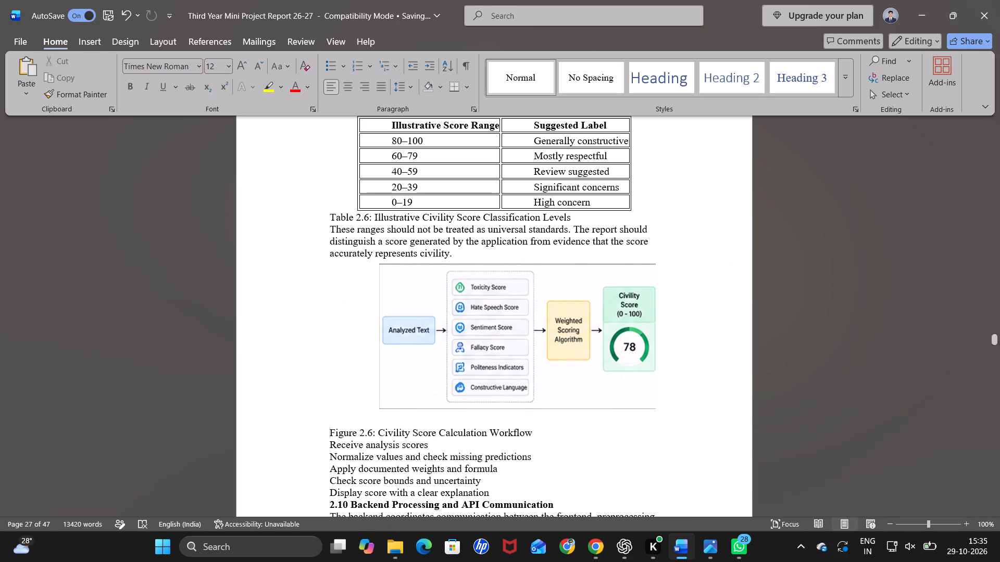
key(space)
key(space)
key(space)
key(space)
key(space)
key(space)
key(space)
key(space)
key(space)
key(space)
key(space)
key(space)
key(space)
key(space)
key(space)
key(space)
key(space)
key(space)
key(space)
key(space)
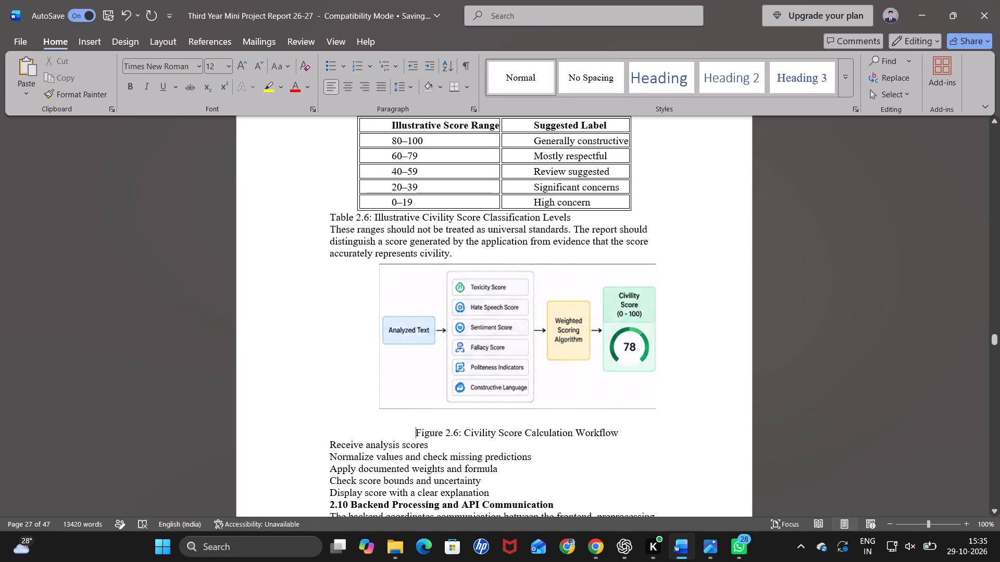
Make the Figure 2.6: Civility Score Calculation Workflow caption bold.
drag(622, 431, 427, 426)
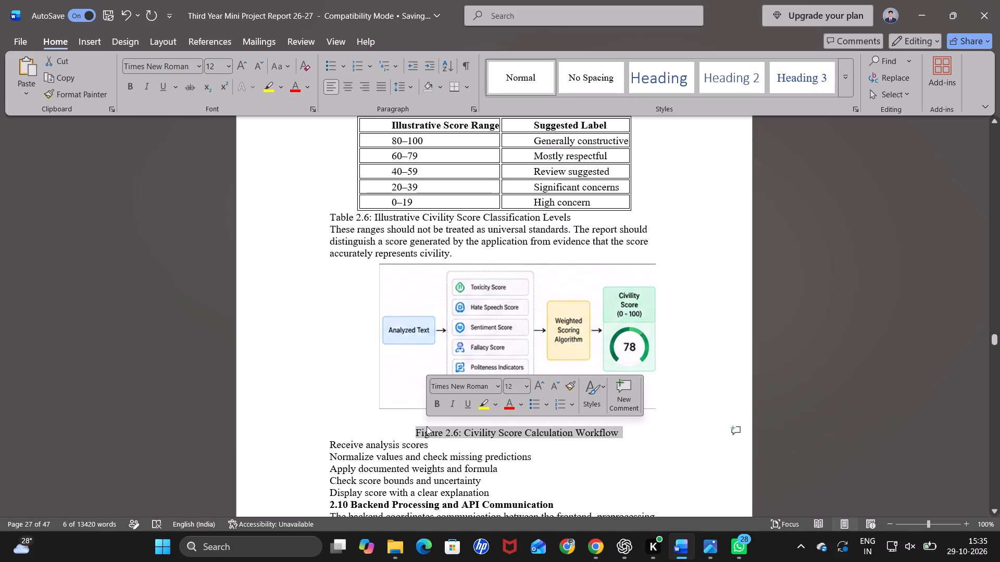
scroll(427, 426, up, 6)
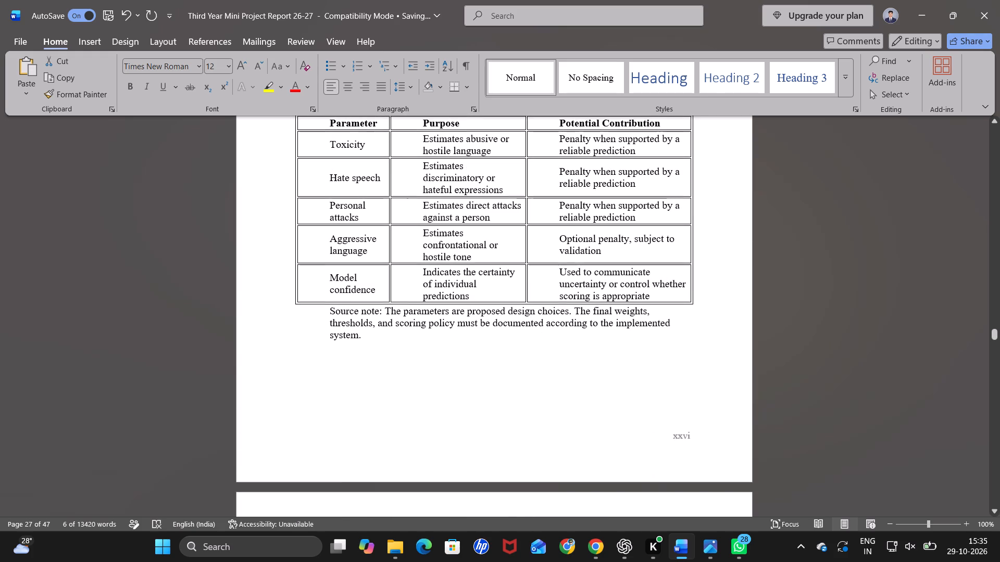
scroll(427, 426, down, 4)
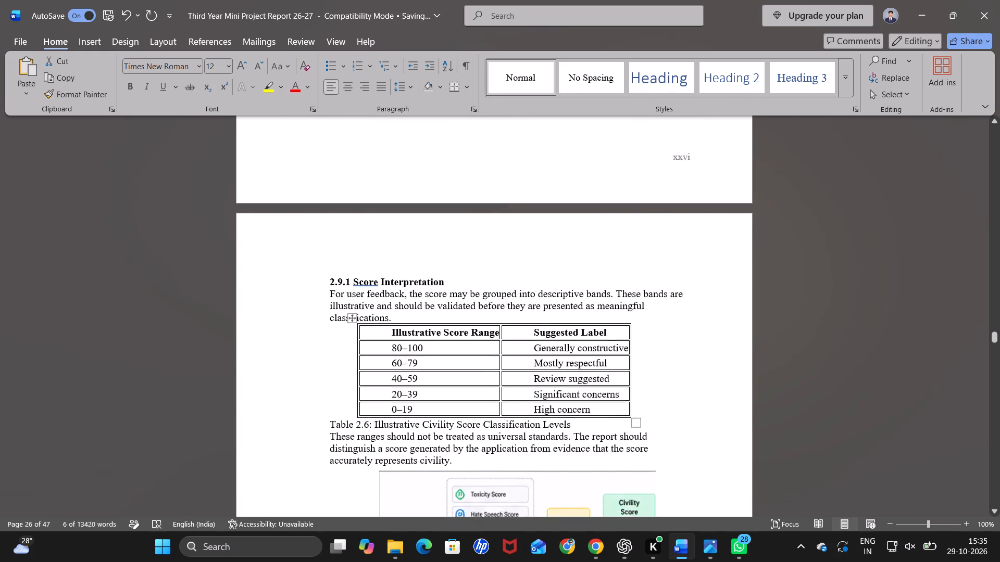
scroll(427, 426, down, 2)
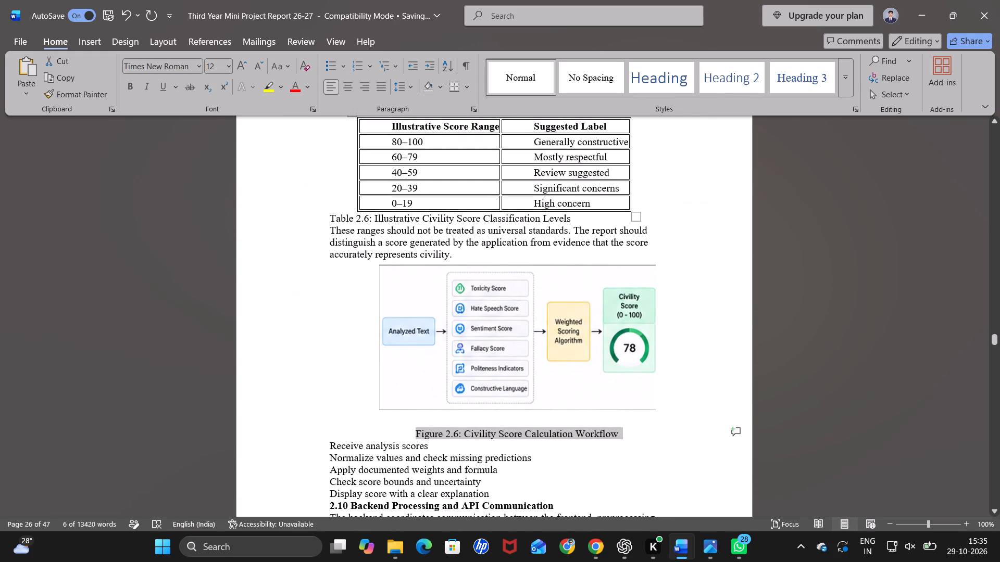
scroll(427, 426, down, 1)
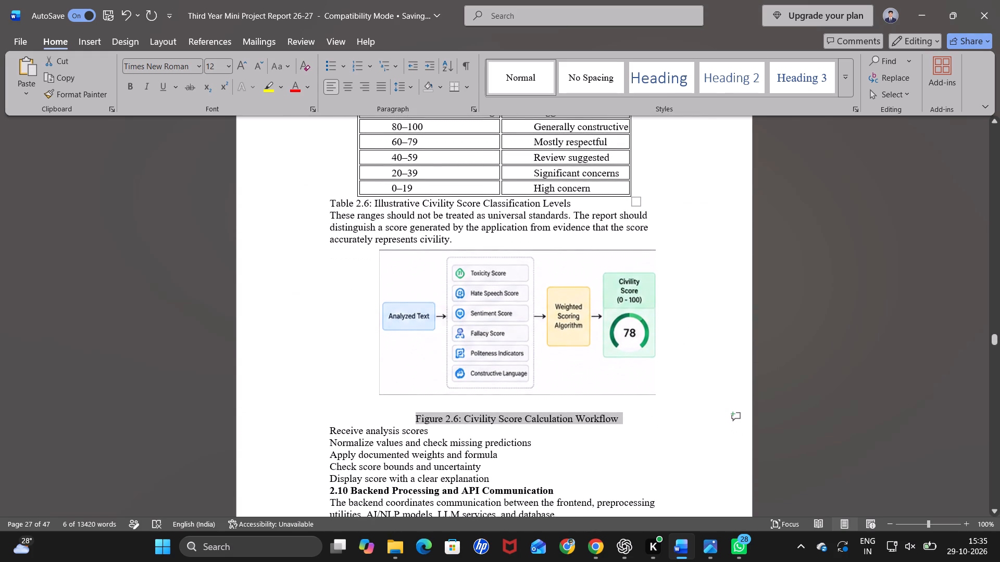
scroll(427, 426, down, 1)
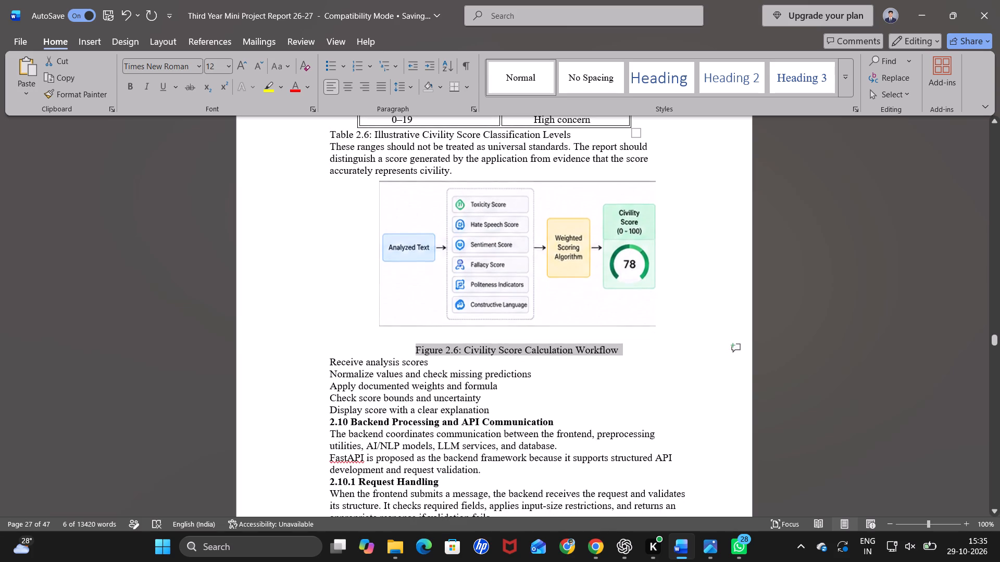
scroll(427, 426, down, 1)
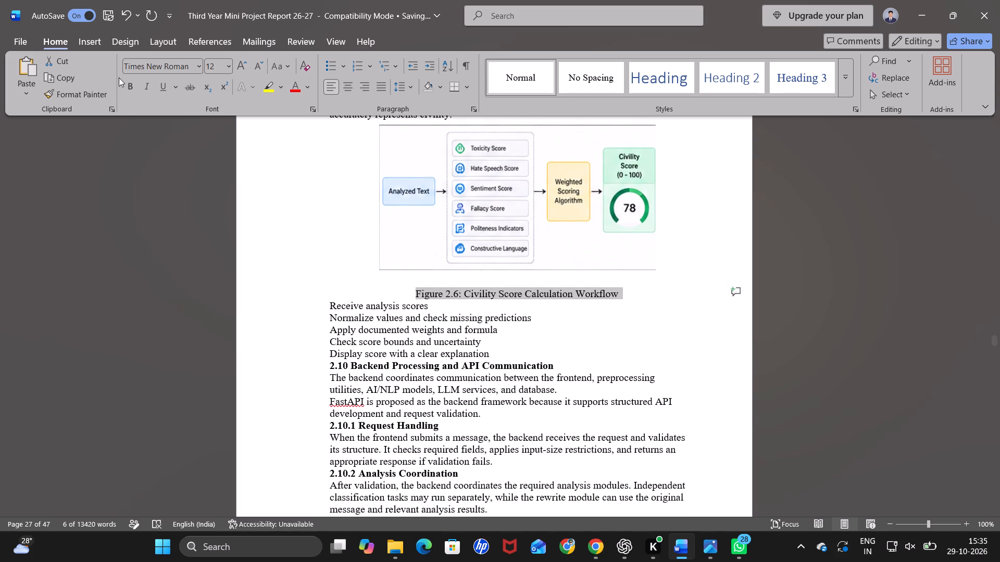
click(127, 83)
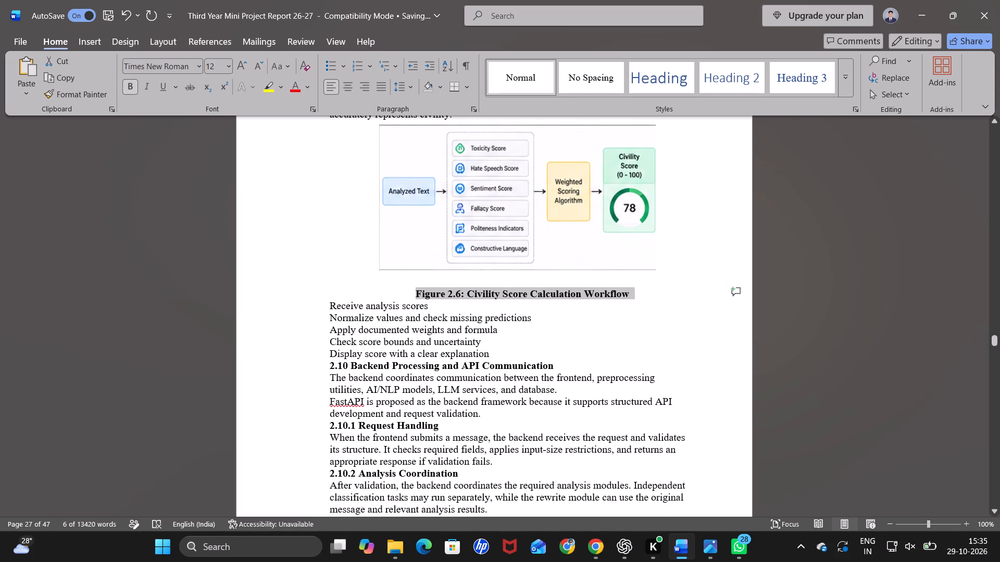
click(661, 284)
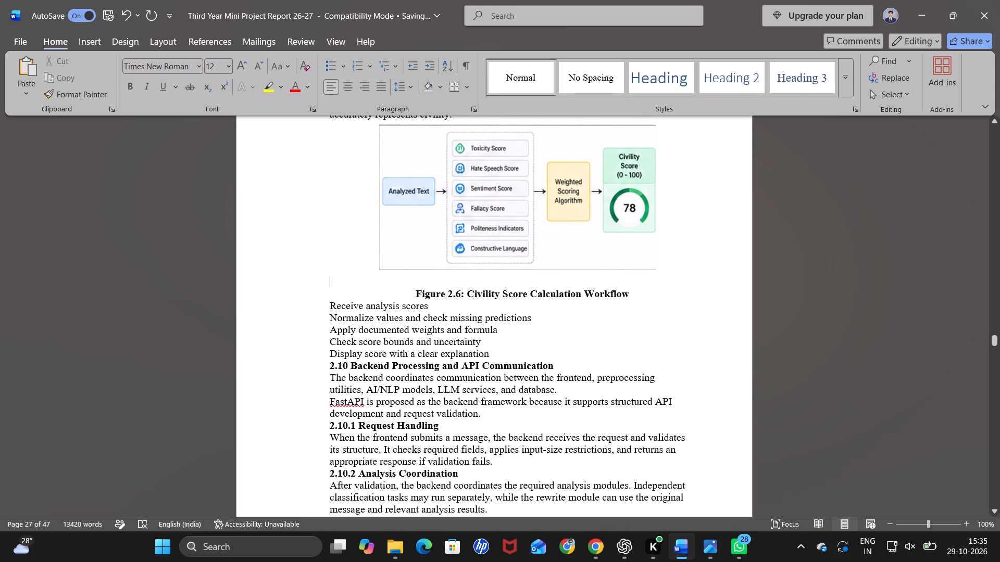
Look ahead to Section 2.11.1 Data Storage Principles and back through Chapters 2 and 1 to the report's cover page.
scroll(661, 284, down, 1)
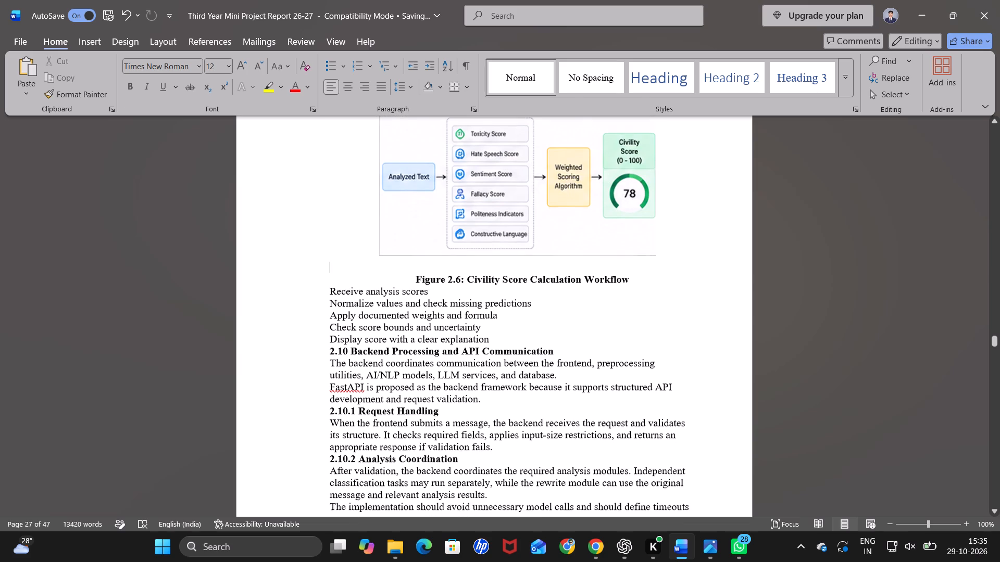
click(661, 284)
scroll(661, 284, down, 3)
scroll(661, 284, up, 1)
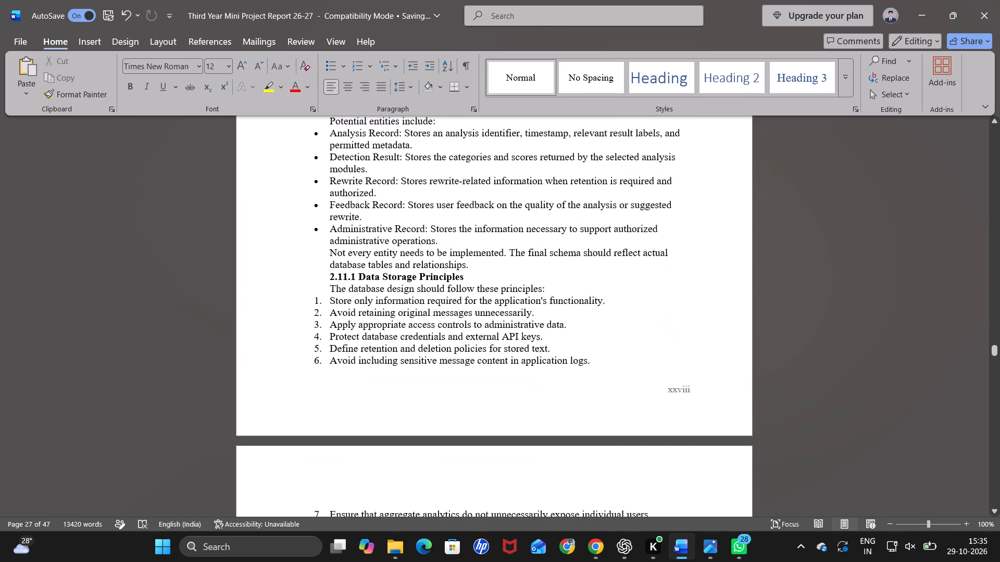
scroll(661, 284, up, 2)
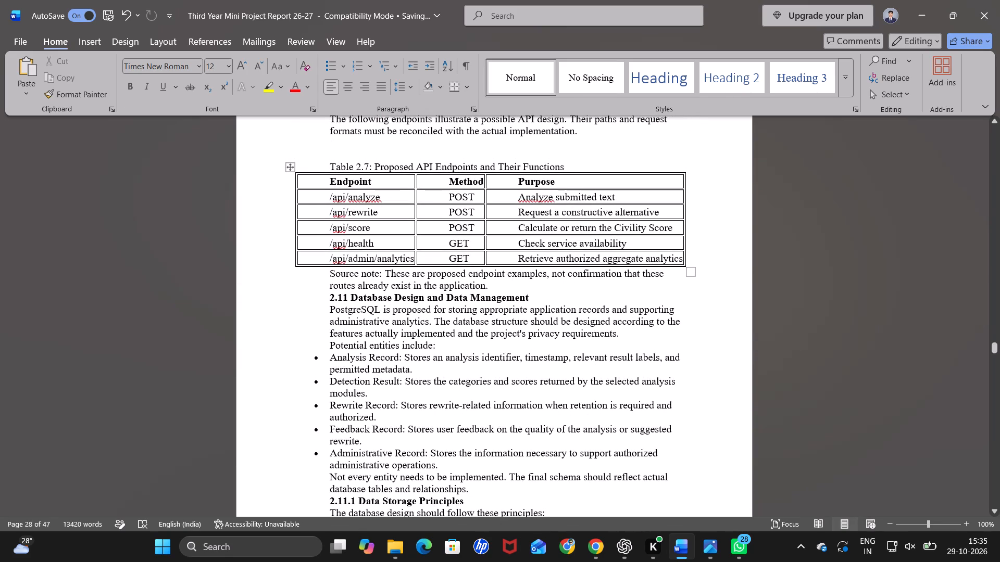
scroll(629, 284, up, 17)
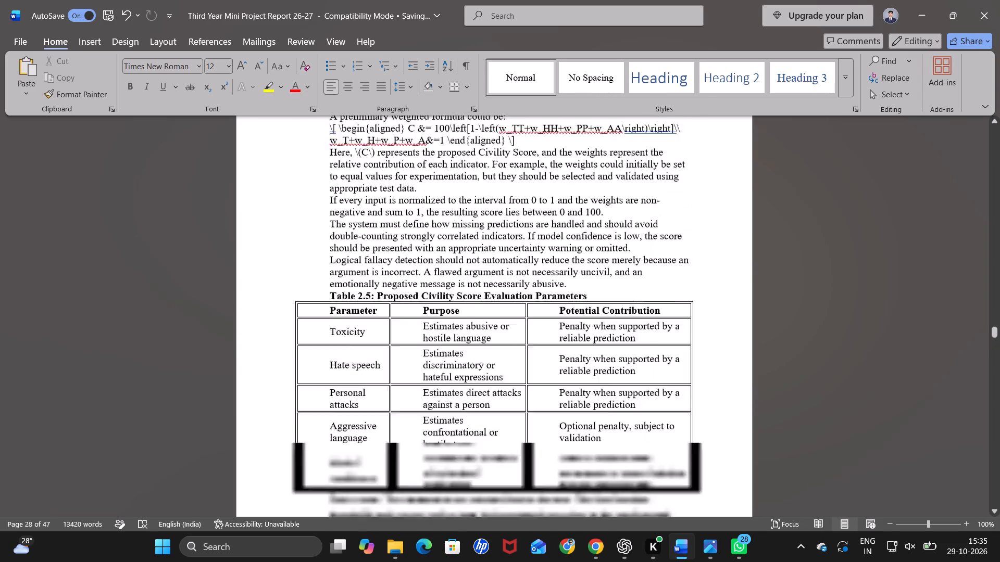
scroll(629, 284, up, 13)
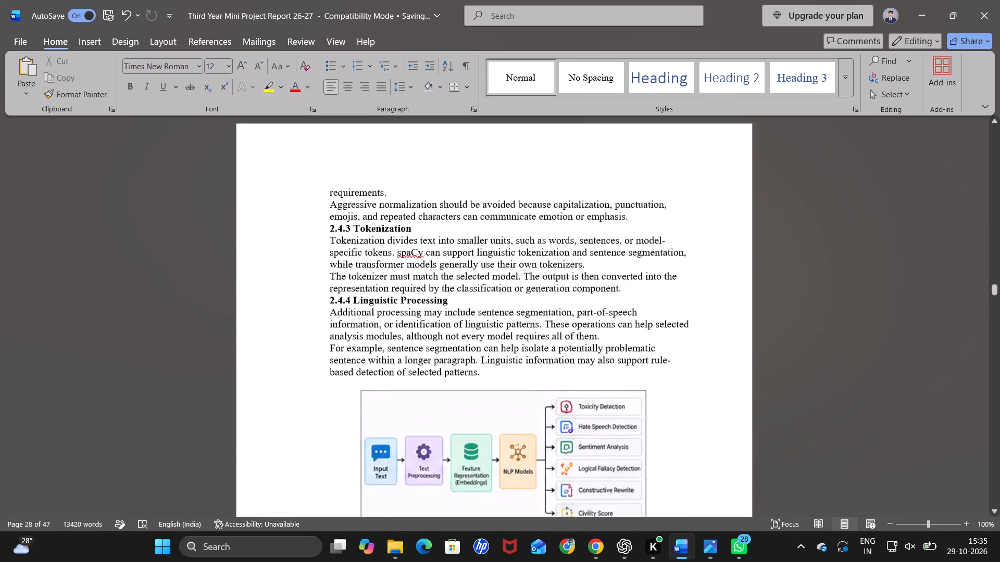
scroll(629, 284, up, 9)
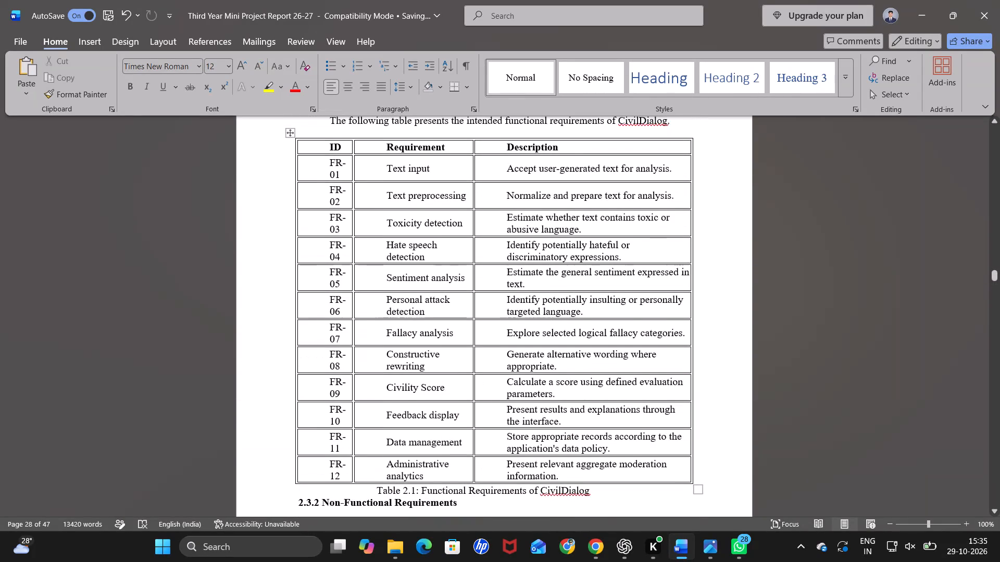
scroll(629, 284, up, 6)
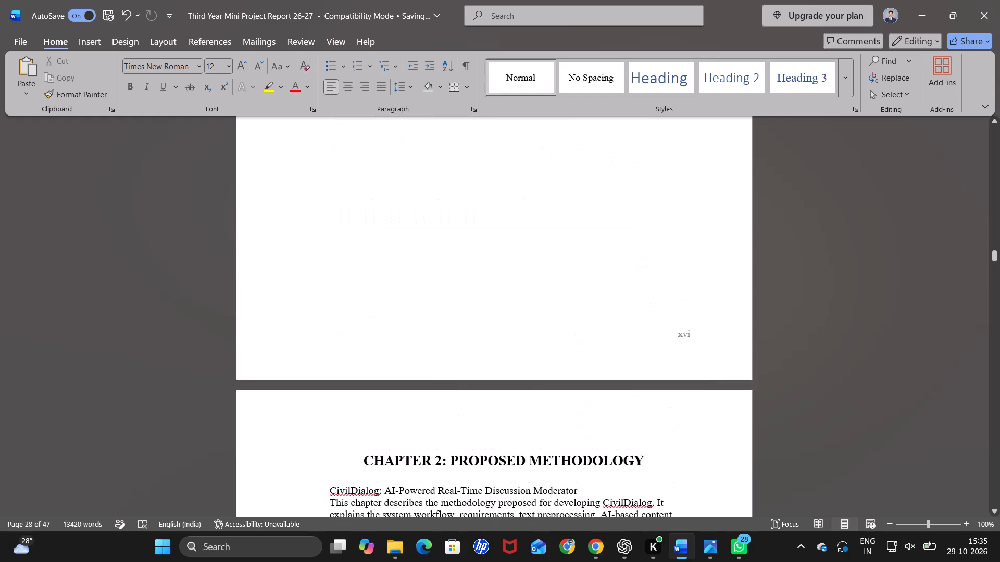
scroll(629, 284, up, 6)
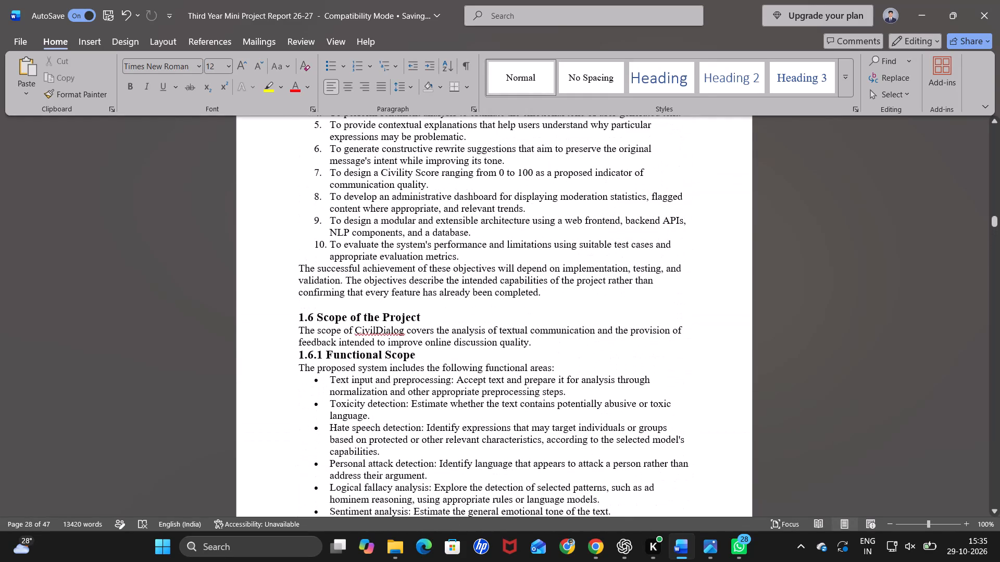
scroll(629, 284, up, 10)
scroll(629, 284, up, 14)
scroll(629, 284, up, 9)
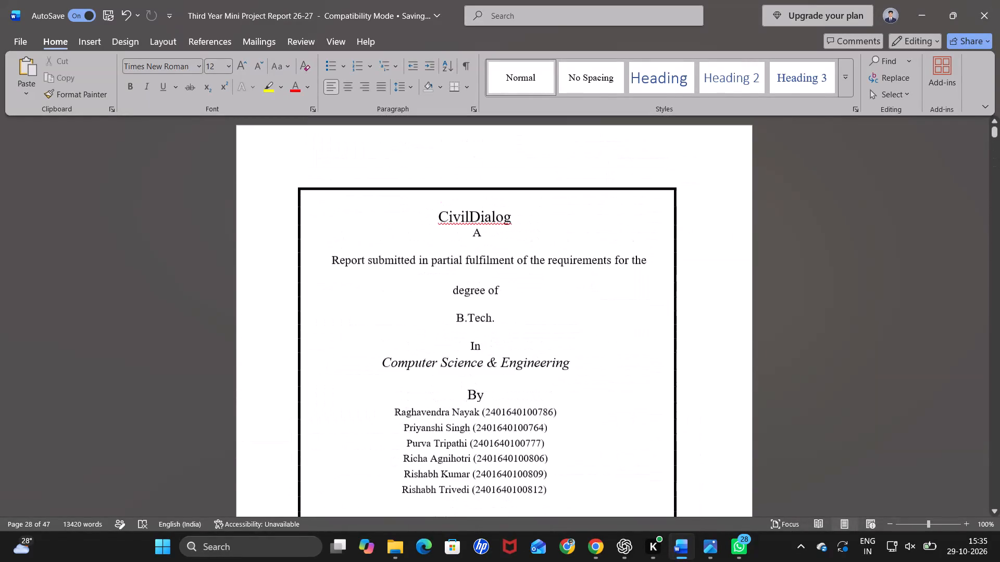
Examine the cover page's title, degree, student list and guide details.
scroll(581, 292, down, 1)
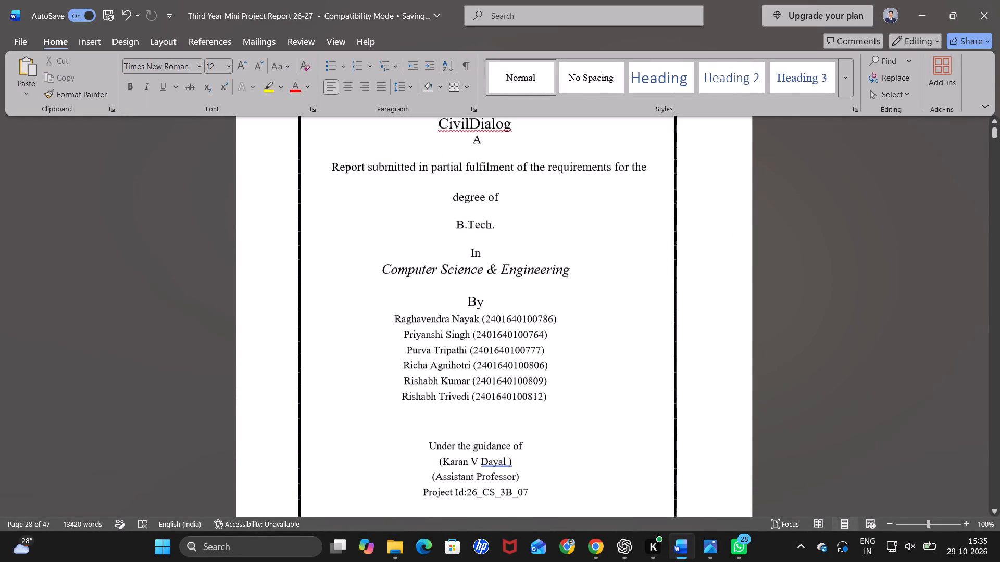
scroll(581, 292, down, 1)
scroll(518, 167, up, 1)
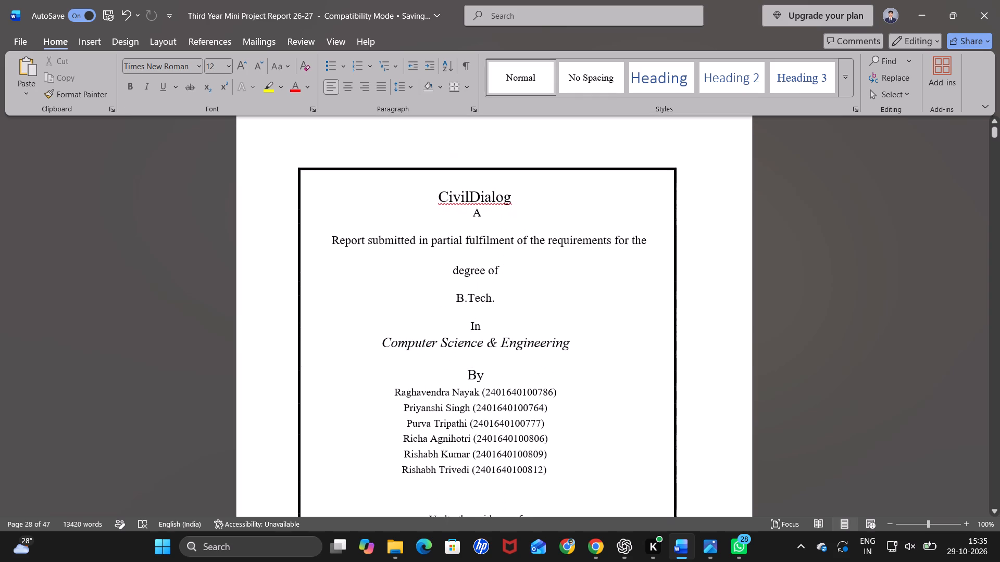
scroll(518, 167, up, 2)
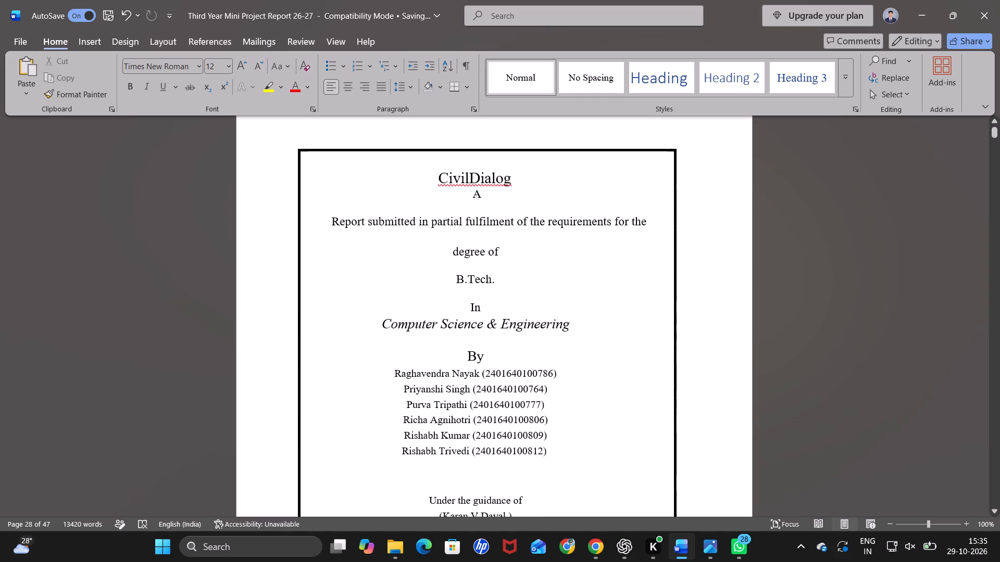
scroll(518, 167, up, 3)
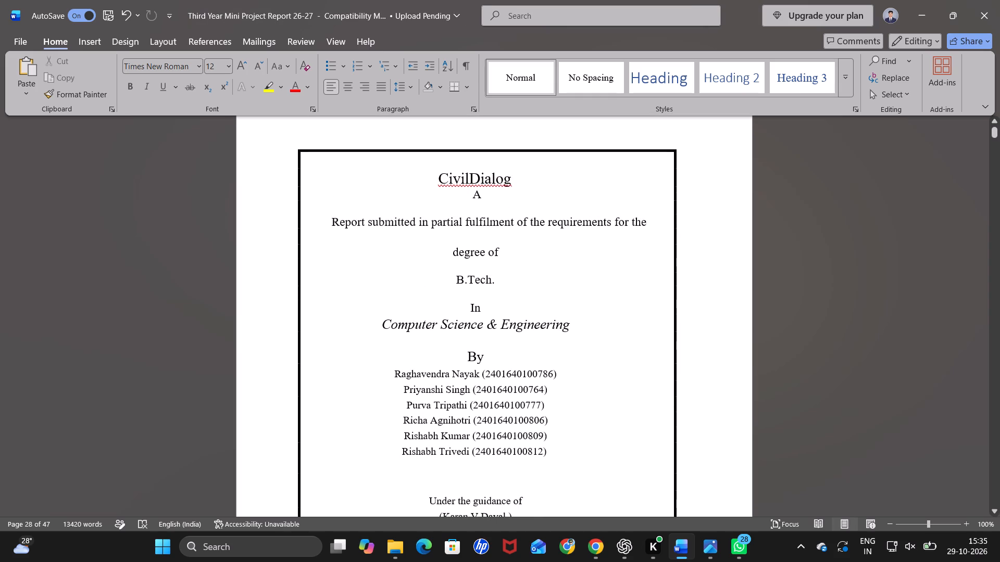
Examine the report's cover page, declaration and certificate pages.
scroll(518, 167, up, 1)
click(515, 189)
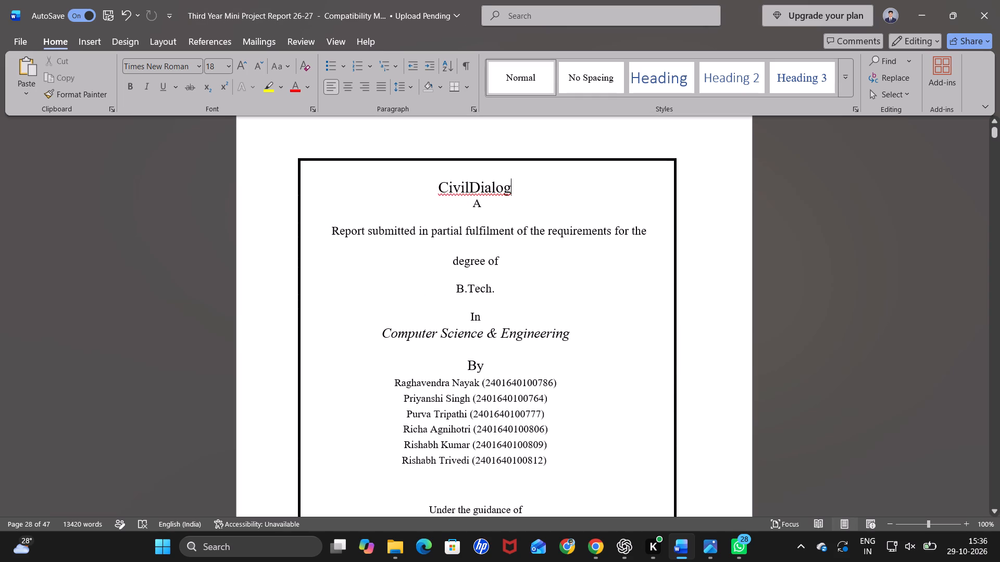
click(471, 199)
scroll(471, 199, down, 8)
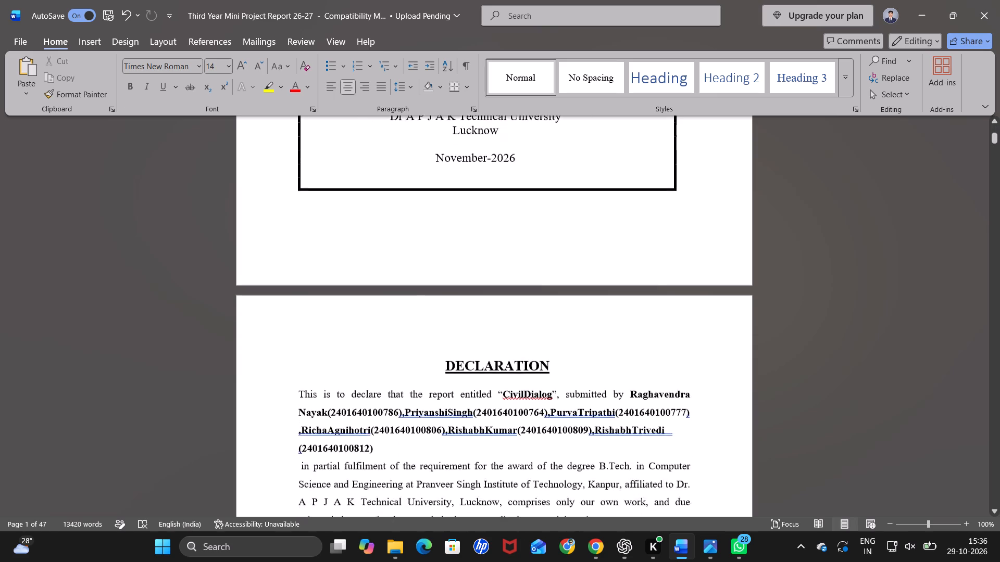
scroll(471, 199, down, 3)
scroll(471, 199, up, 1)
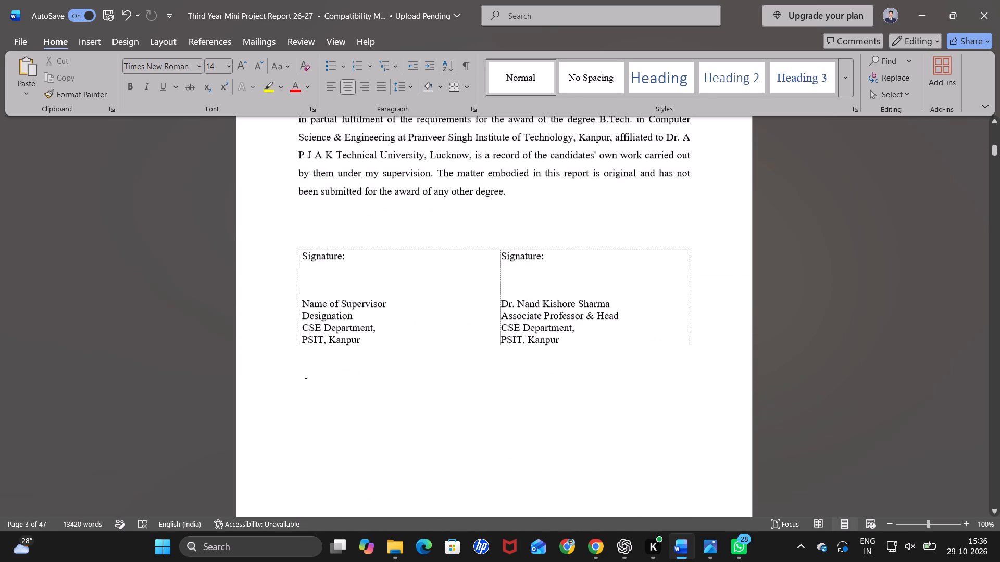
scroll(444, 309, up, 1)
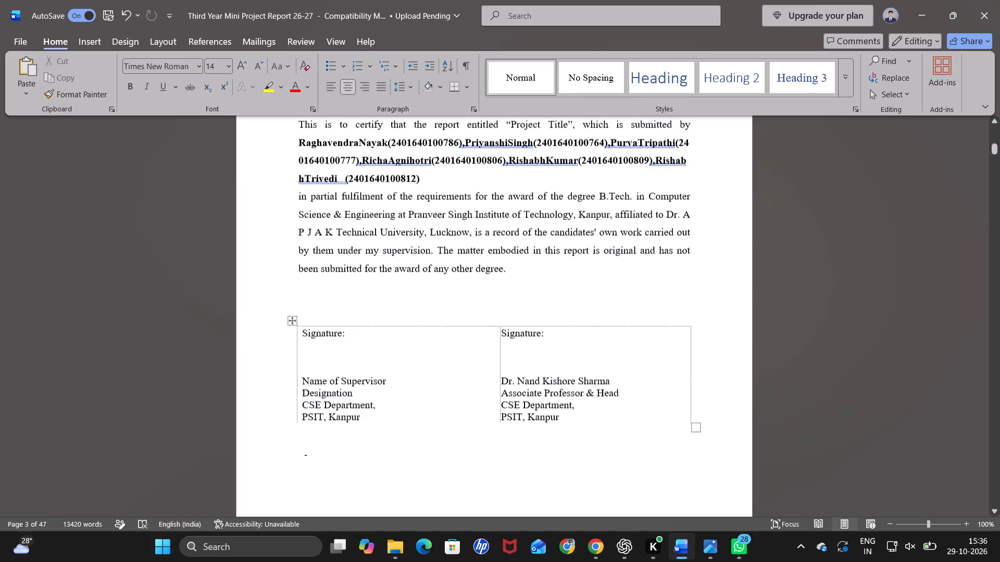
scroll(444, 309, up, 2)
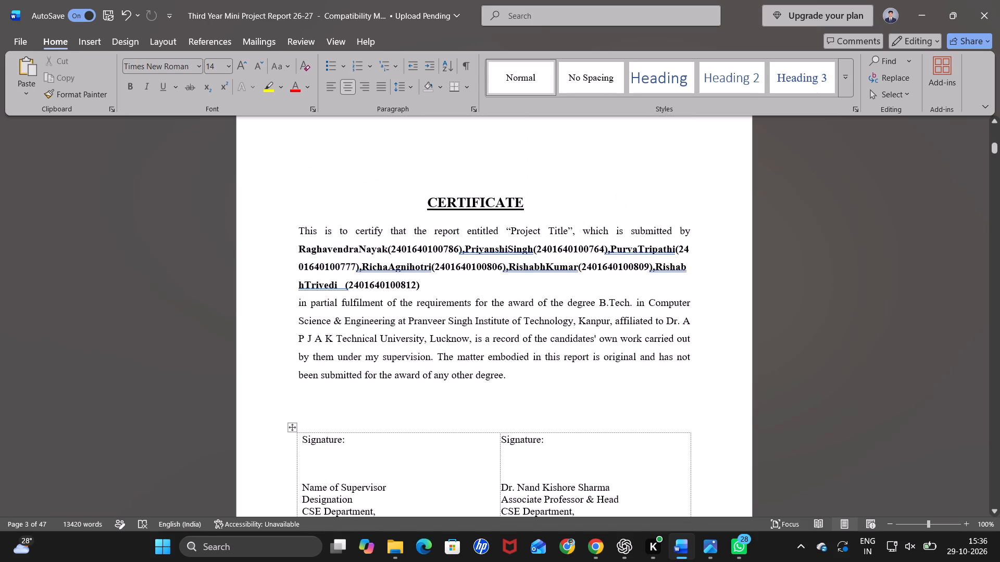
scroll(444, 309, up, 14)
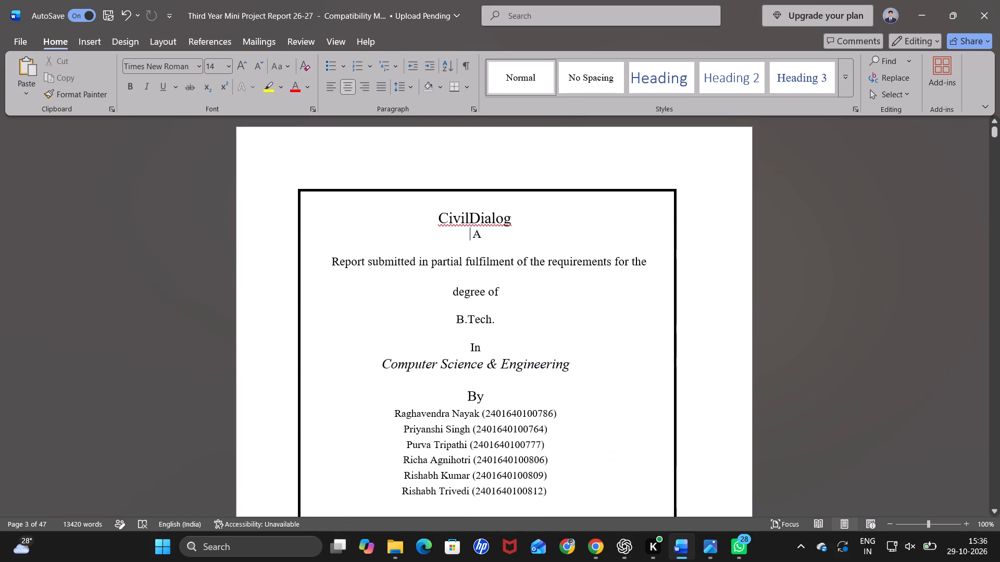
scroll(444, 309, down, 1)
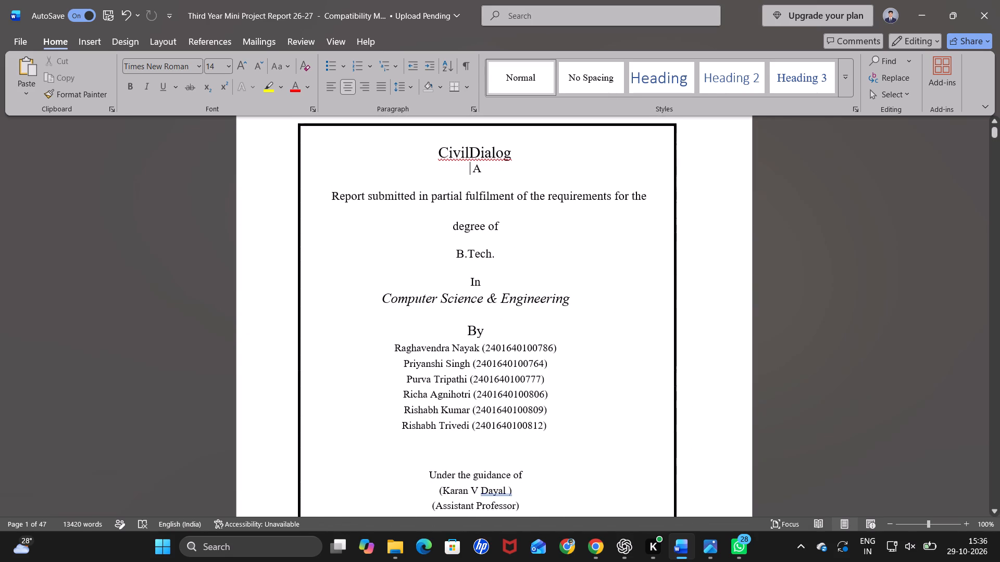
scroll(444, 309, down, 1)
scroll(444, 309, up, 1)
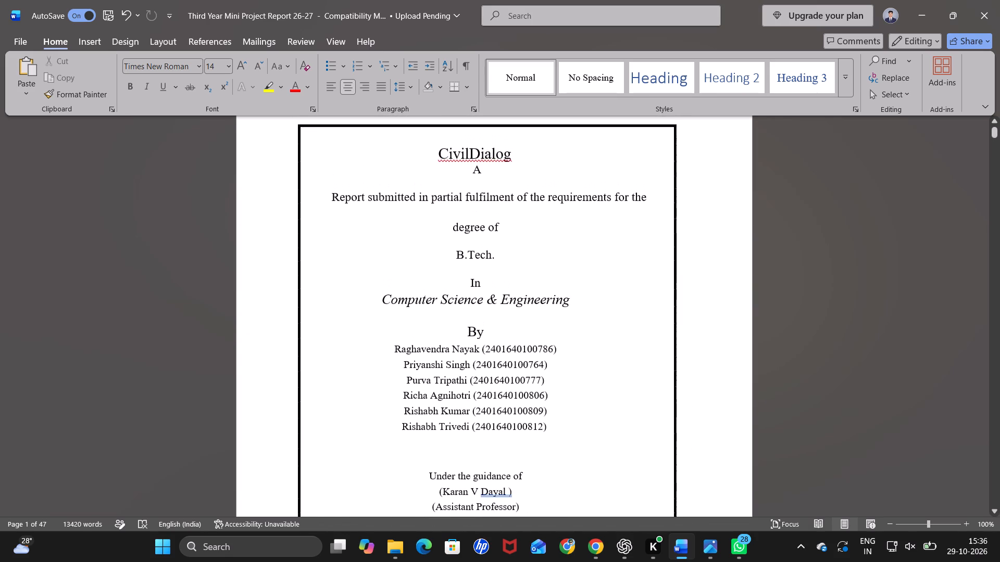
scroll(444, 309, up, 1)
Insert a blank line between the CivilDialog title and the "A" beneath it on the cover page.
click(543, 152)
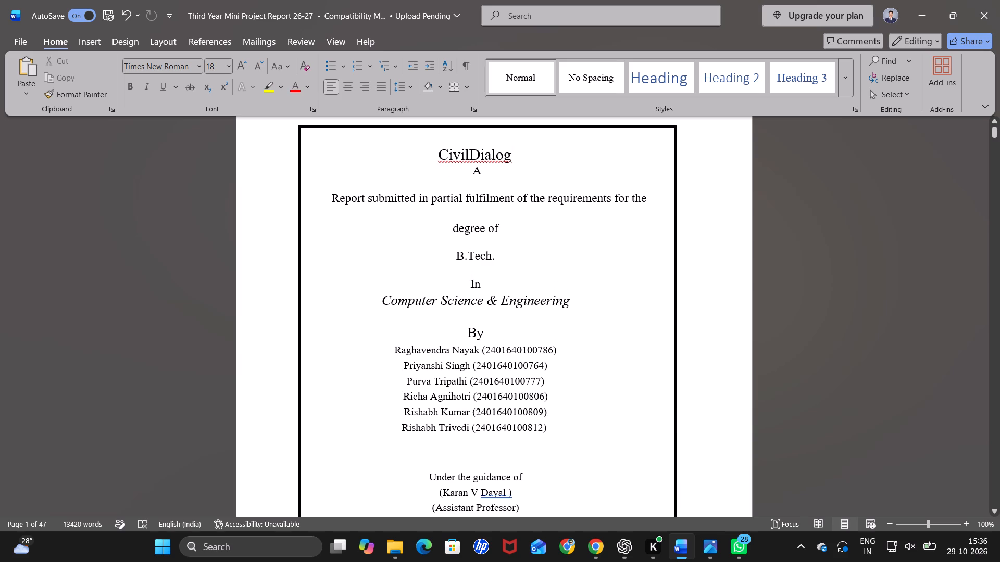
key(Return)
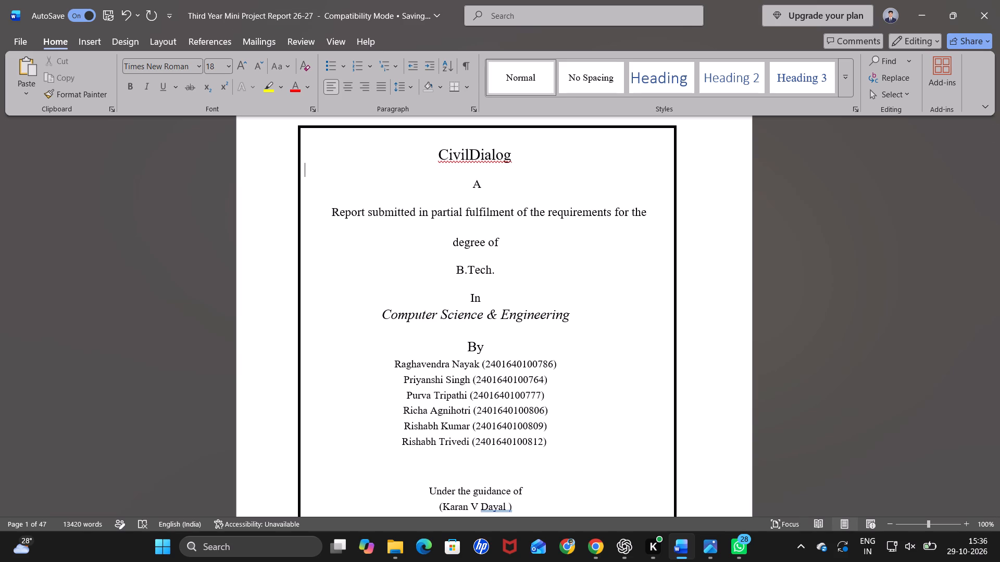
Review the front matter from the cover page through the abstract and list of figures to Section 1.1 Introduction.
scroll(524, 158, down, 1)
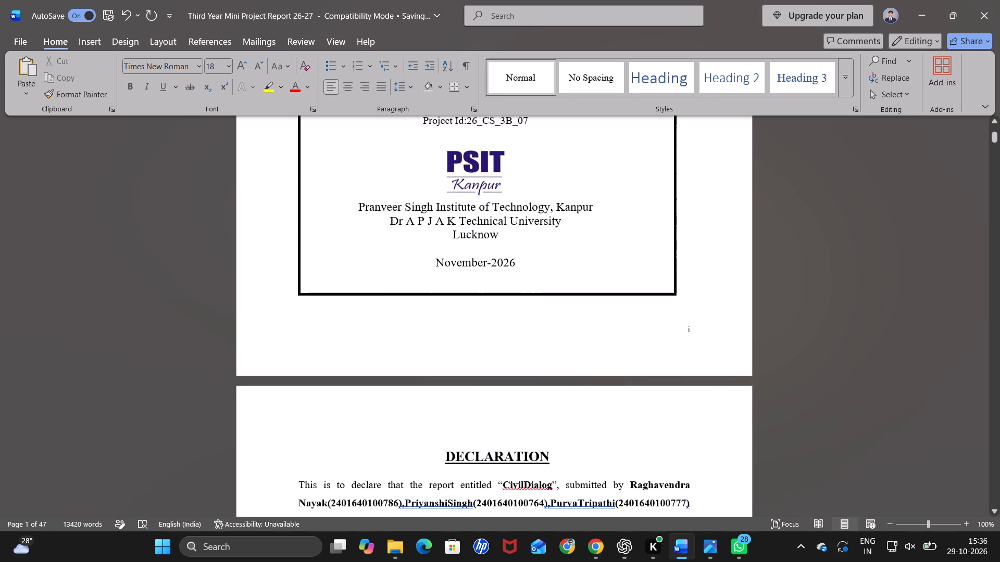
scroll(524, 158, down, 1)
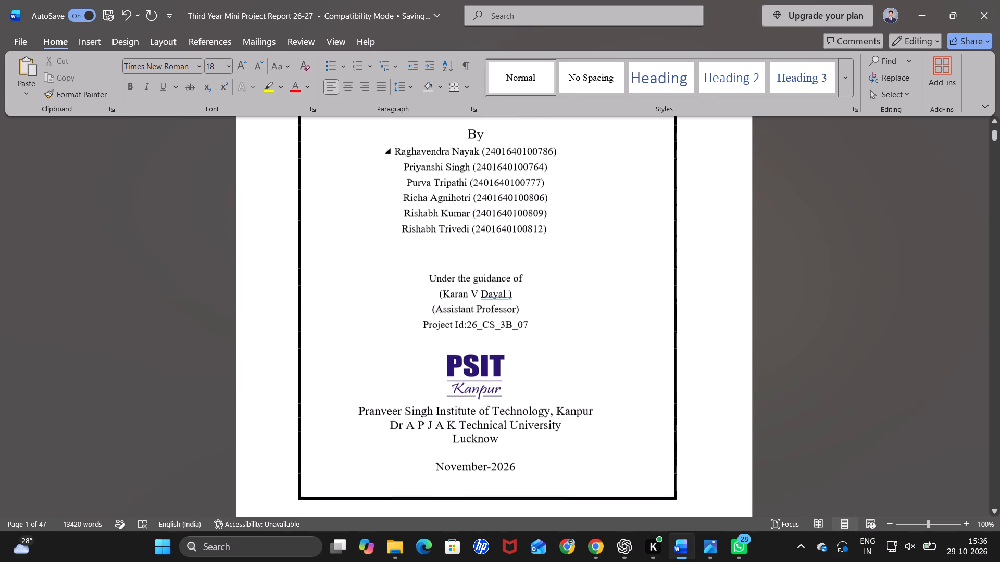
scroll(524, 158, down, 3)
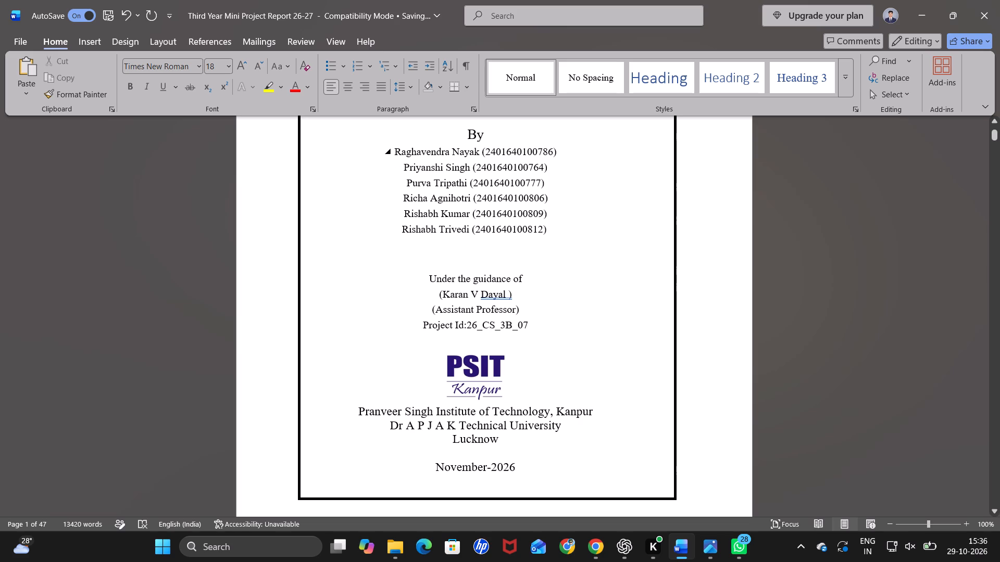
scroll(565, 349, down, 19)
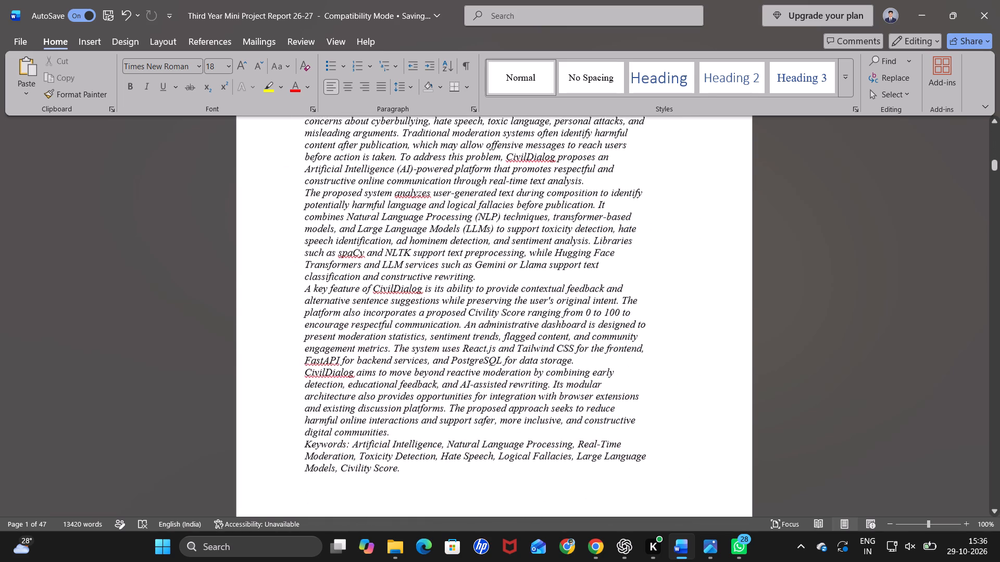
scroll(565, 349, down, 9)
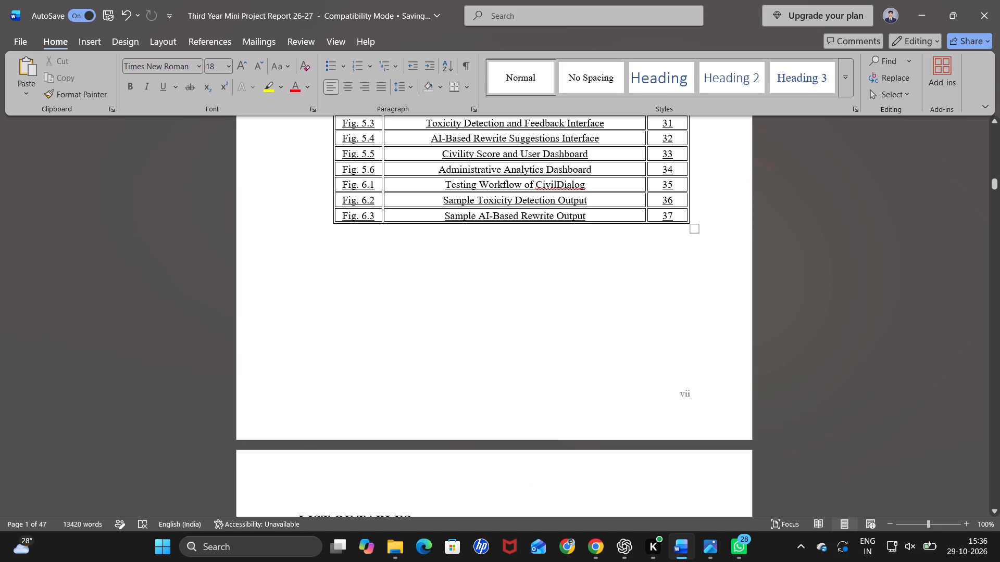
scroll(565, 349, down, 9)
scroll(565, 349, up, 4)
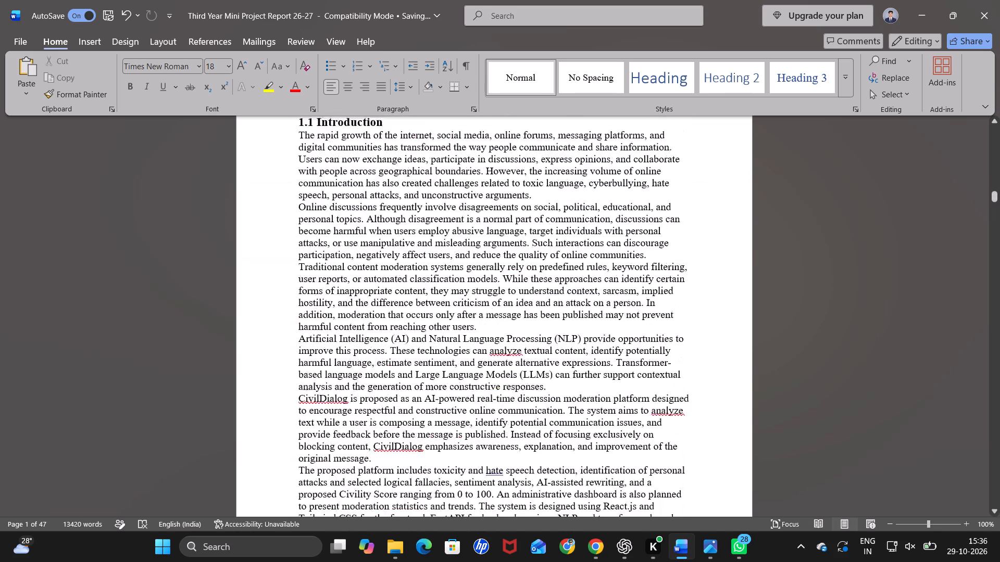
scroll(565, 349, up, 4)
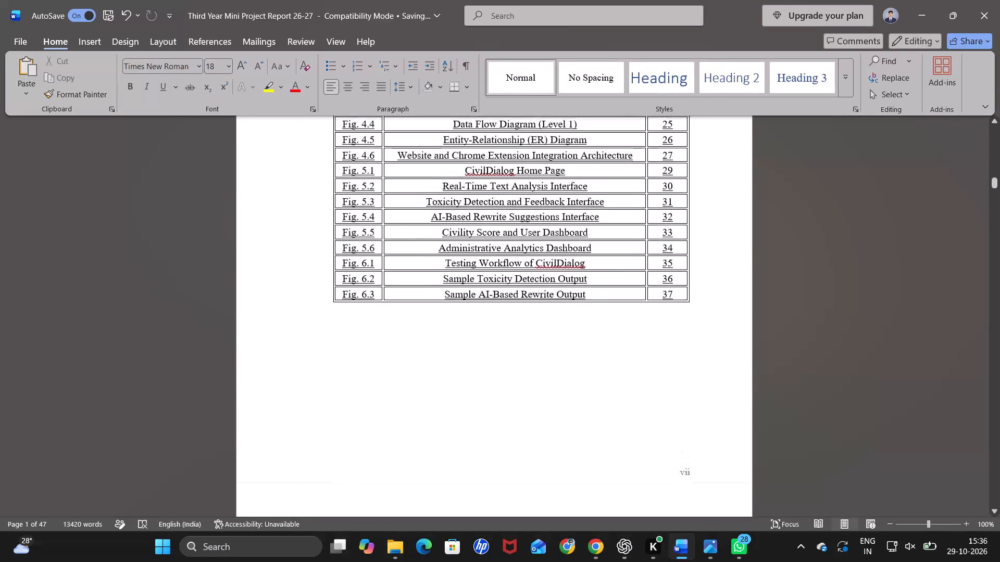
Indent the LIST OF TABLES heading with leading spaces so it sits centred above its table.
scroll(561, 345, down, 3)
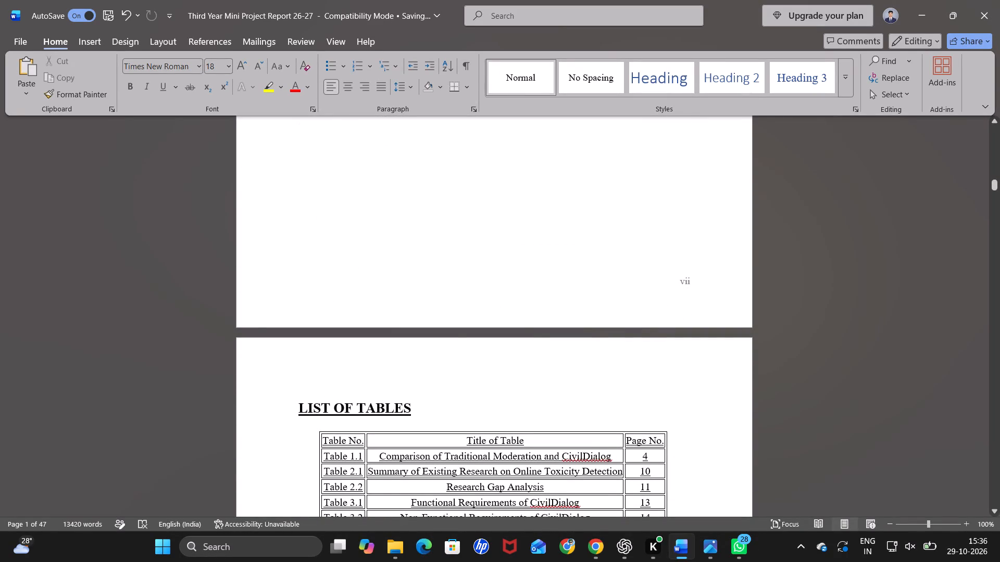
click(297, 403)
key(space)
key(space)
key(space)
key(space)
key(space)
key(space)
key(space)
key(space)
key(space)
key(space)
key(space)
key(space)
key(space)
key(space)
key(space)
key(space)
key(space)
key(space)
key(space)
key(space)
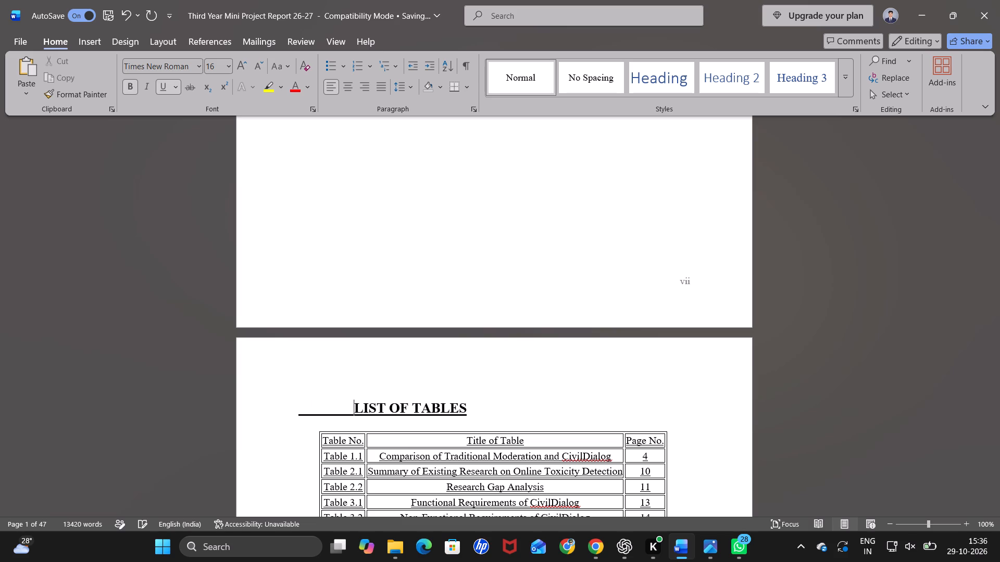
key(space)
key(space)
key(space)
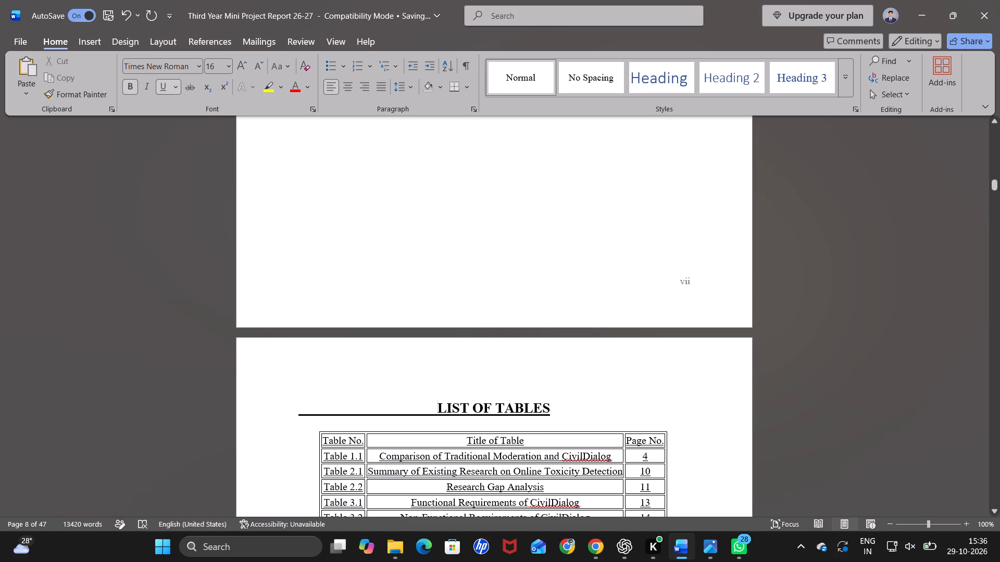
Remove the underline from the spaces before the LIST OF TABLES heading, keeping only the heading words underlined.
drag(435, 411, 270, 403)
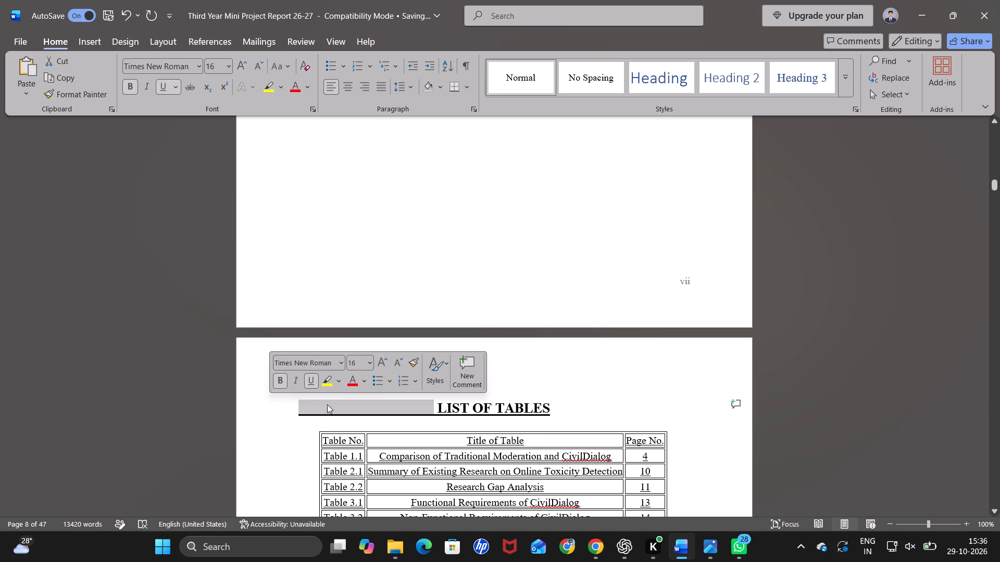
click(436, 406)
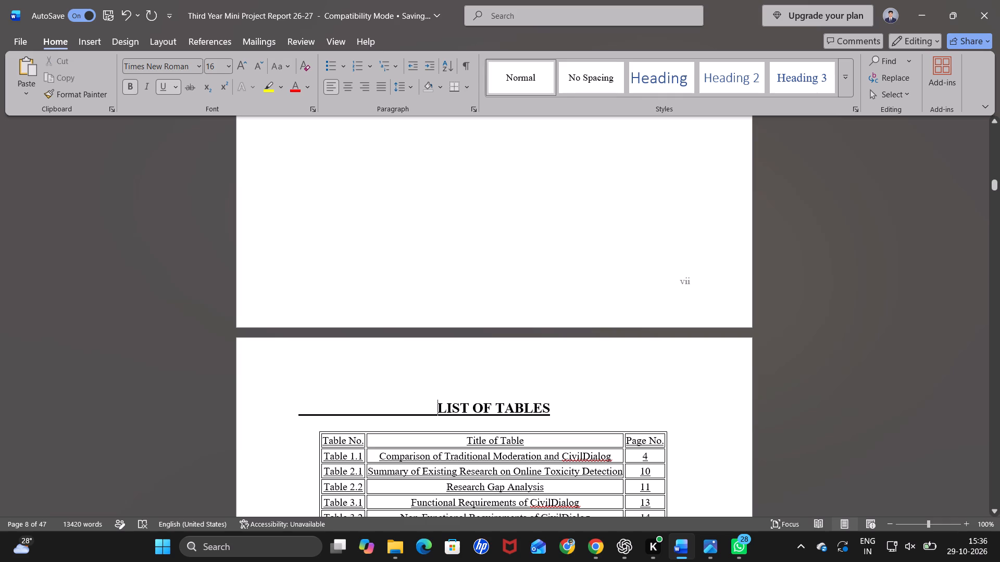
drag(437, 416, 349, 419)
click(436, 414)
drag(436, 414, 353, 413)
click(353, 413)
drag(297, 418, 346, 411)
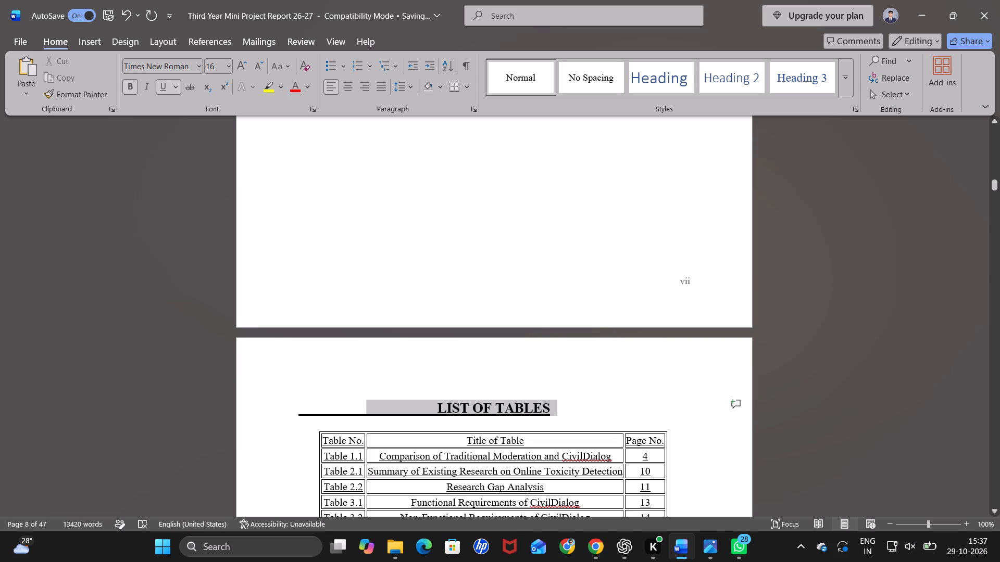
drag(346, 411, 337, 408)
click(439, 407)
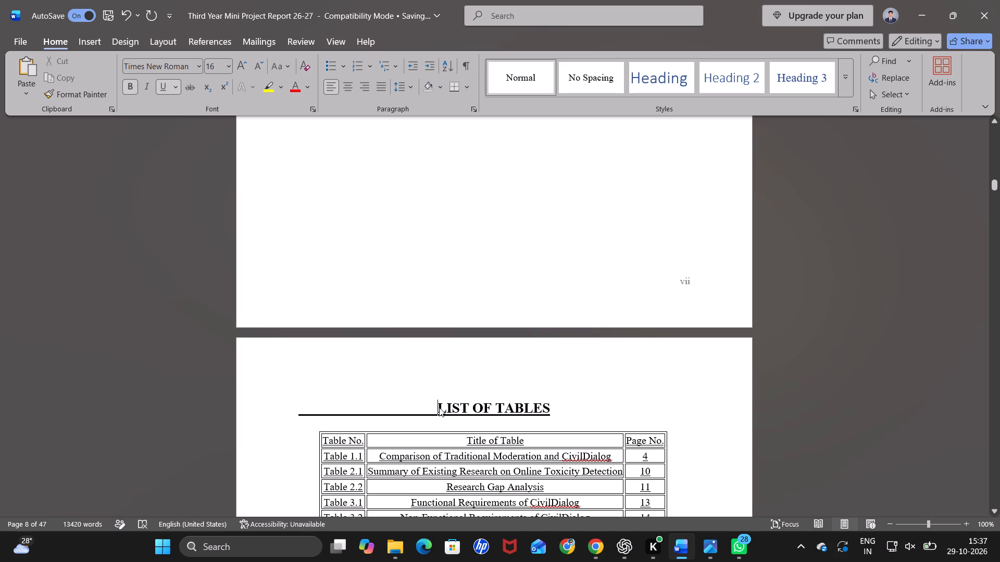
triple_click(439, 407)
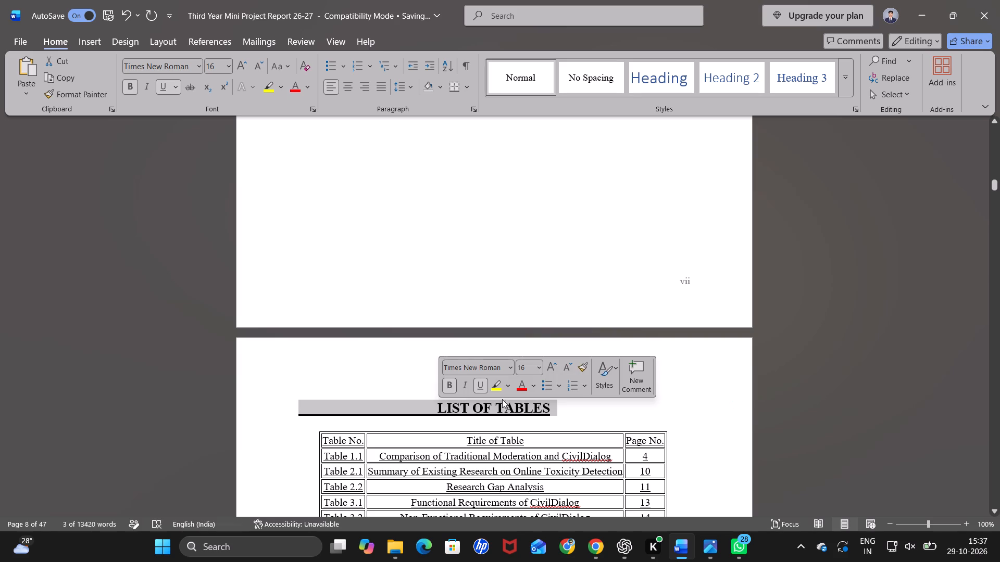
click(483, 383)
click(436, 408)
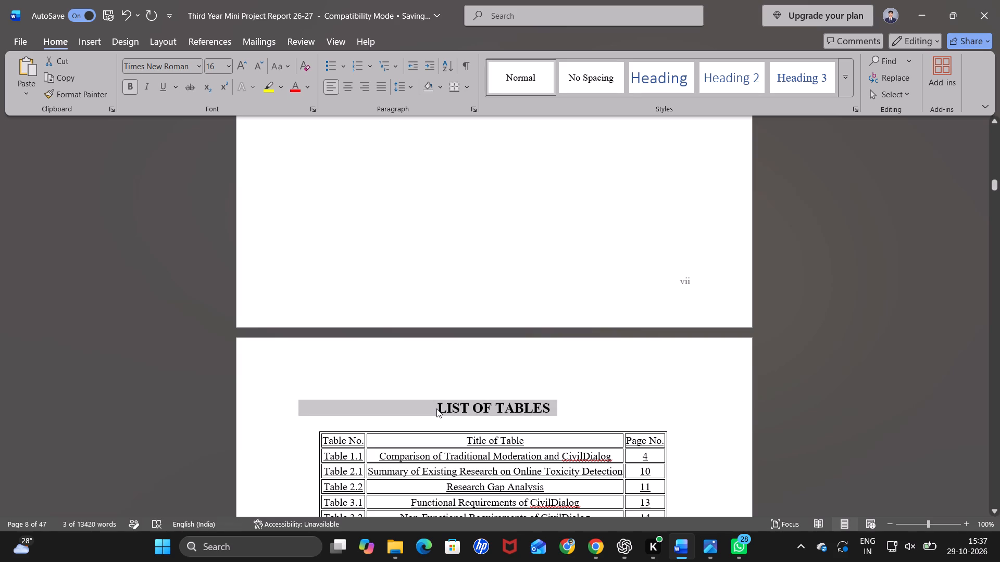
click(436, 408)
drag(436, 408, 540, 406)
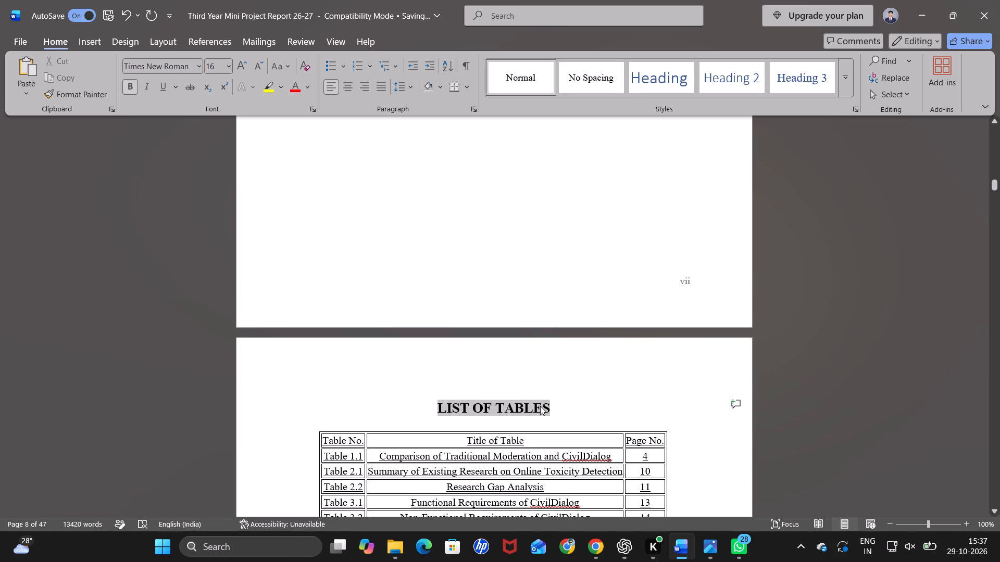
drag(540, 406, 541, 406)
click(581, 382)
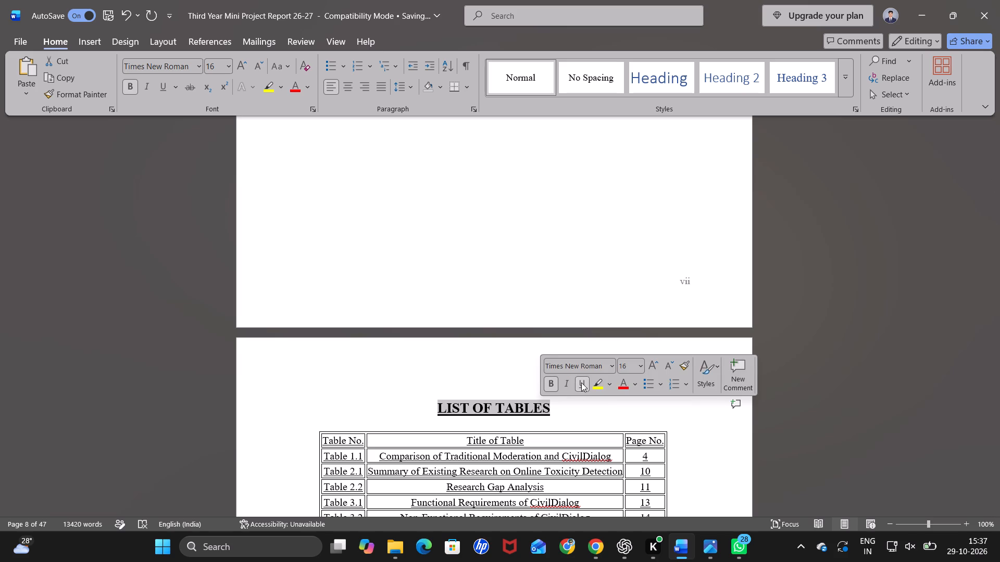
click(560, 419)
Review the layout from the List of Tables through the Chapter 1 sections, figures and tables to the requirements tables in Section 2.3.
scroll(560, 419, down, 5)
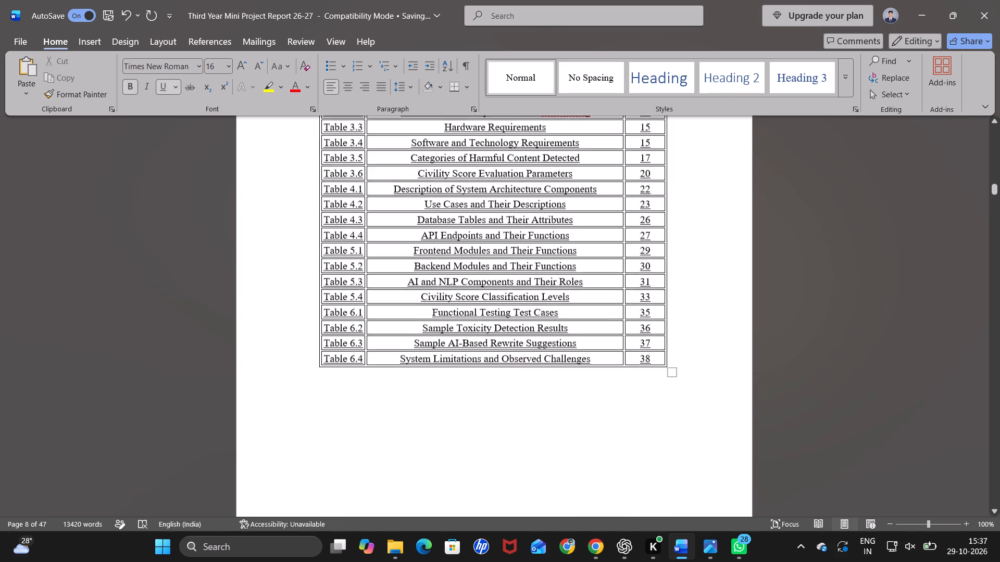
scroll(560, 419, down, 6)
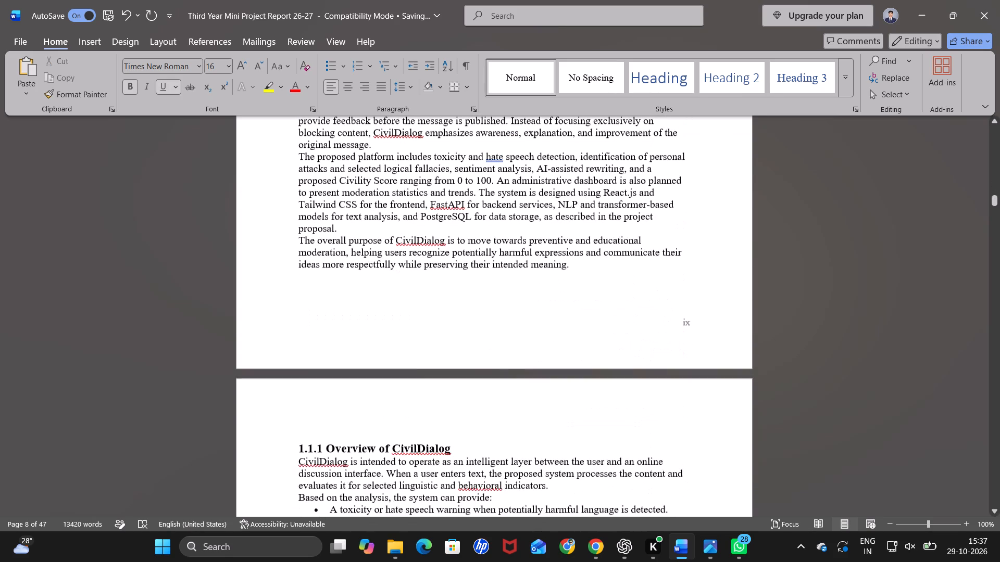
scroll(560, 419, down, 4)
scroll(560, 419, up, 1)
scroll(560, 419, down, 1)
scroll(560, 419, up, 1)
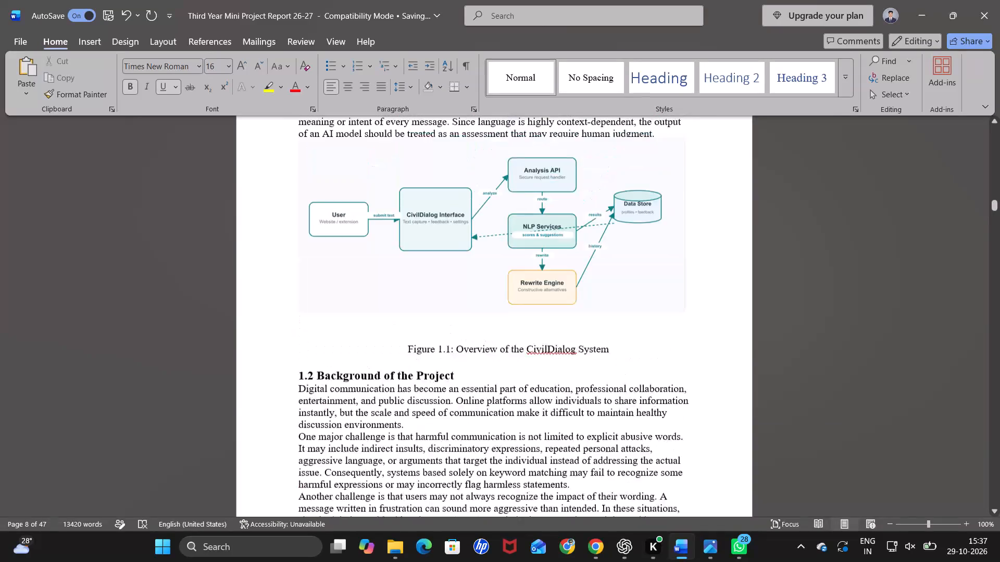
scroll(560, 419, down, 10)
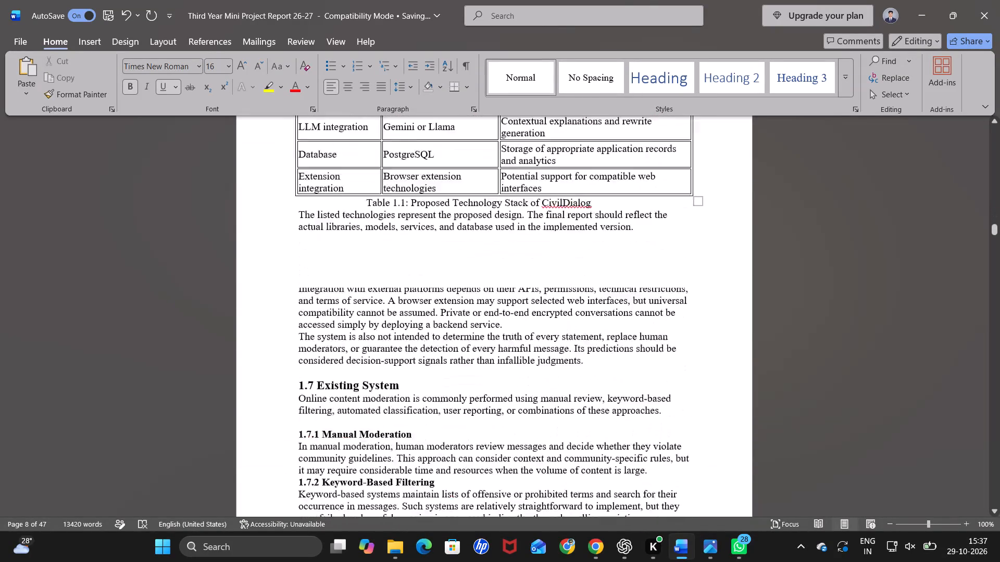
scroll(560, 419, down, 9)
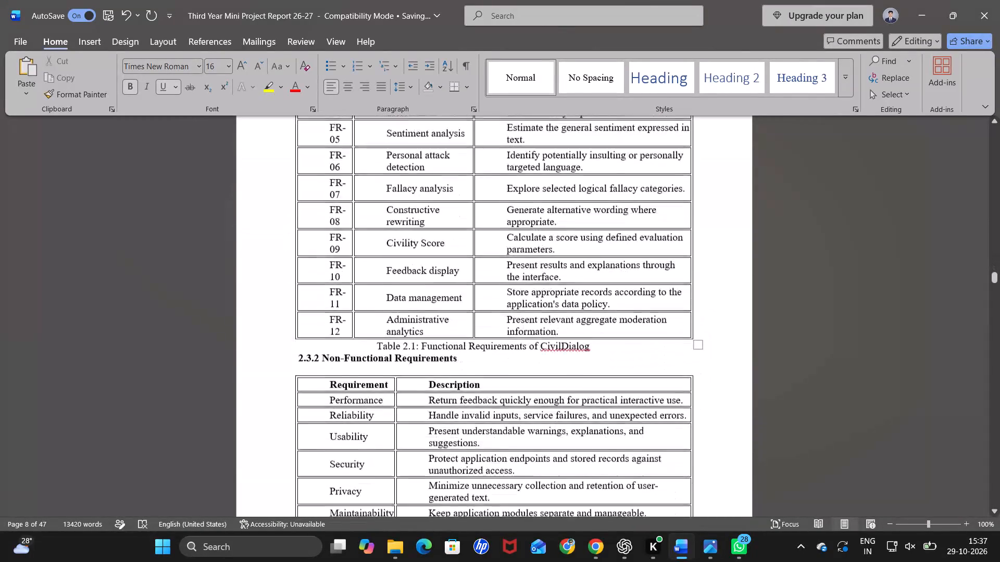
scroll(560, 419, down, 1)
Review Chapter 2: Proposed Methodology from its chapter heading through the figures and tables to Section 3.1, checking headings and page breaks.
scroll(560, 419, up, 6)
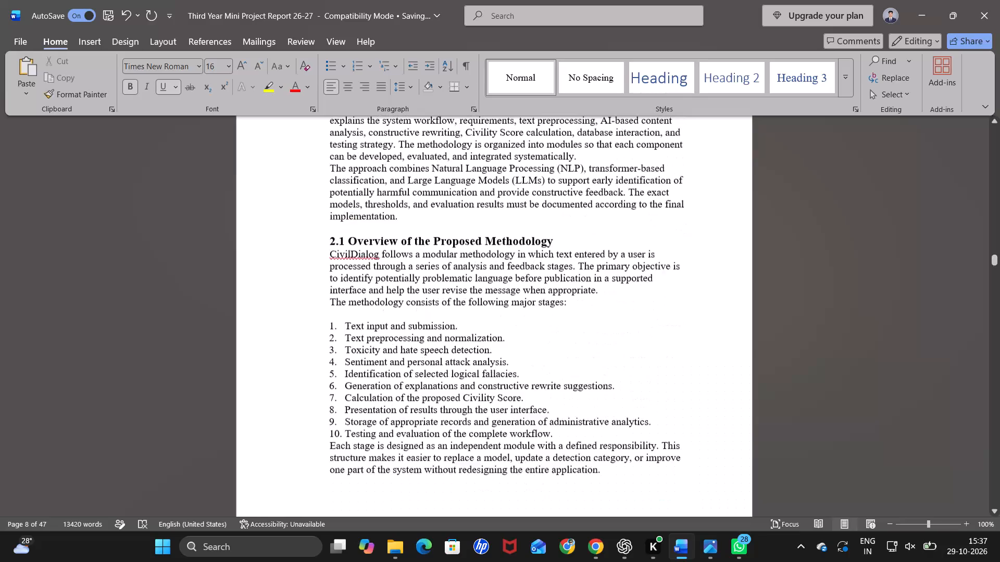
scroll(560, 419, up, 1)
scroll(560, 419, down, 1)
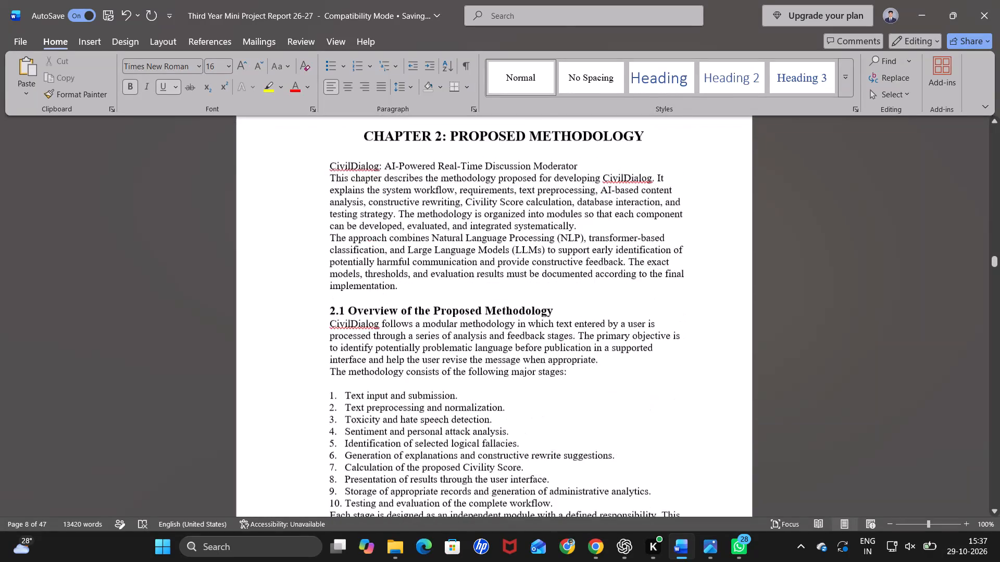
scroll(560, 419, down, 10)
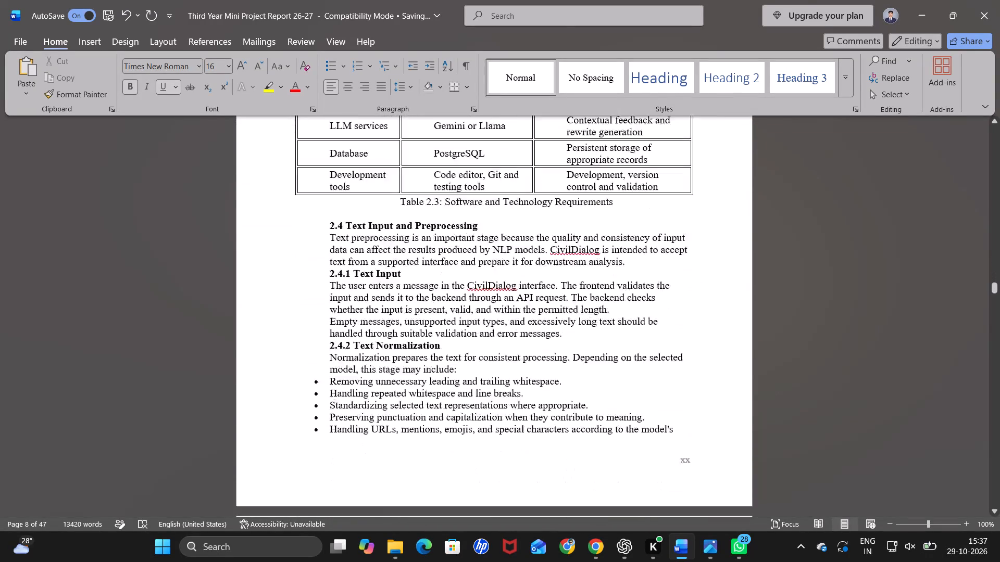
scroll(560, 419, down, 6)
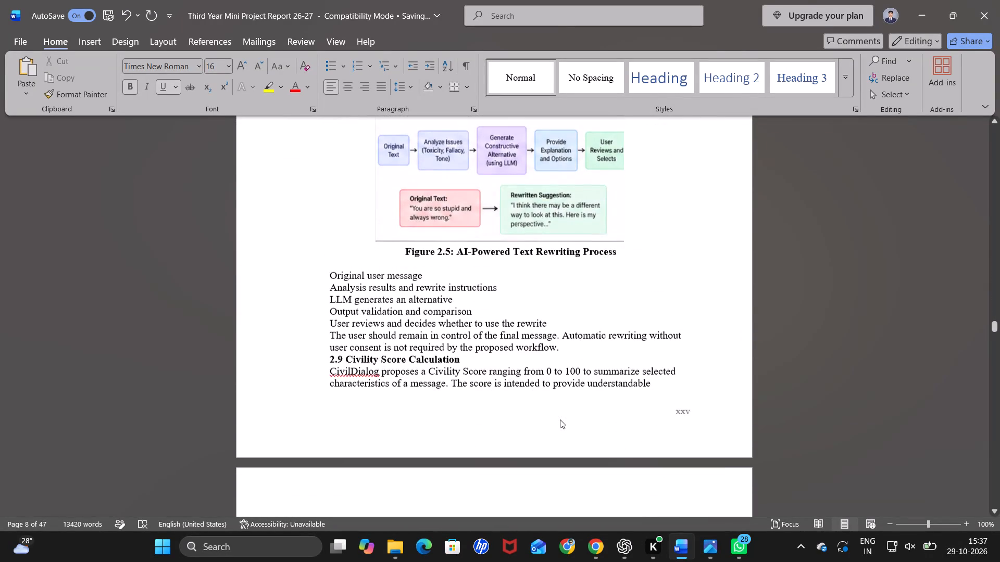
scroll(560, 419, down, 3)
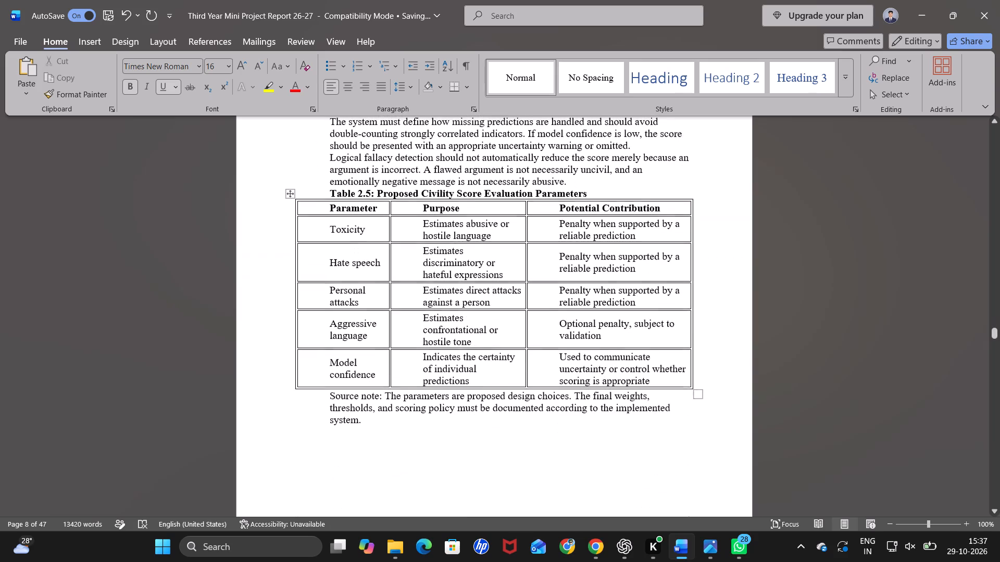
scroll(560, 411, down, 3)
scroll(566, 349, down, 4)
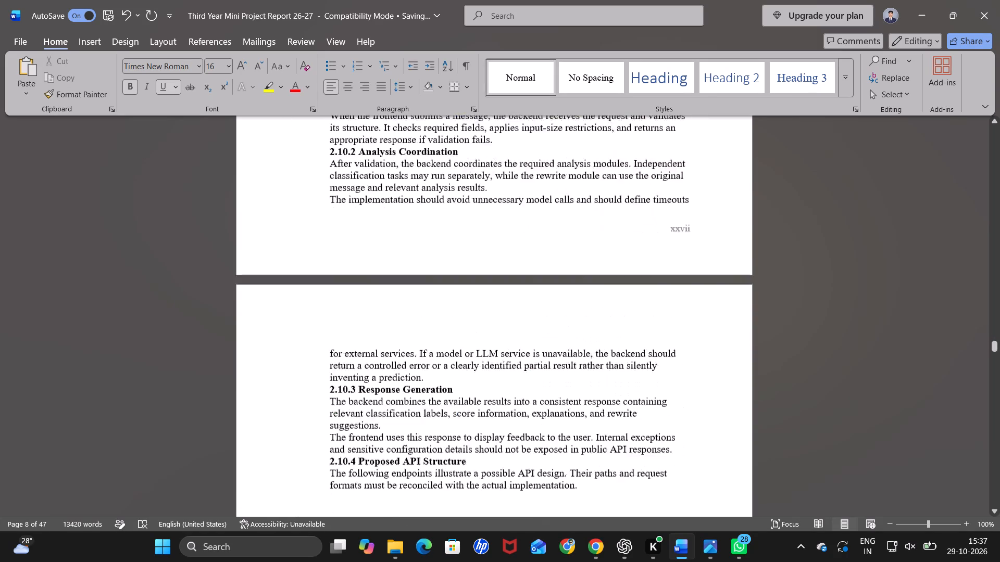
scroll(566, 349, down, 5)
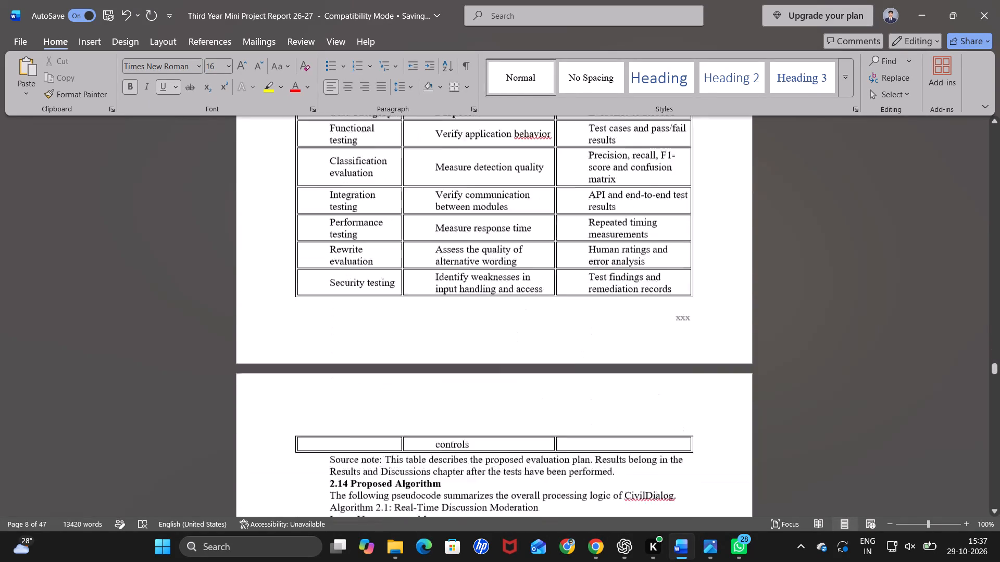
scroll(566, 349, down, 6)
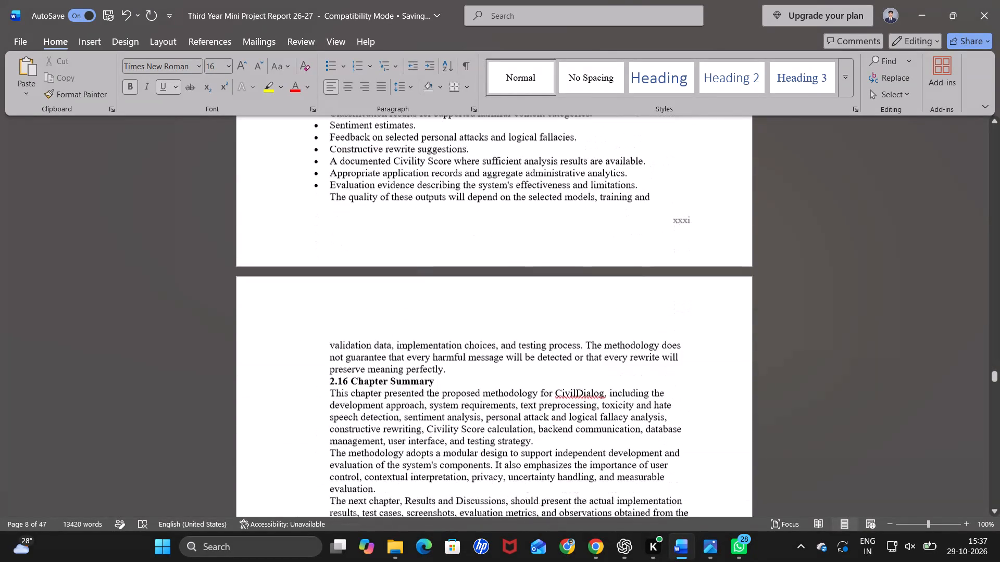
scroll(566, 349, down, 3)
Insert blank lines before the CHAPTER 3: RESULTS AND DISCUSSIONS heading so that the chapter starts on a new page.
scroll(566, 349, up, 3)
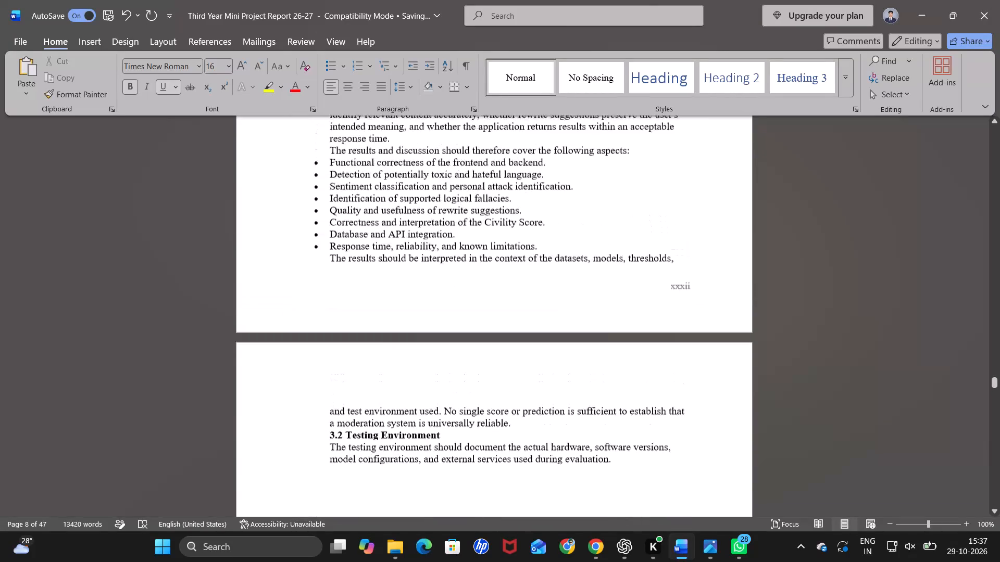
scroll(566, 349, up, 2)
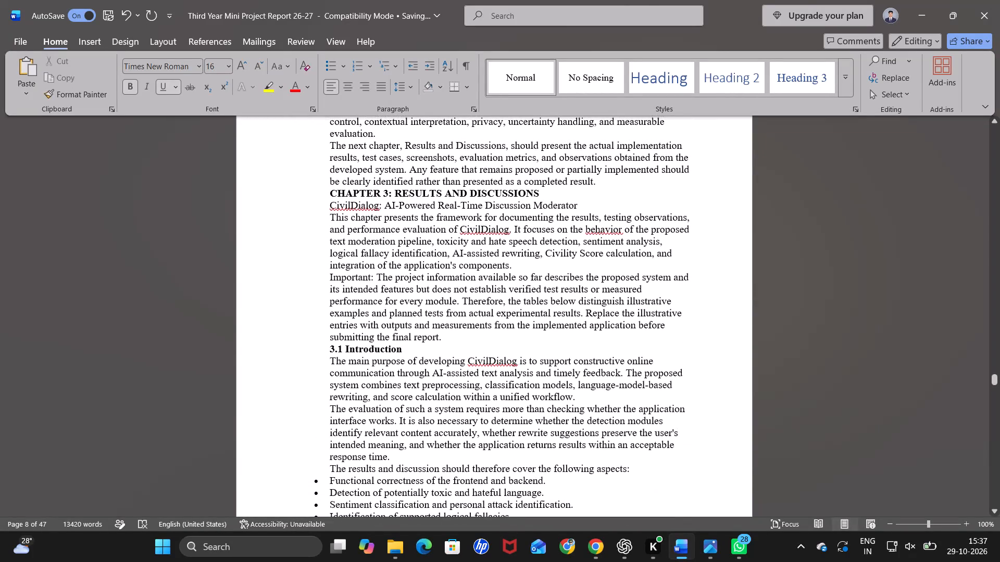
scroll(566, 349, up, 4)
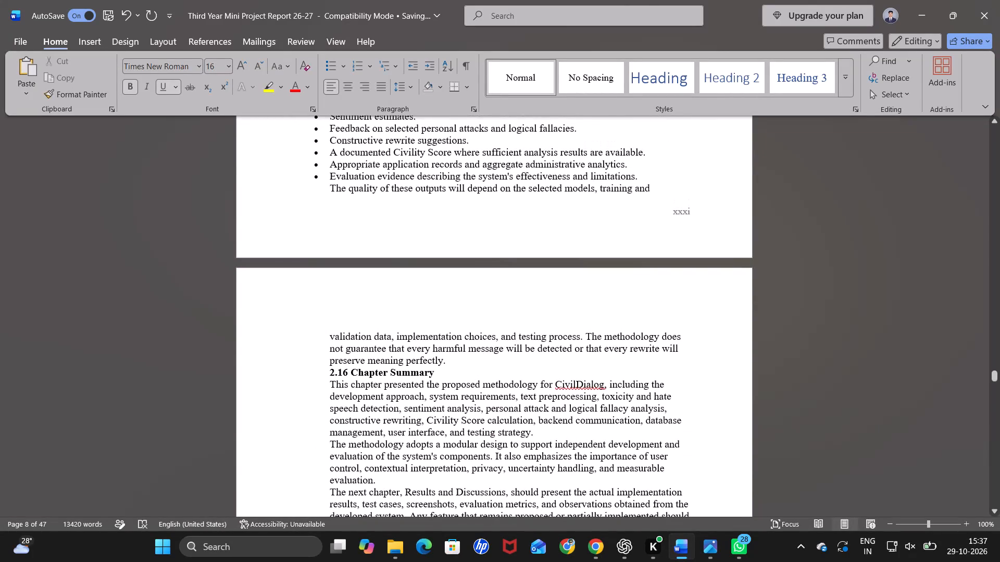
scroll(402, 380, down, 7)
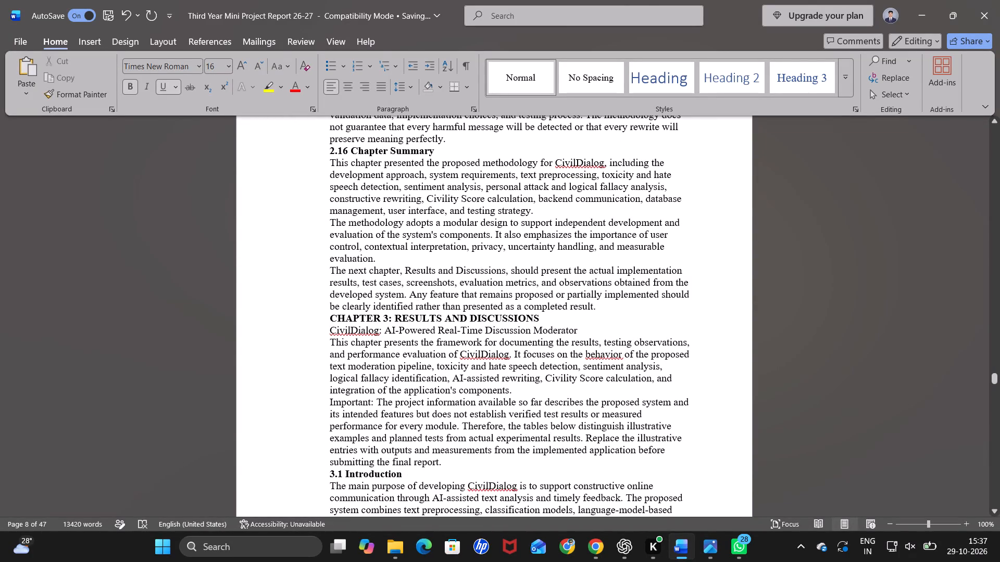
click(328, 317)
key(Return)
key(Return)
key(Return)
key(Return)
key(Return)
key(Return)
key(Return)
key(Return)
key(Return)
key(Return)
key(Return)
key(Return)
key(Return)
key(Return)
key(Return)
key(Return)
key(Return)
key(Return)
key(Return)
key(Return)
key(Return)
key(Return)
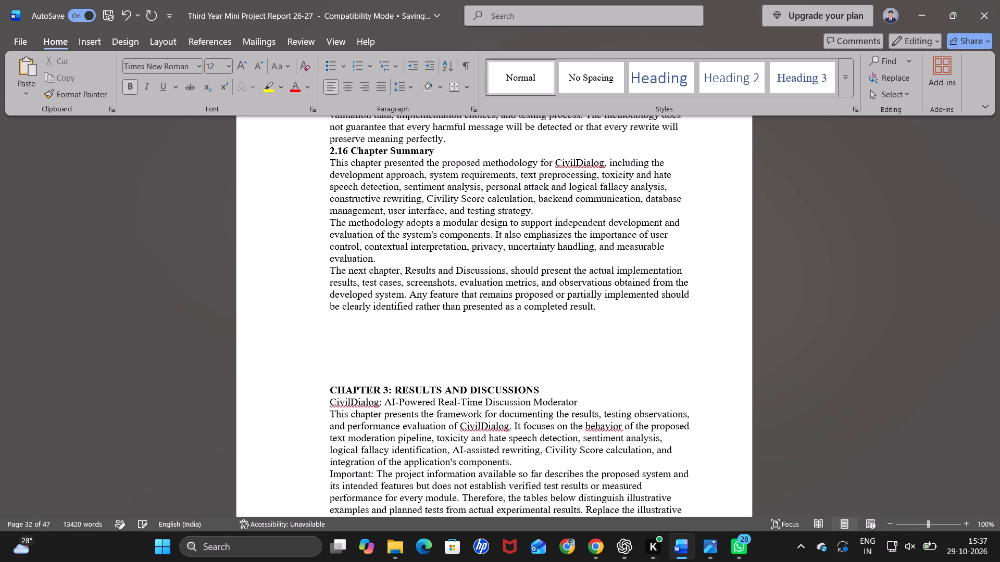
scroll(328, 317, down, 2)
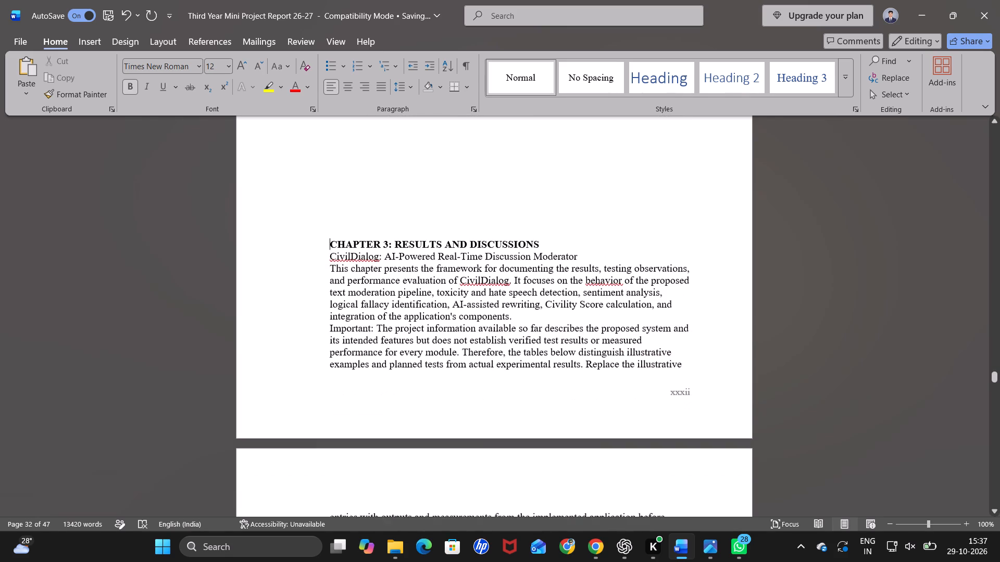
scroll(328, 317, down, 1)
key(Return)
key(Return)
key(Return)
key(Return)
key(Return)
key(Return)
key(Return)
key(Return)
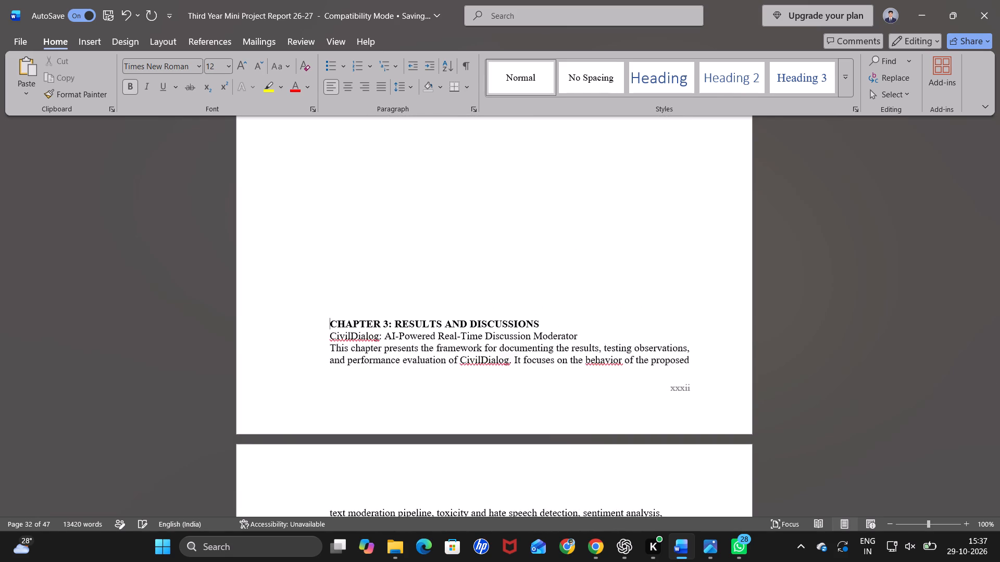
key(Return)
key(Return)
key(Return)
key(Return)
key(Return)
Indent the CHAPTER 3: RESULTS AND DISCUSSIONS heading with leading spaces to bring it towards the middle of the page.
key(space)
key(space)
key(space)
key(space)
key(space)
key(space)
key(space)
key(space)
key(space)
key(space)
key(space)
key(space)
key(space)
key(space)
key(space)
key(space)
key(space)
key(space)
key(space)
key(space)
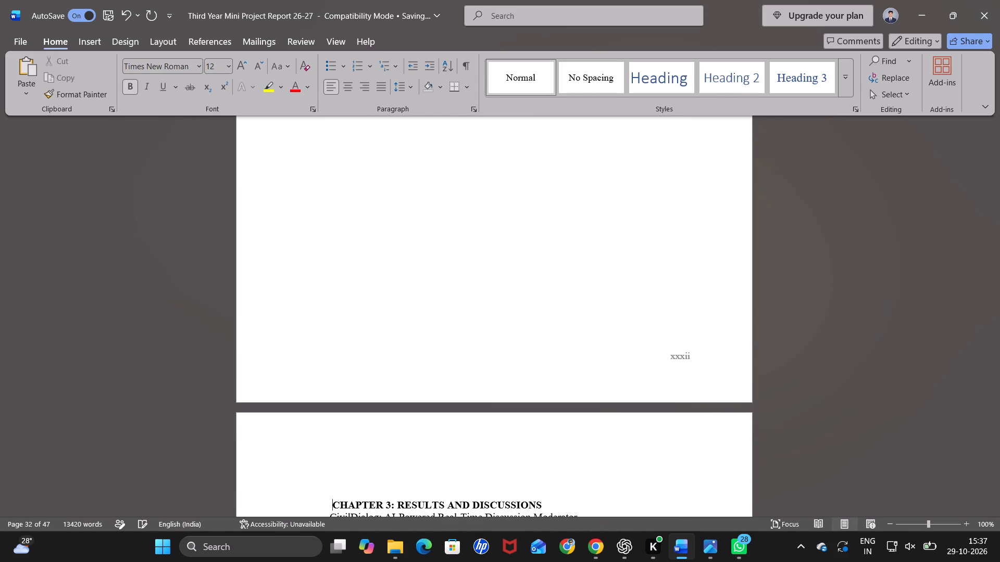
scroll(329, 317, down, 2)
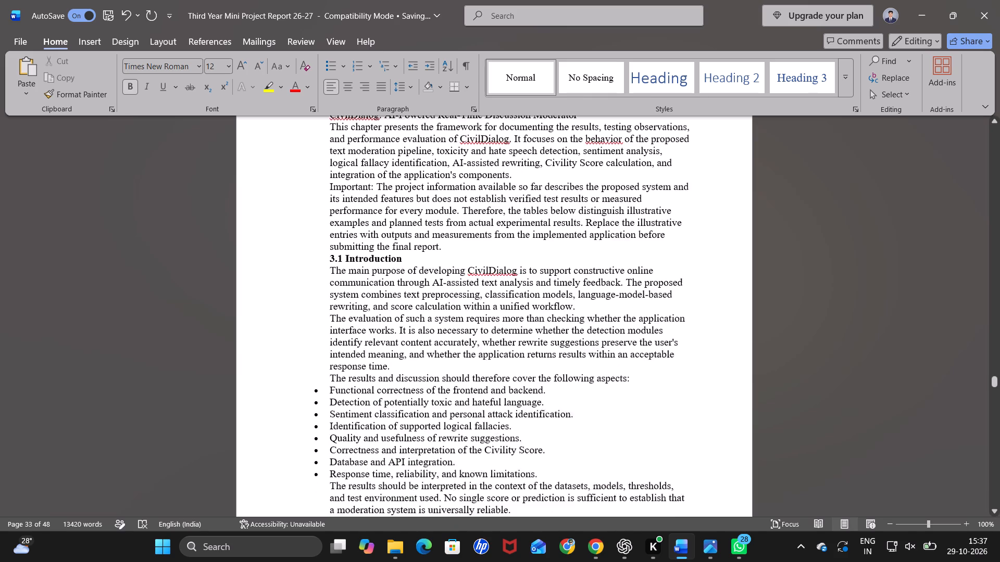
scroll(354, 333, up, 1)
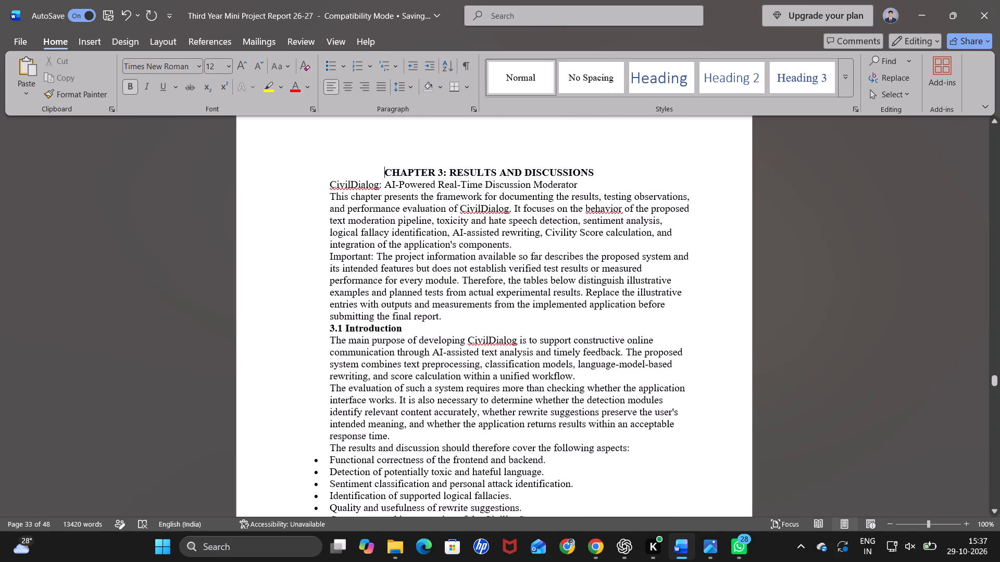
Set the font size of the CHAPTER 3: RESULTS AND DISCUSSIONS heading to 16.
drag(386, 168, 601, 167)
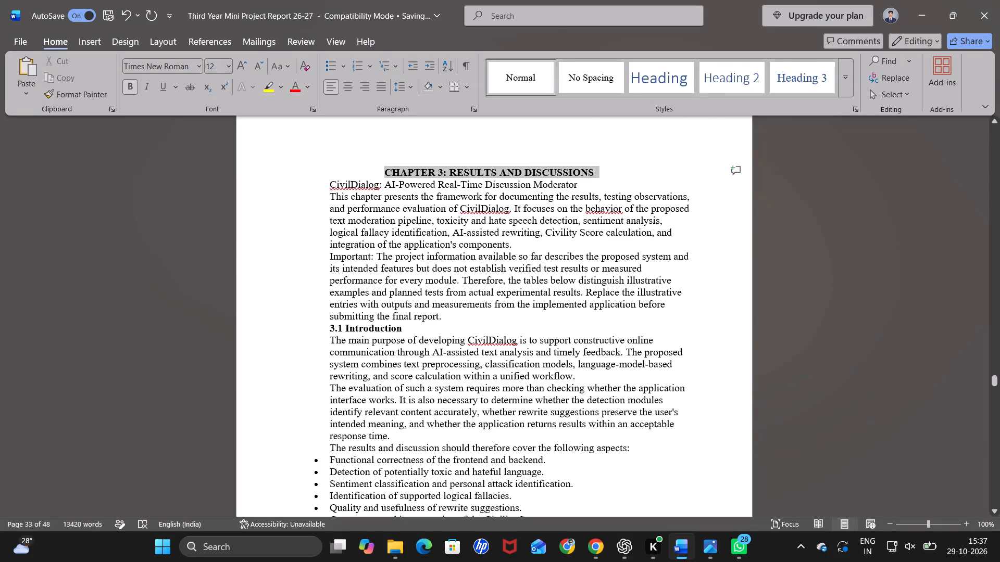
drag(601, 167, 591, 171)
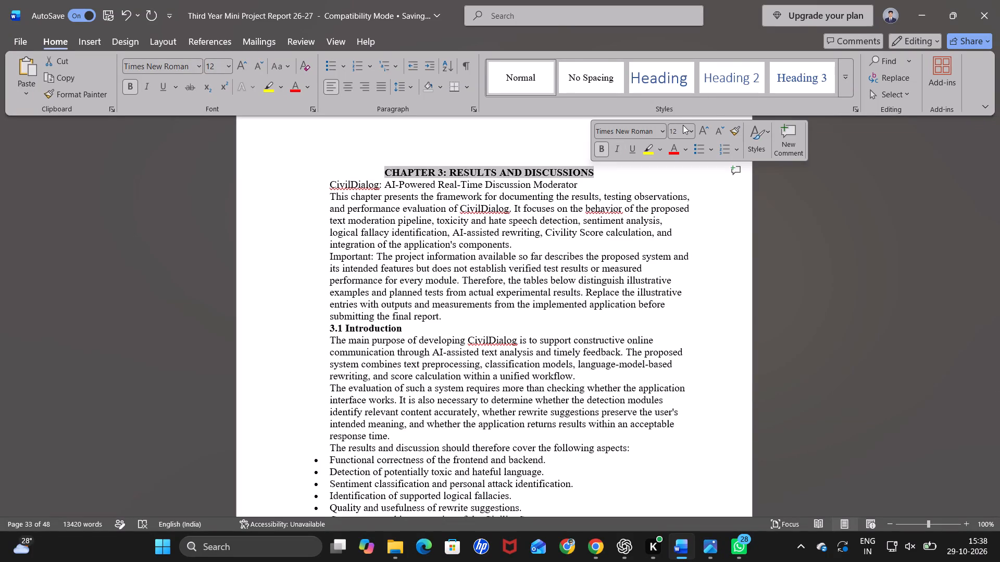
click(684, 125)
click(678, 132)
text(16)
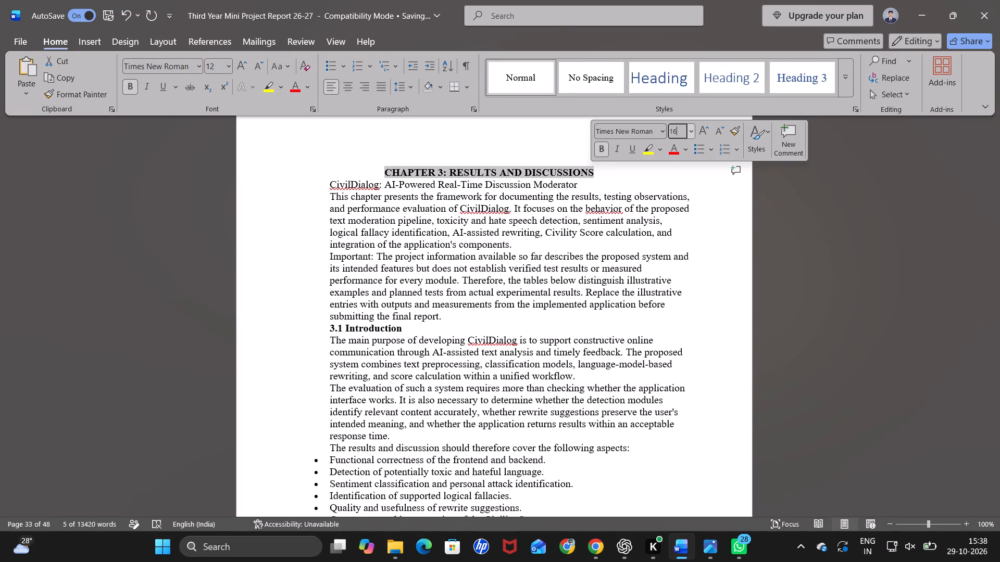
click(694, 283)
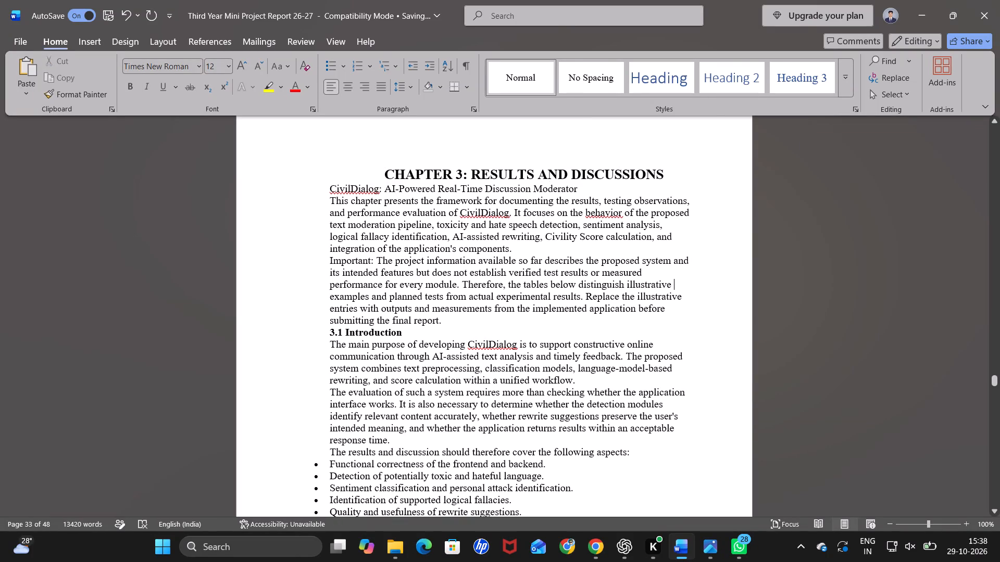
Remove three of the leading spaces before the enlarged Chapter 3 heading to re-centre it.
click(376, 180)
key(BackSpace)
key(BackSpace)
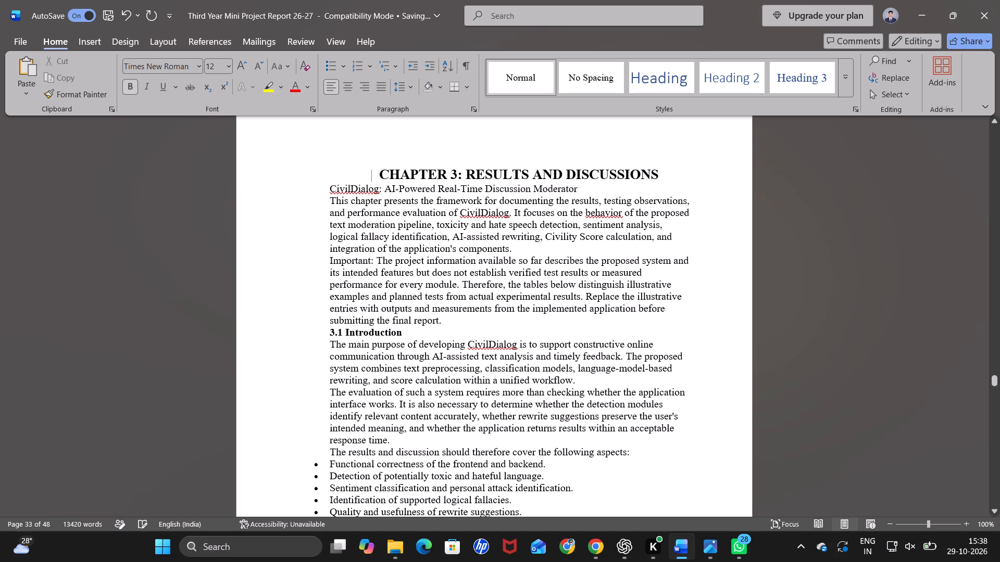
key(BackSpace)
Insert a blank line above the "Table 3.1: Proposed Testing Environment" caption at the end of Section 3.2.
scroll(529, 251, down, 5)
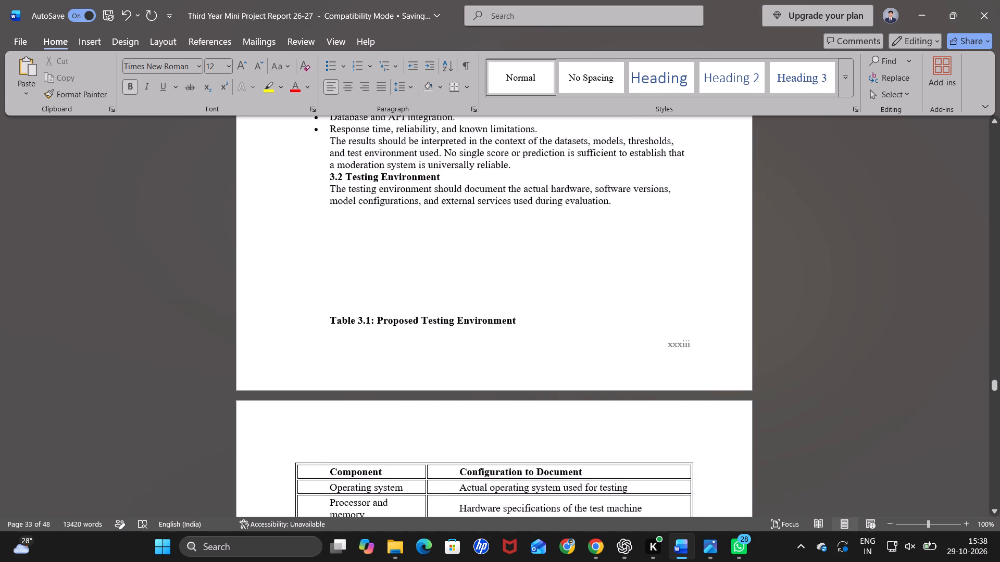
scroll(529, 251, down, 2)
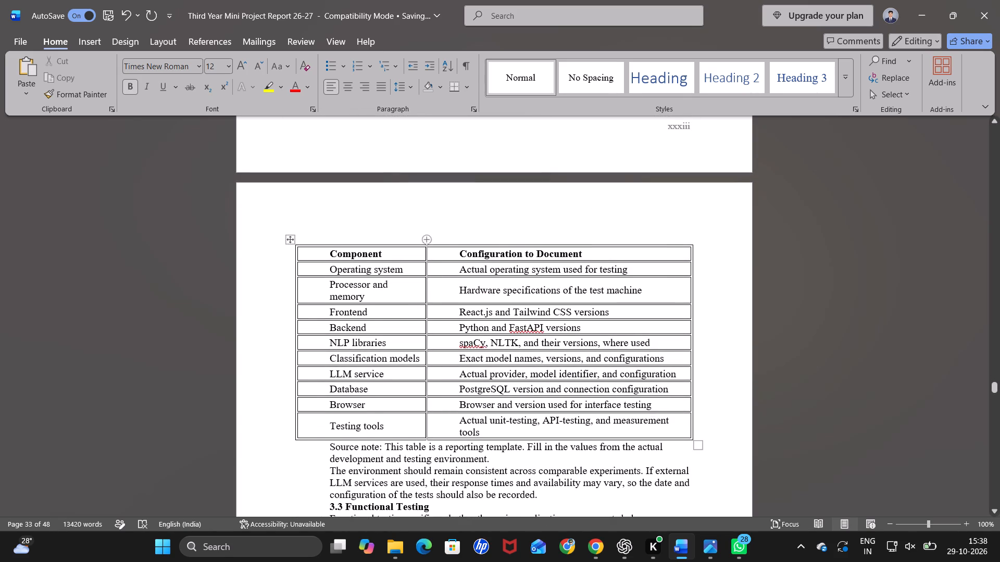
scroll(437, 236, up, 1)
click(349, 205)
key(Return)
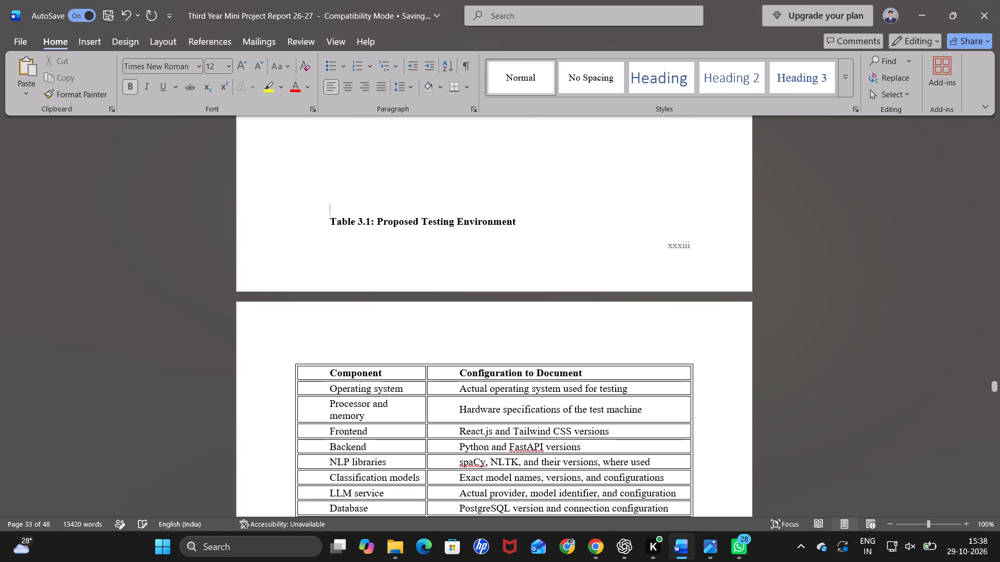
Review the Chapter 3 pages from Table 3.1 to Section 3.8, checking table layout and which figure captions lack an image.
scroll(601, 276, down, 2)
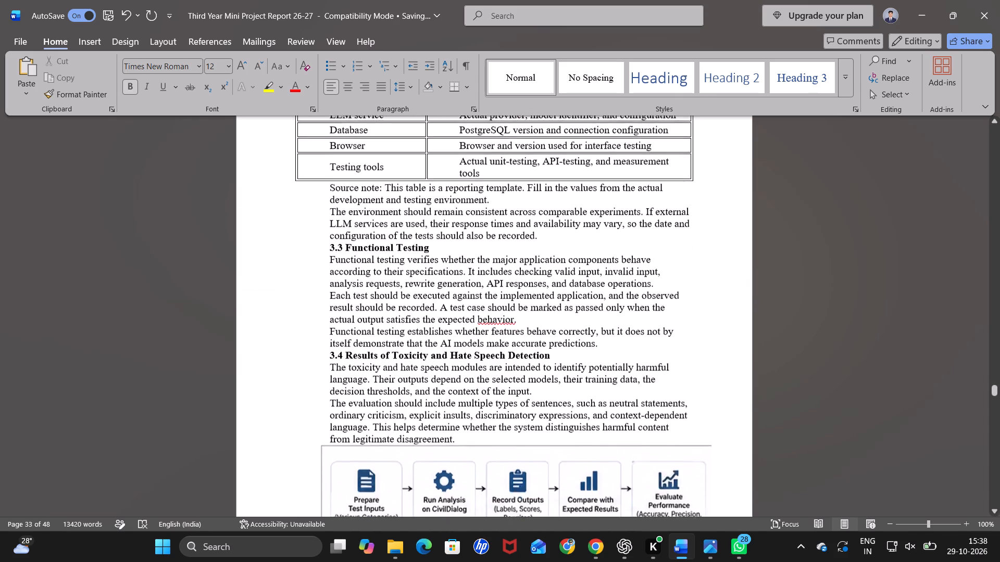
scroll(601, 276, down, 5)
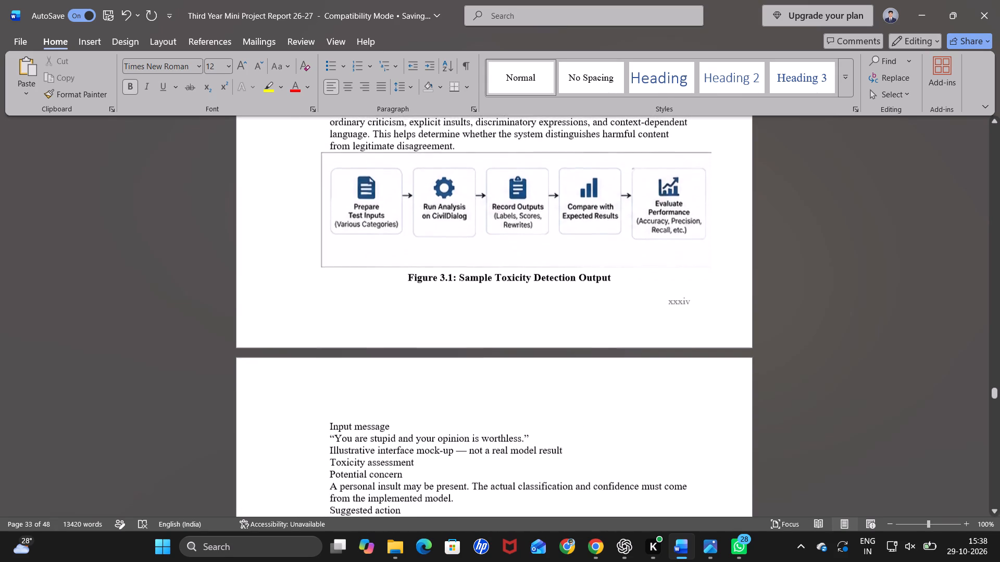
scroll(601, 276, down, 4)
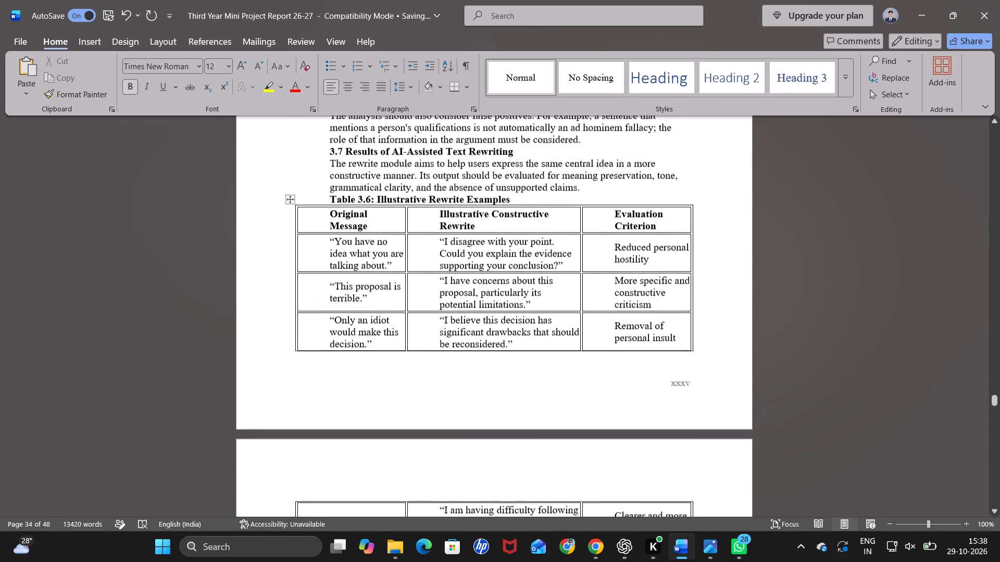
scroll(601, 276, down, 3)
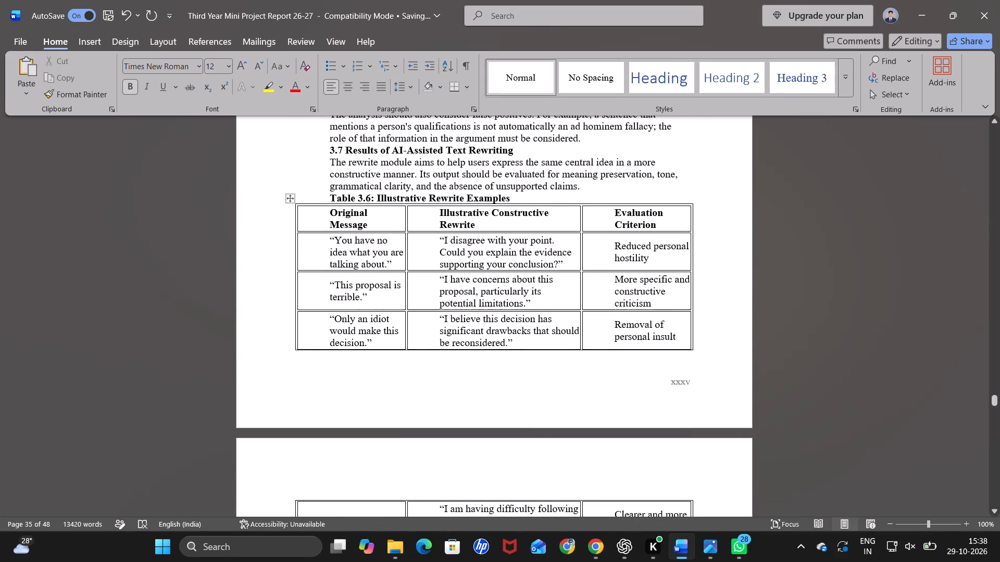
scroll(601, 276, down, 2)
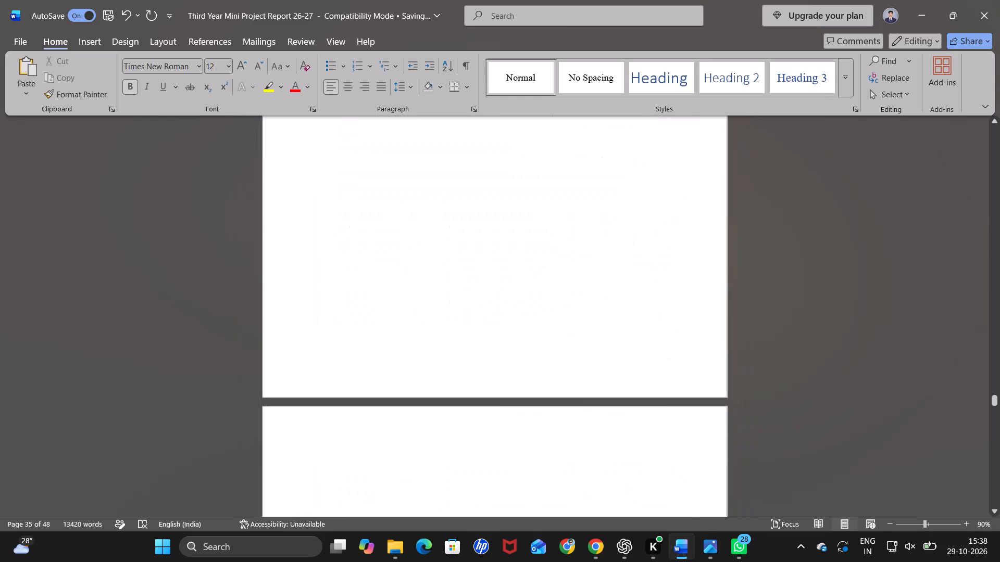
ctrl+scroll(601, 276, up, 1)
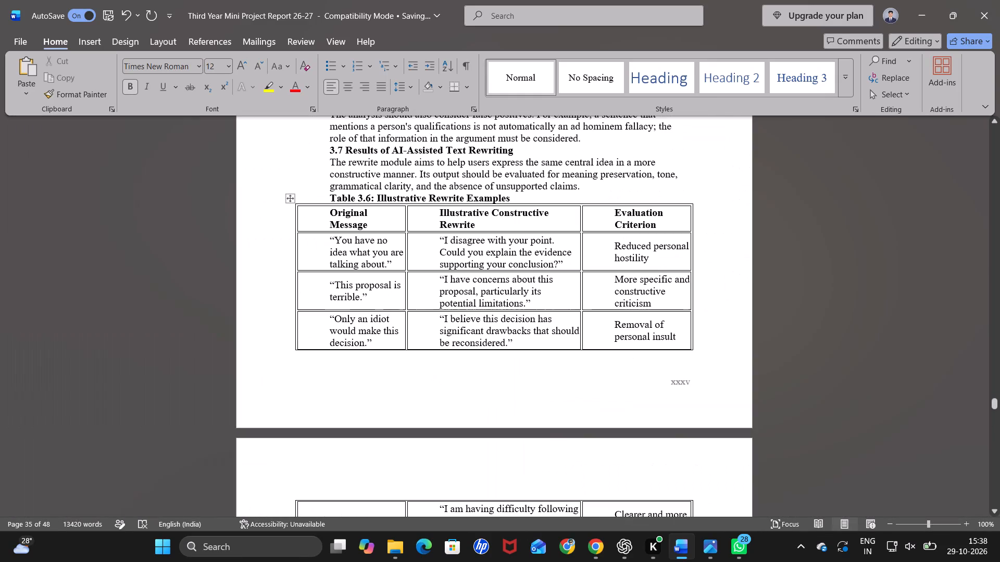
scroll(601, 276, down, 5)
ctrl+scroll(601, 276, down, 2)
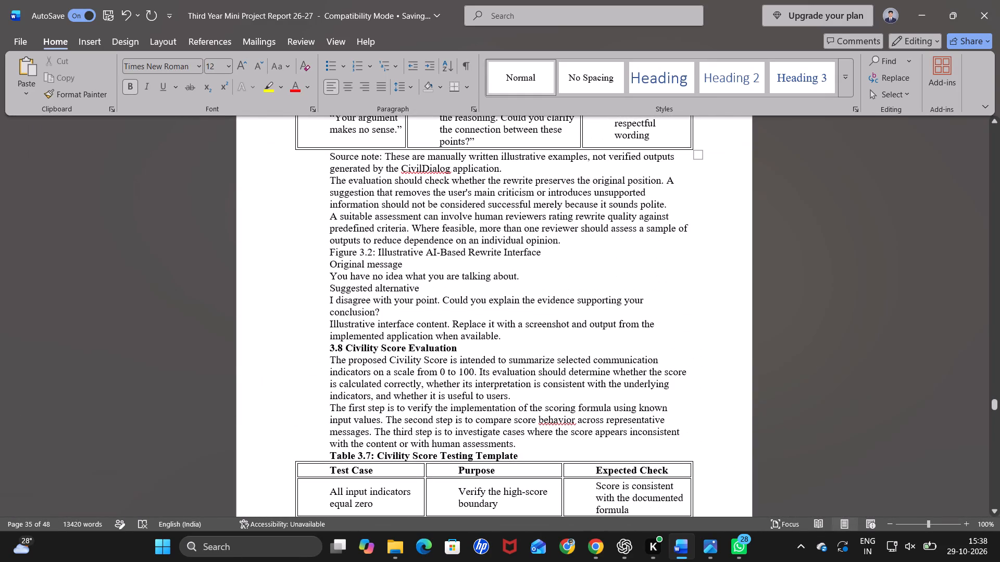
ctrl+scroll(601, 276, down, 1)
ctrl+scroll(601, 276, up, 2)
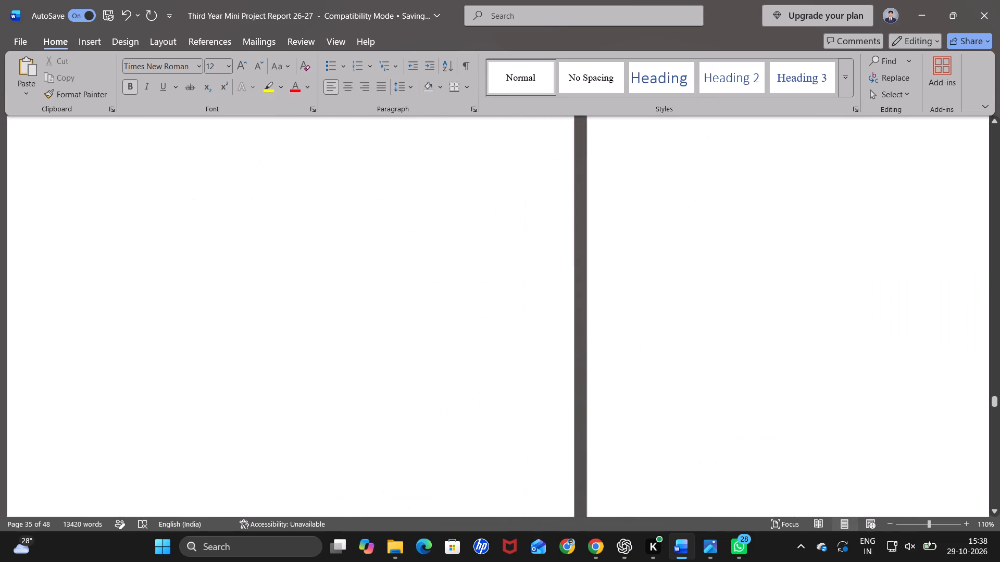
scroll(601, 276, down, 5)
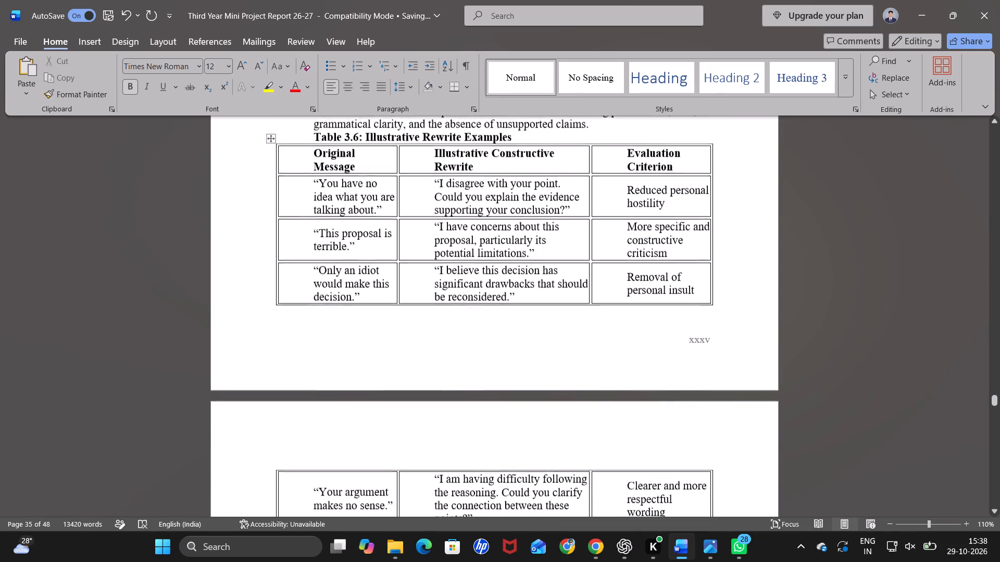
scroll(601, 276, down, 2)
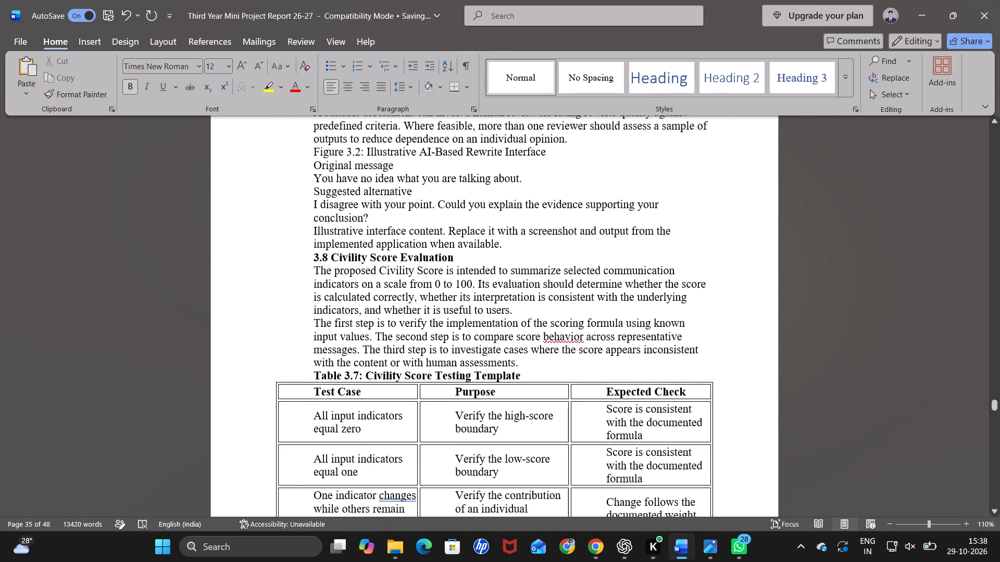
scroll(601, 276, up, 1)
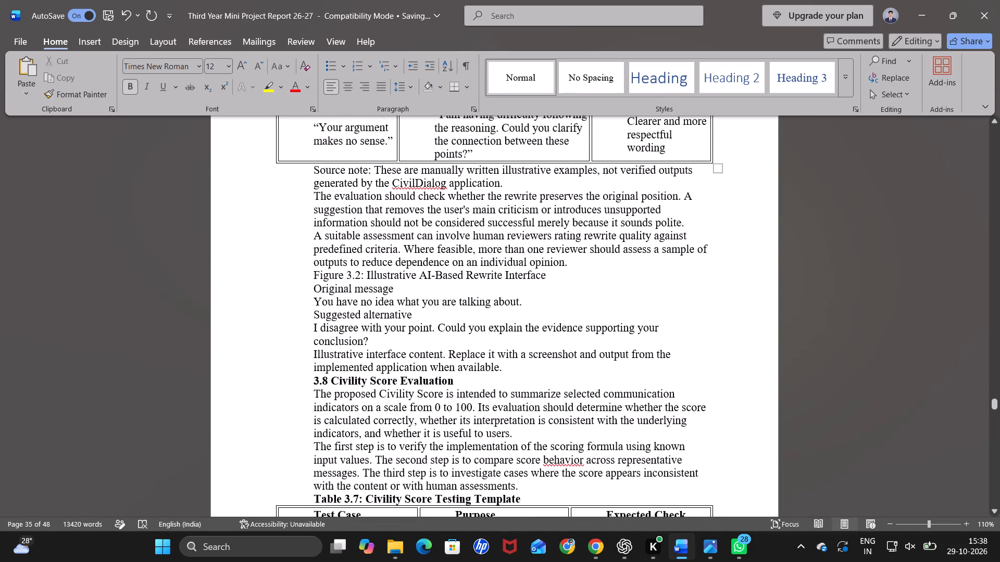
Insert eleven blank lines above the "Figure 3.2: Illustrative AI-Based Rewrite Interface" caption in Section 3.7.
click(576, 262)
key(Return)
key(Return)
key(Return)
key(Return)
key(Return)
key(Return)
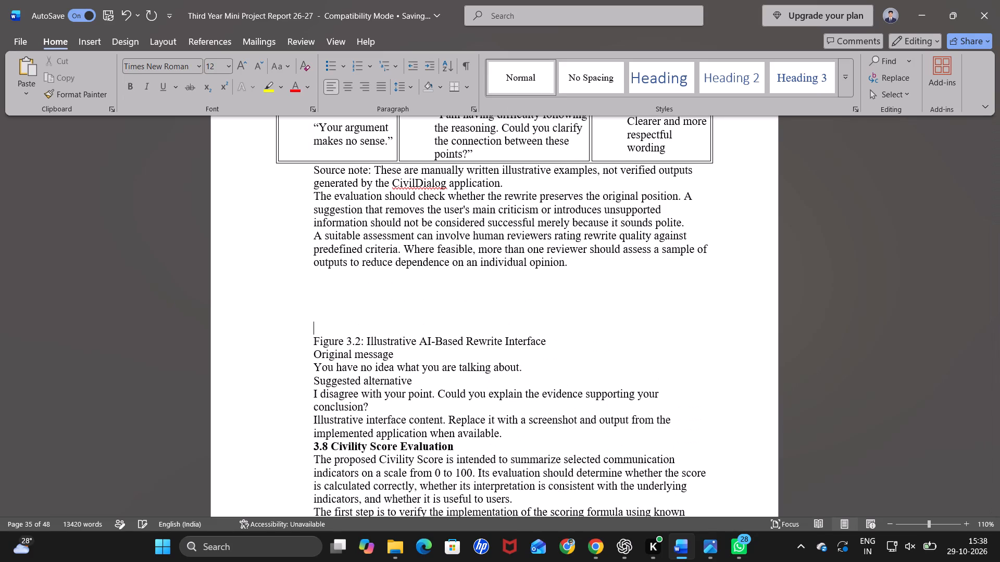
key(Return)
key(Return)
key(Return)
key(Return)
key(Return)
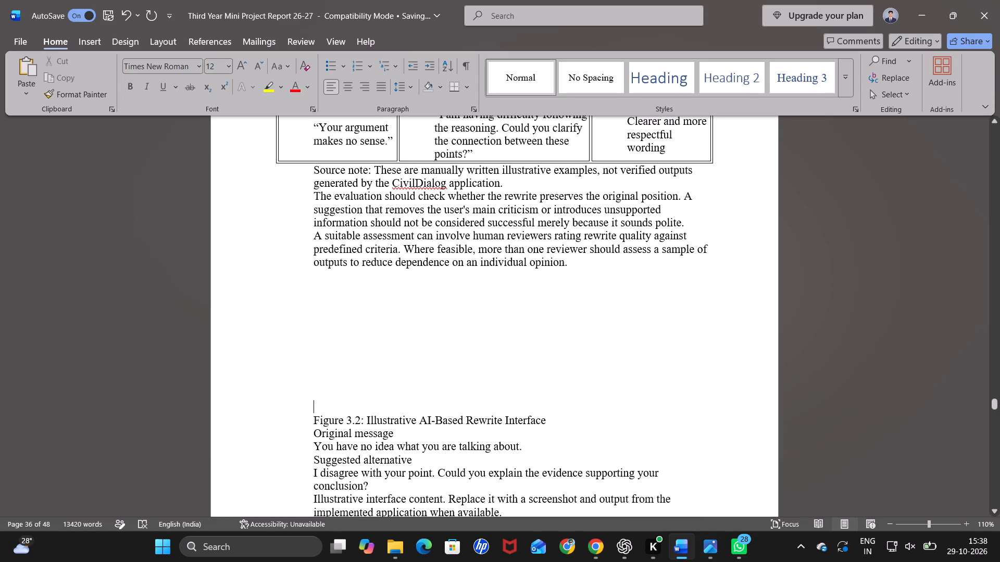
Snip the Fig. 3.2 CivilDialog toxicity output from the figure sheet in Photos and paste it into Word's blank space above the Figure 3.2 caption.
click(316, 279)
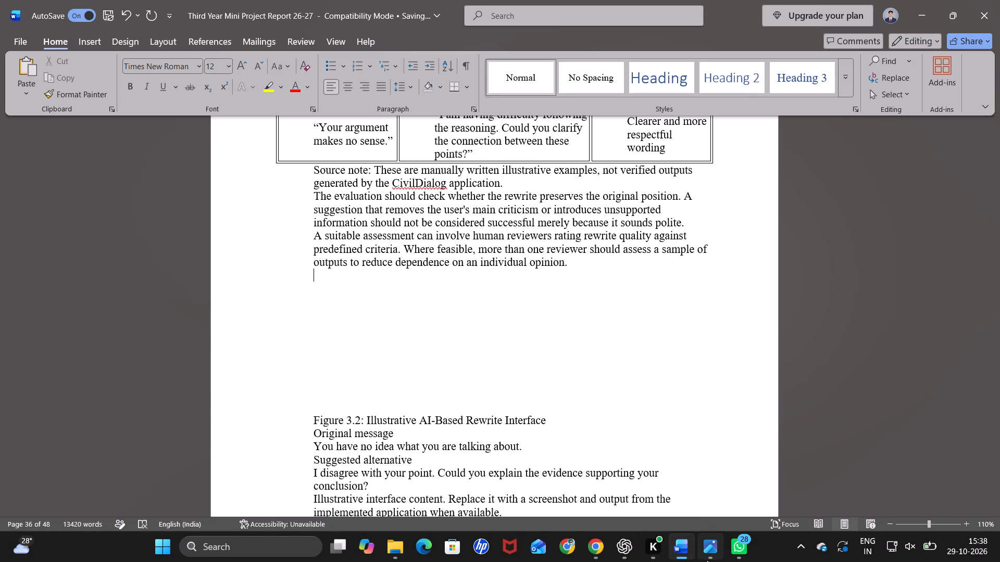
click(707, 560)
drag(376, 362, 729, 202)
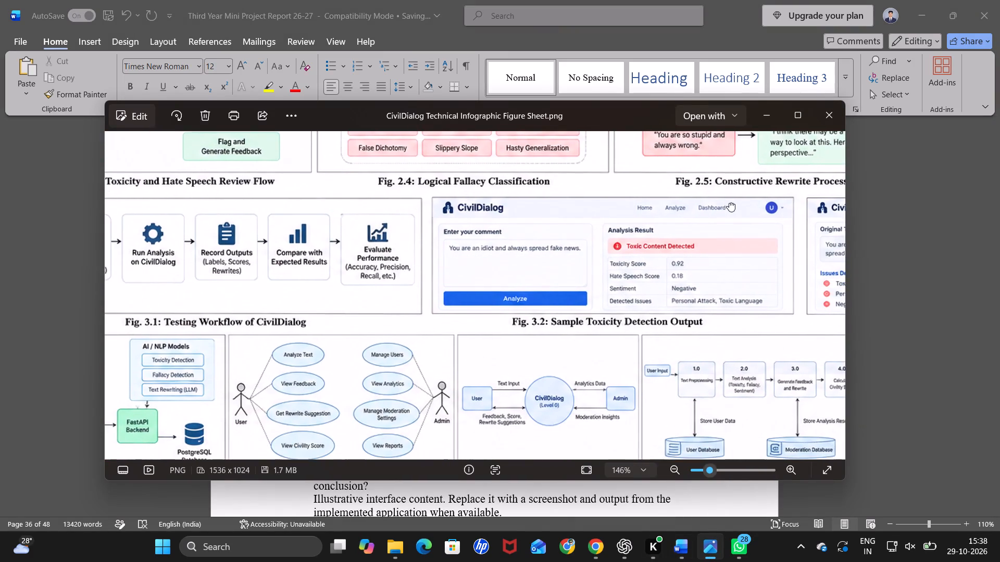
drag(729, 202, 551, 246)
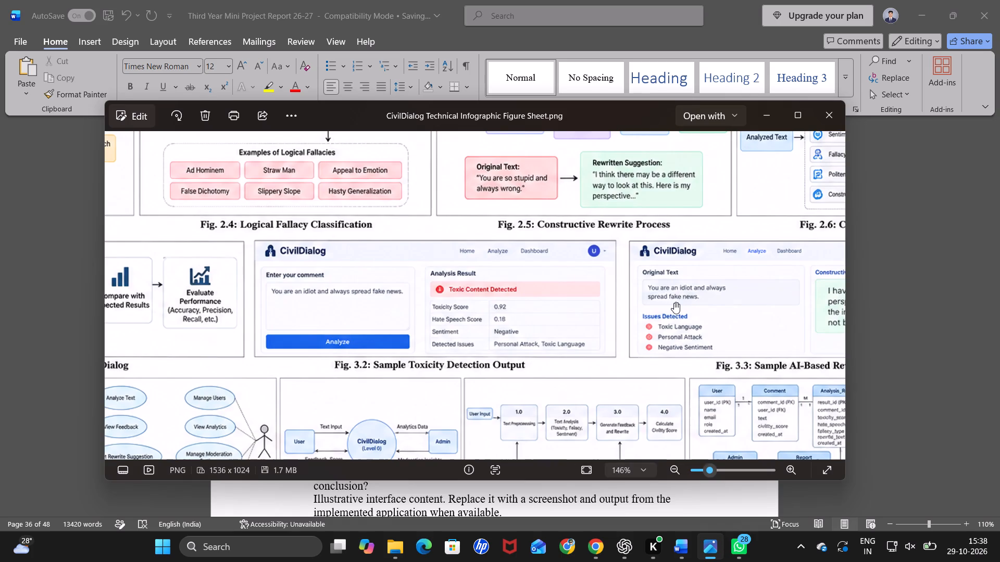
key(Print)
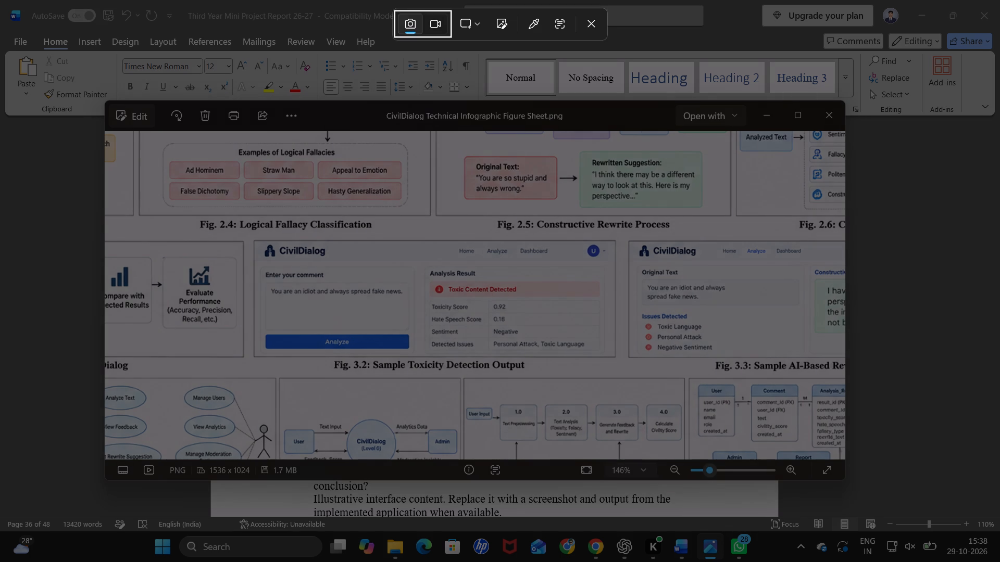
drag(254, 240, 455, 327)
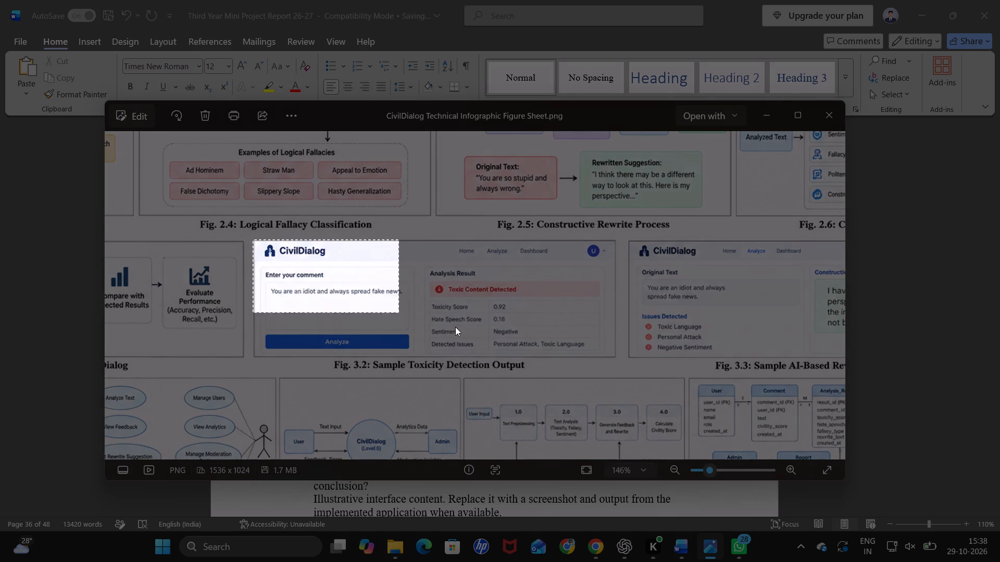
drag(455, 327, 619, 355)
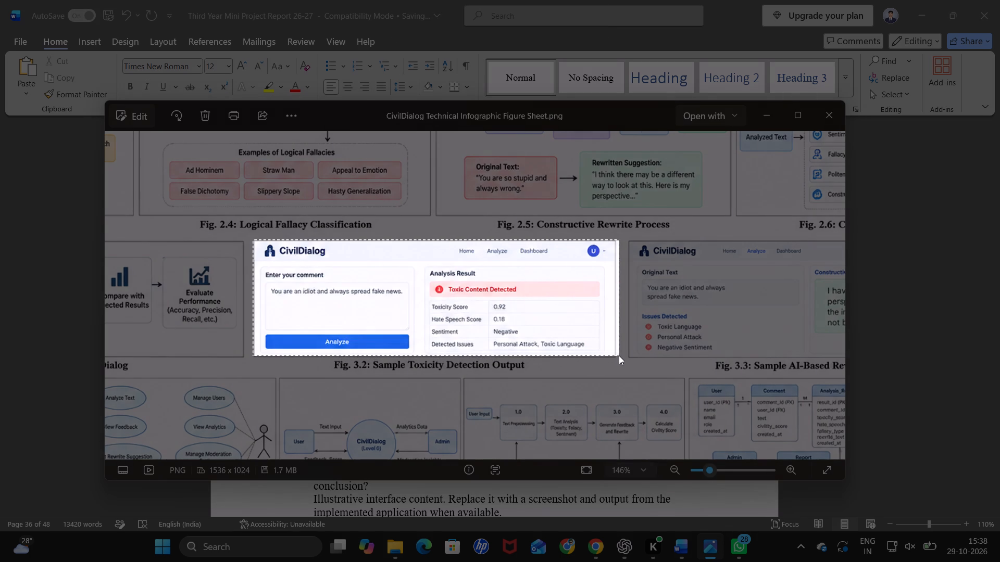
drag(619, 355, 619, 355)
click(681, 561)
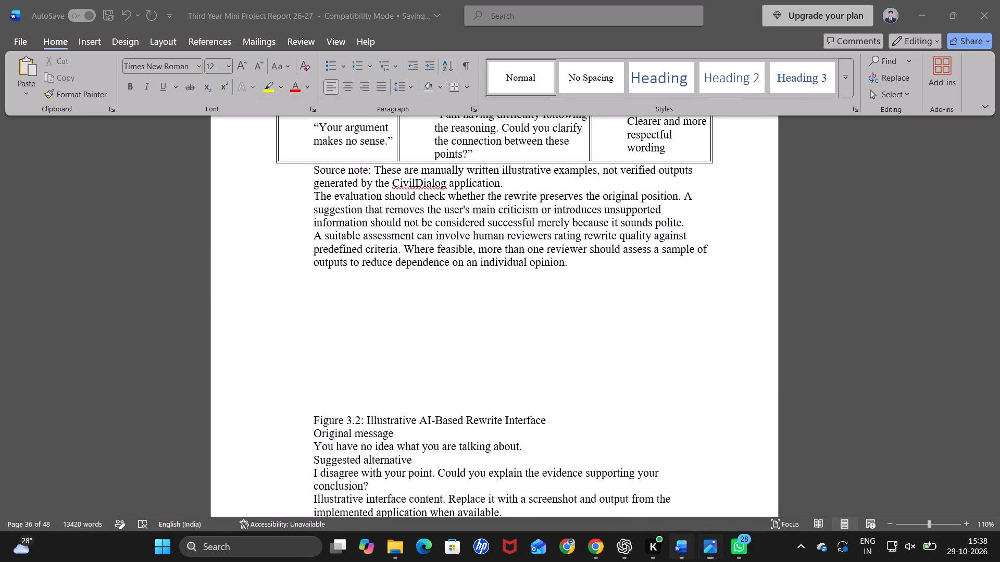
key(ctrl+v)
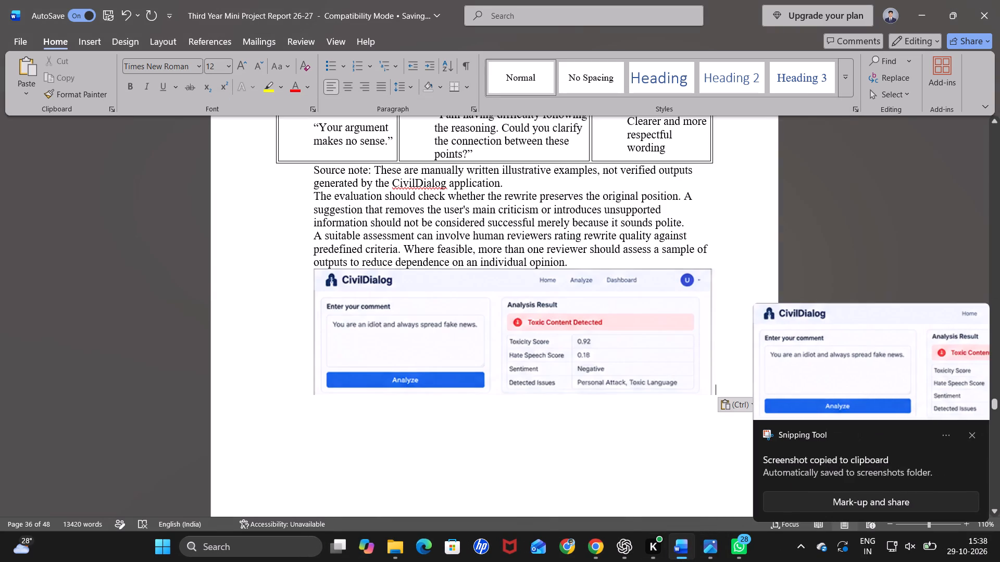
Set the text wrapping of the pasted Figure 3.2 image to In Front of Text.
right_click(402, 317)
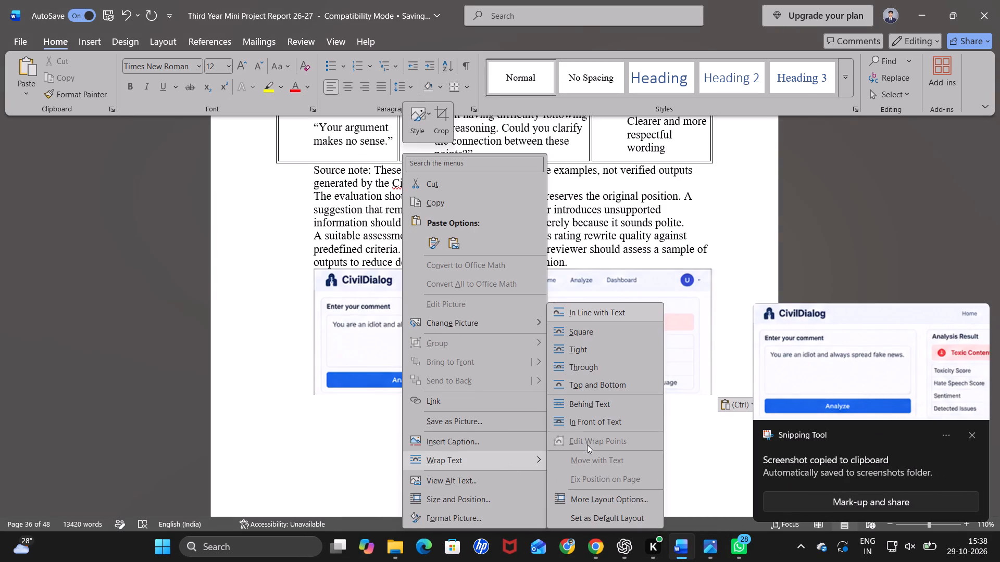
click(581, 425)
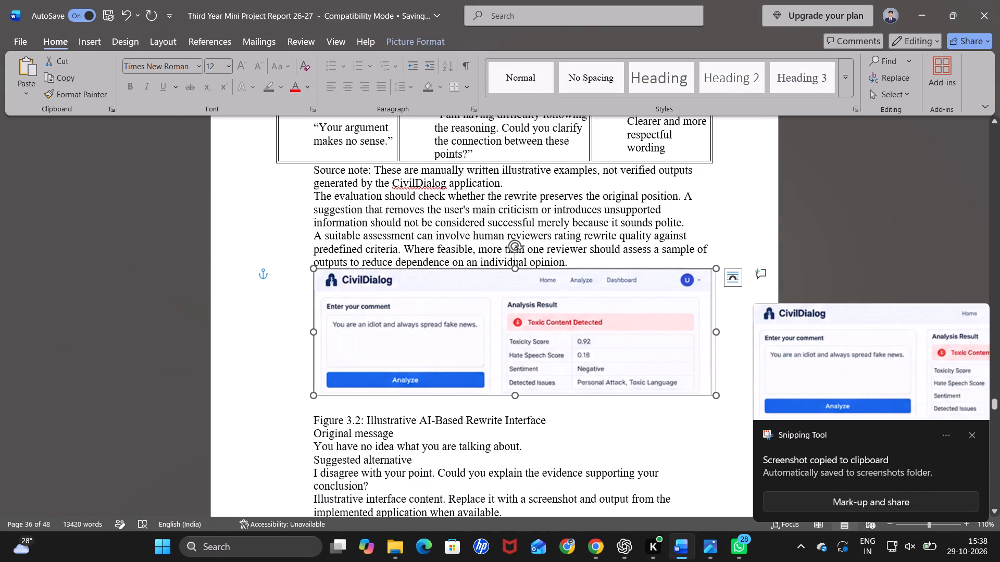
Indent the Figure 3.2 caption with 22 leading spaces to bring it towards the middle beneath the image.
click(312, 421)
key(space)
key(space)
key(space)
key(space)
key(space)
key(space)
key(space)
key(space)
key(space)
key(space)
key(space)
key(space)
key(space)
key(space)
key(space)
key(space)
key(space)
key(space)
key(space)
key(space)
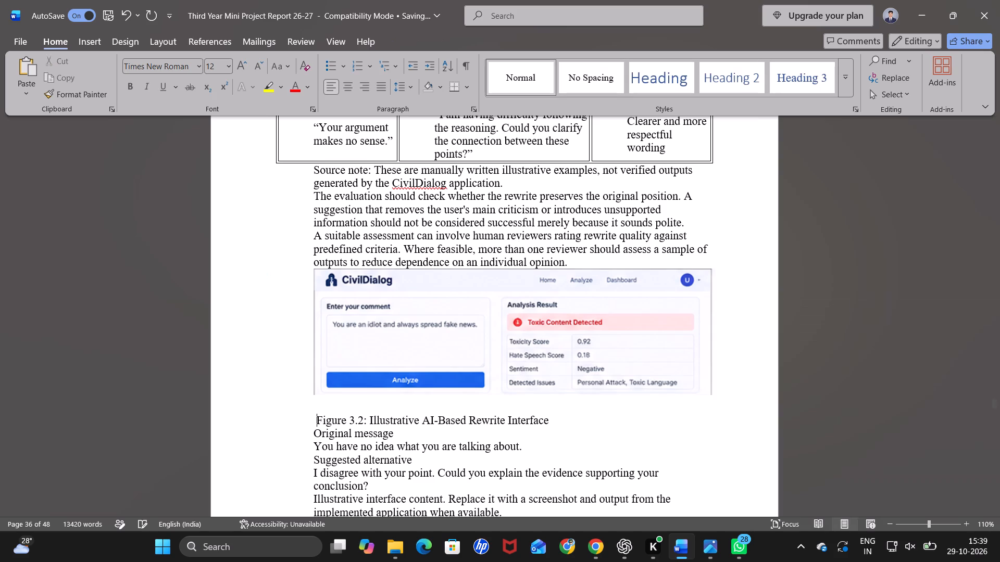
key(space)
key(space)
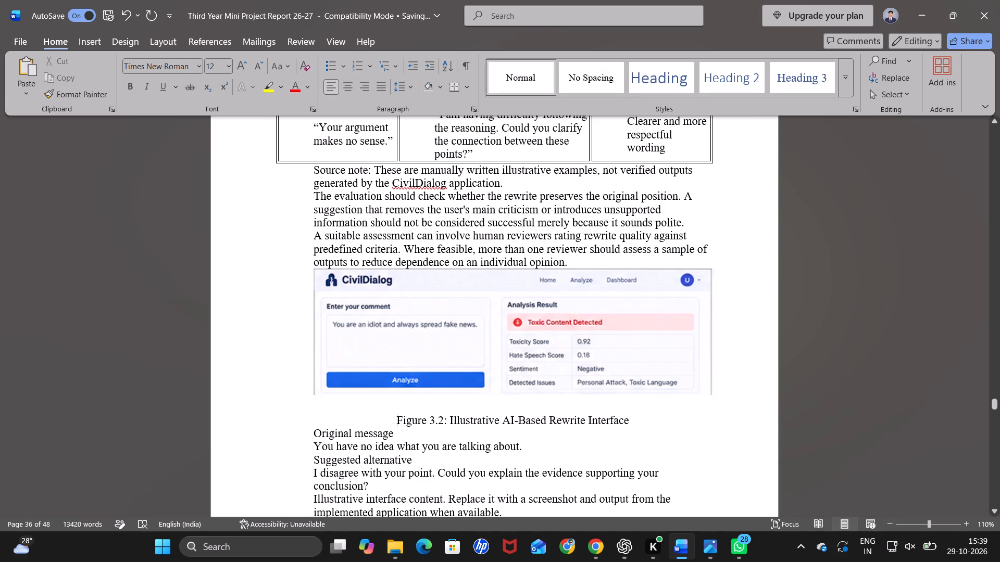
Make the "Figure 3.2: Illustrative AI-Based Rewrite Interface" caption bold.
drag(640, 424, 507, 420)
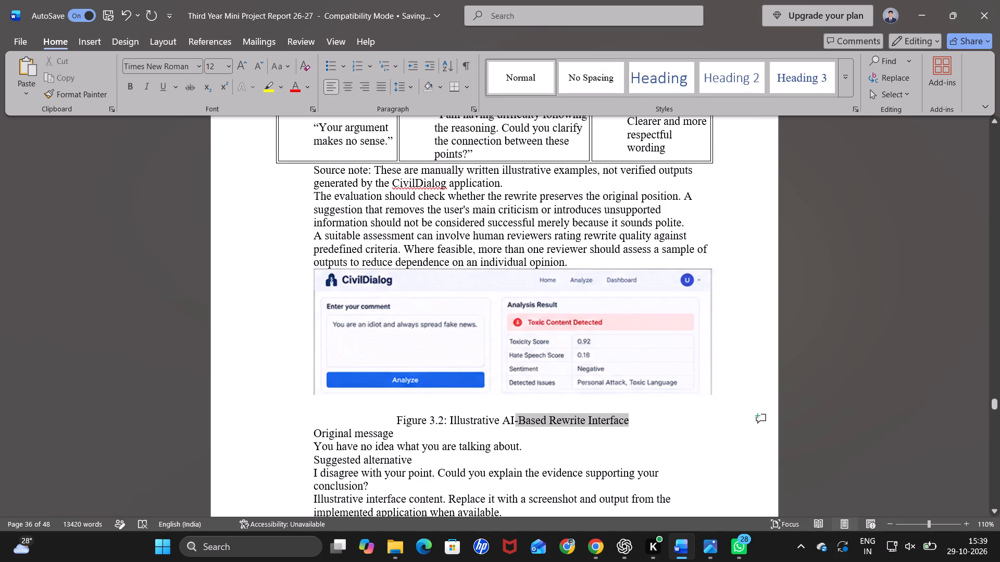
drag(507, 420, 395, 419)
click(413, 394)
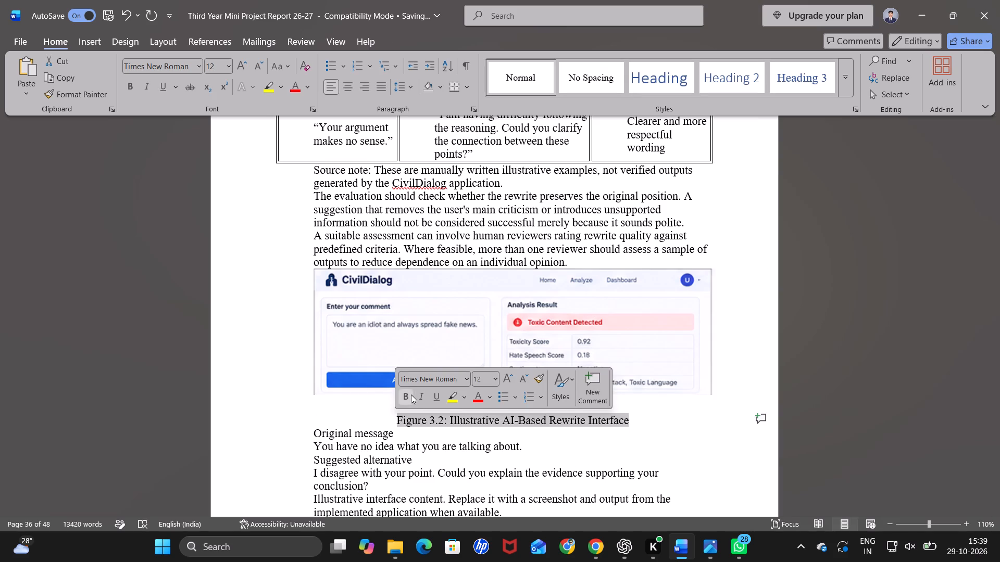
click(407, 394)
click(570, 423)
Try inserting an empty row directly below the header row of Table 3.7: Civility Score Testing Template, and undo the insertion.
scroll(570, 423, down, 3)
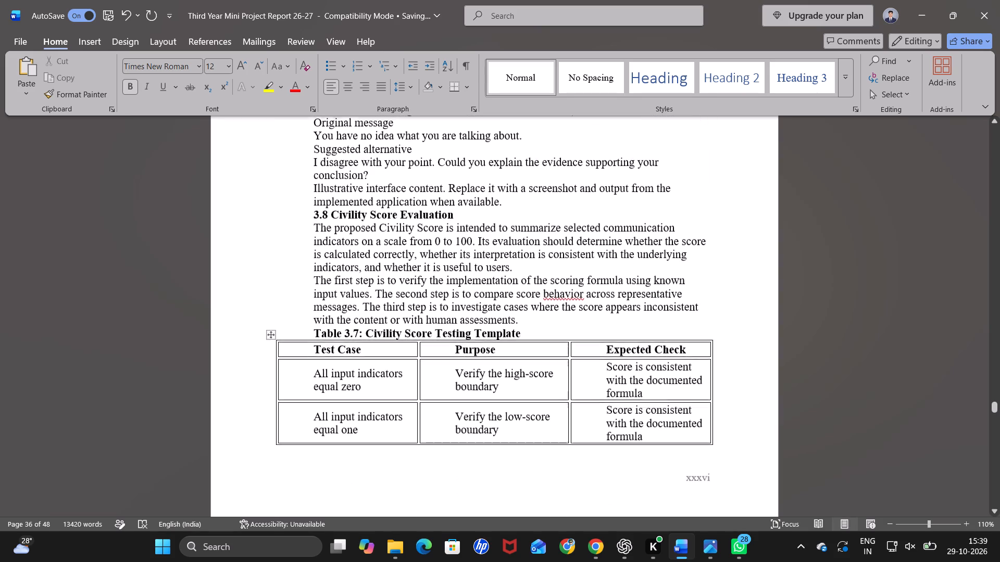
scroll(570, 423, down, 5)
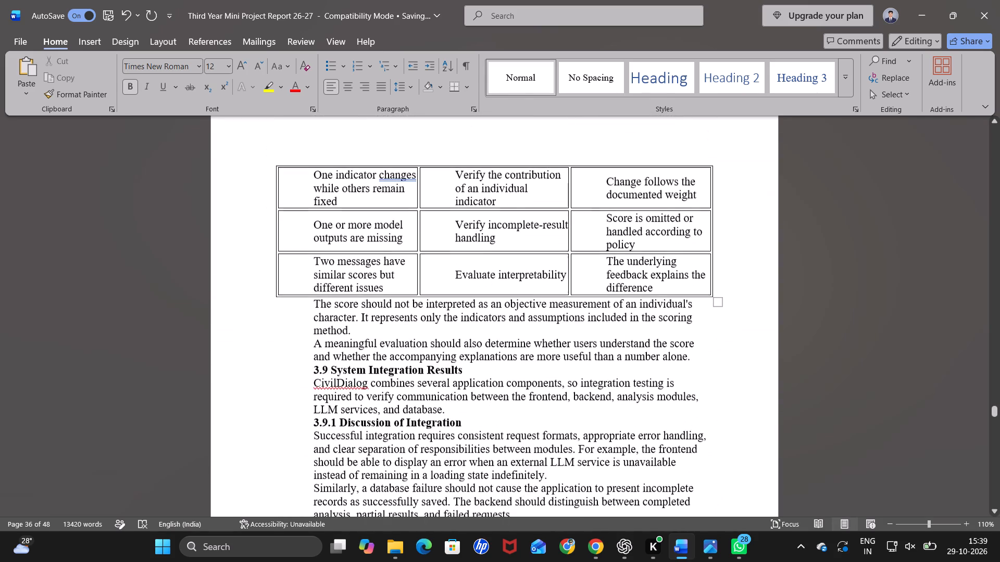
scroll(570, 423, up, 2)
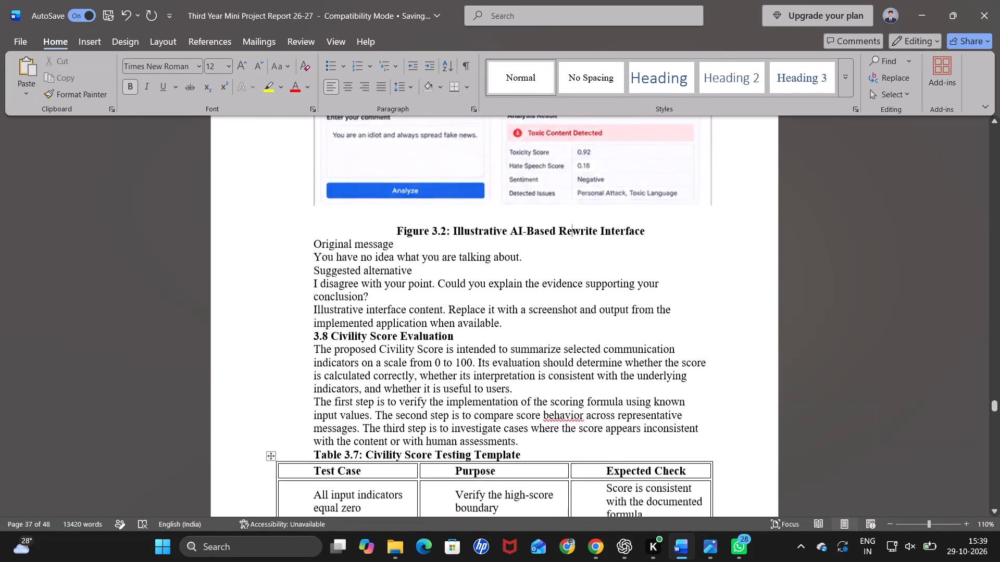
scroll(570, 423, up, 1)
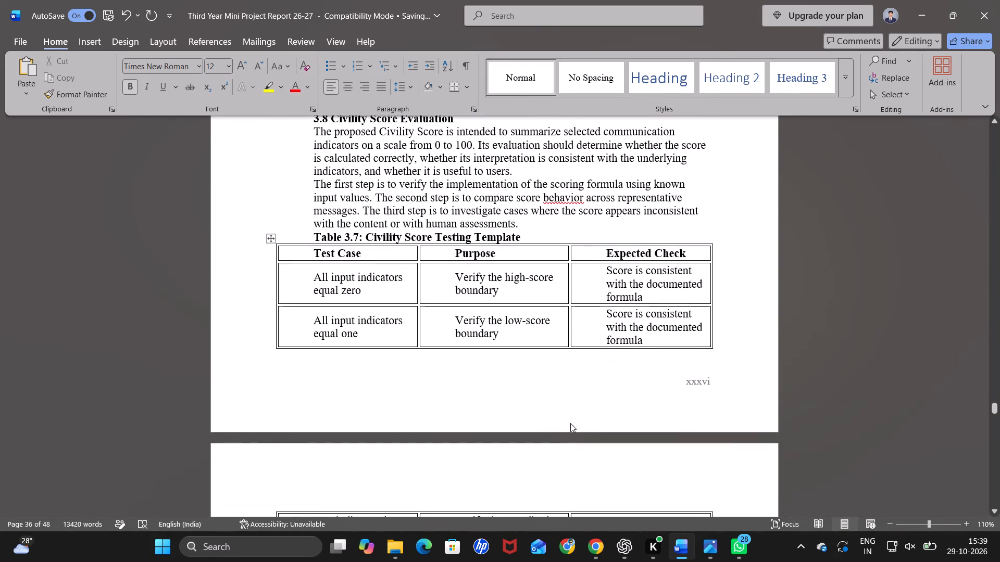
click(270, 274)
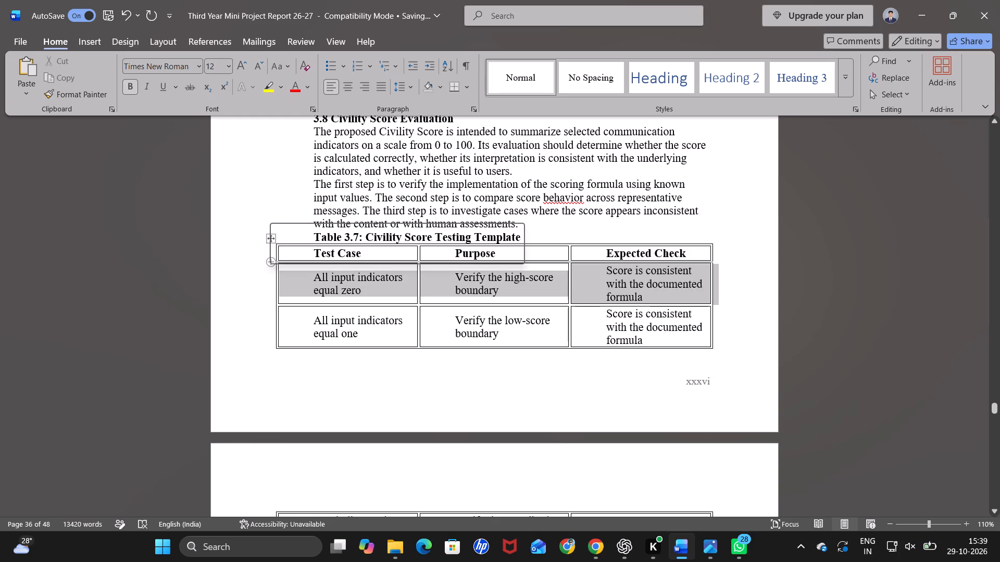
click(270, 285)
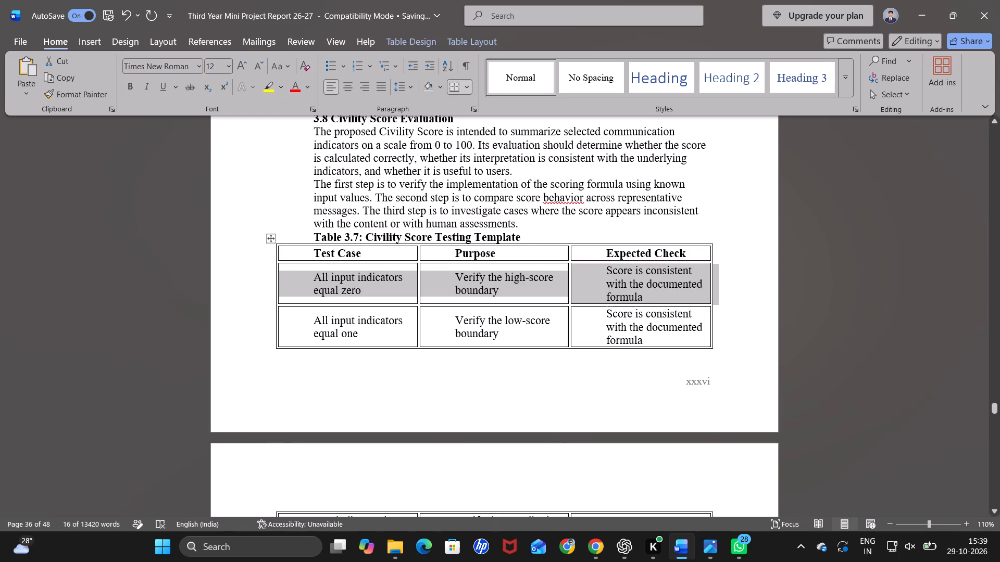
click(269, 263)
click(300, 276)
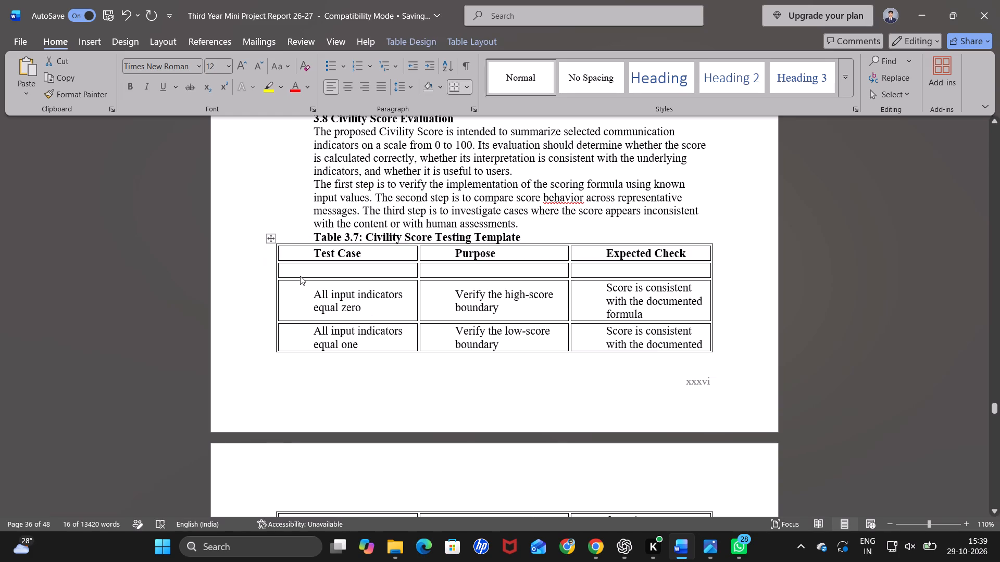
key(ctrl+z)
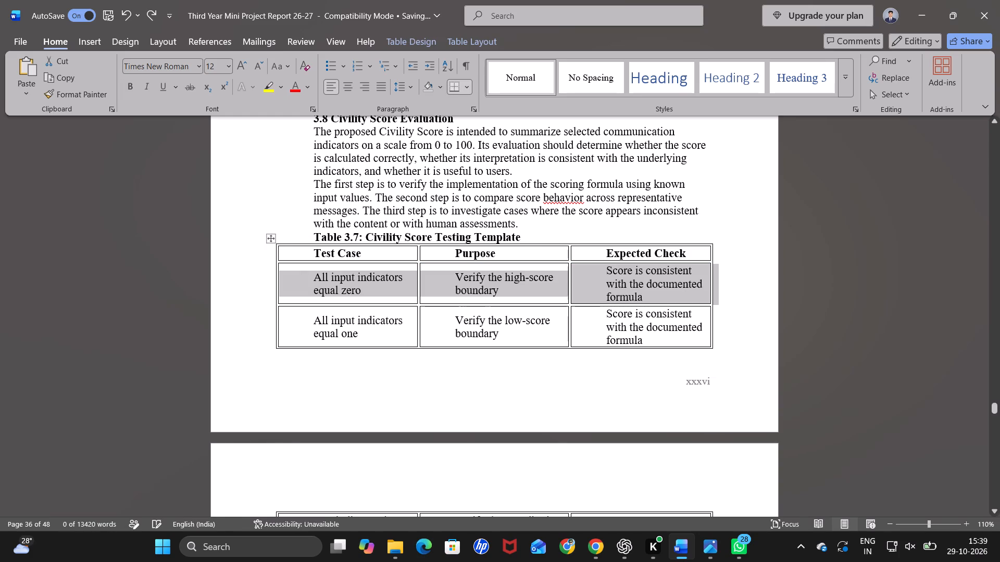
Delete the two-sentence source note beneath Table 3.10: Limitations and Recommended Improvements, and add a paragraph break before heading 3.12 Overall Discussion.
scroll(435, 402, down, 10)
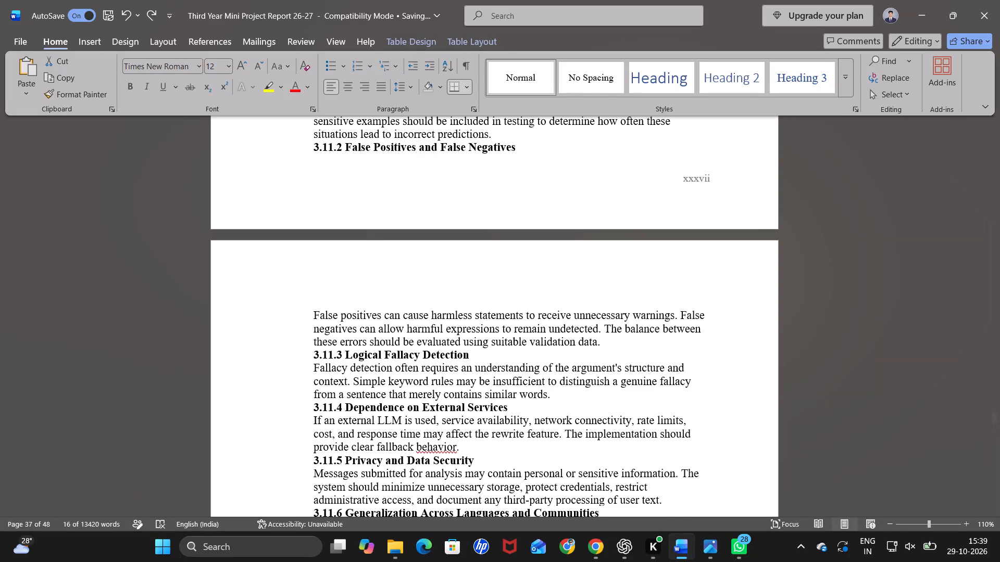
scroll(435, 402, down, 7)
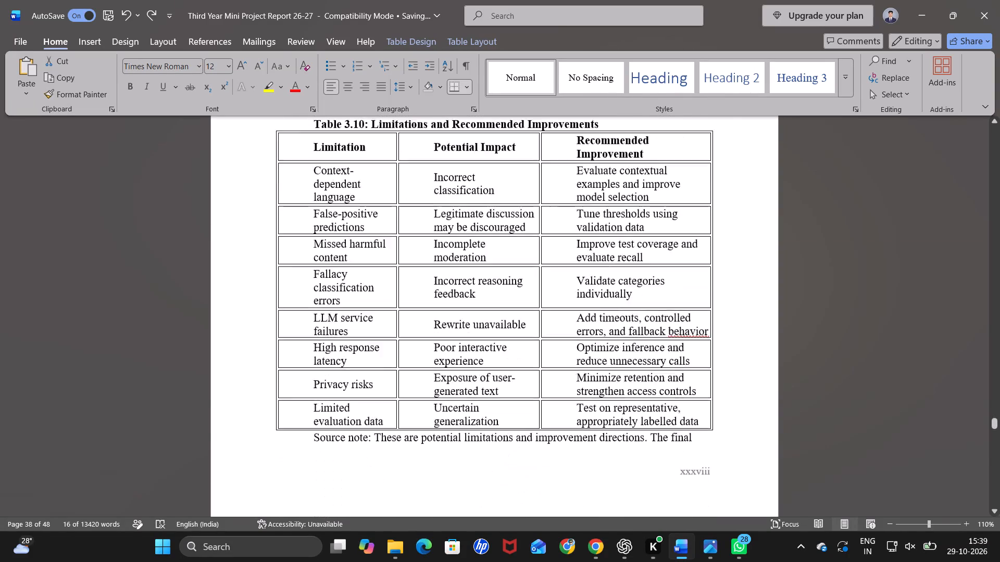
scroll(435, 402, down, 6)
scroll(435, 402, up, 2)
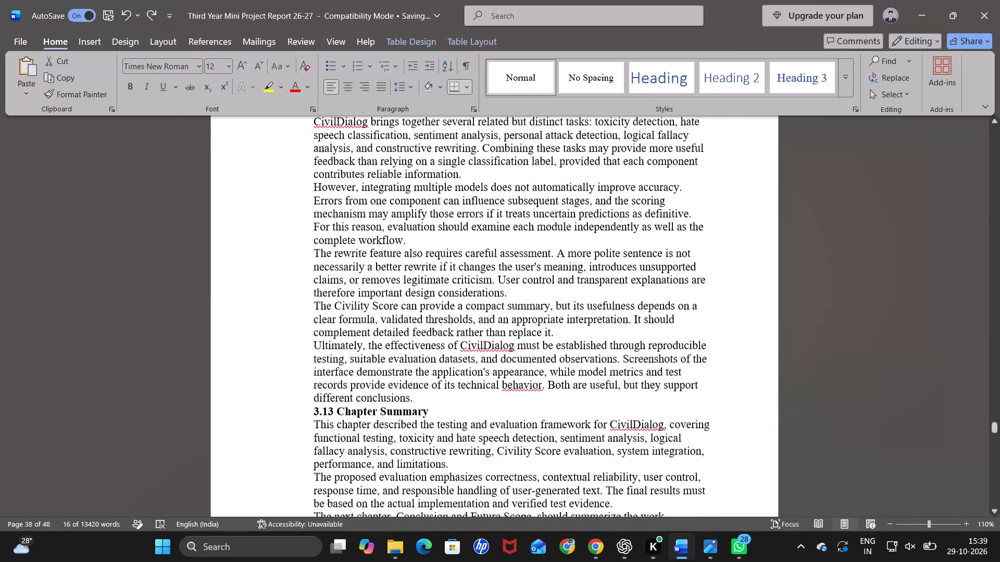
scroll(435, 402, up, 2)
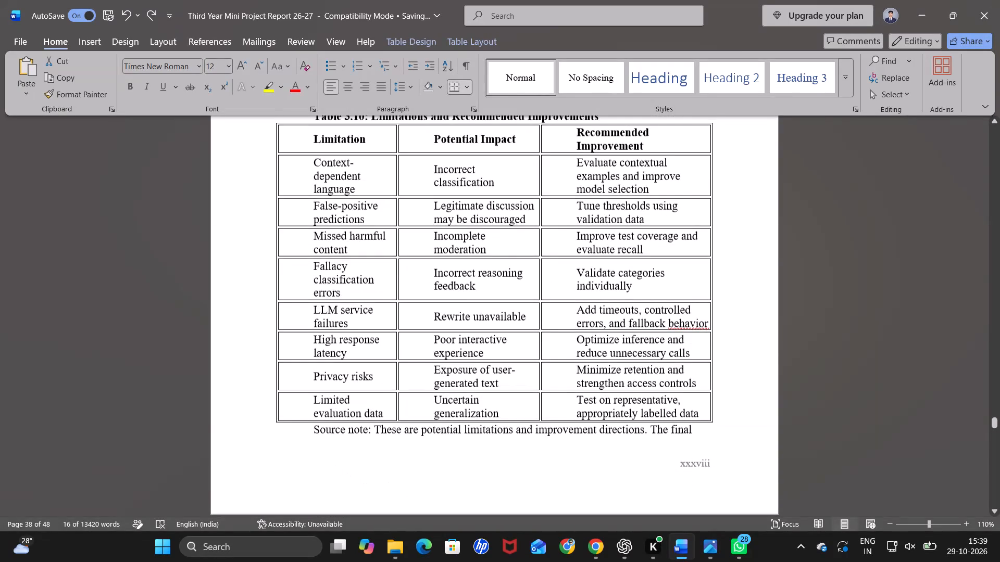
drag(316, 432, 664, 446)
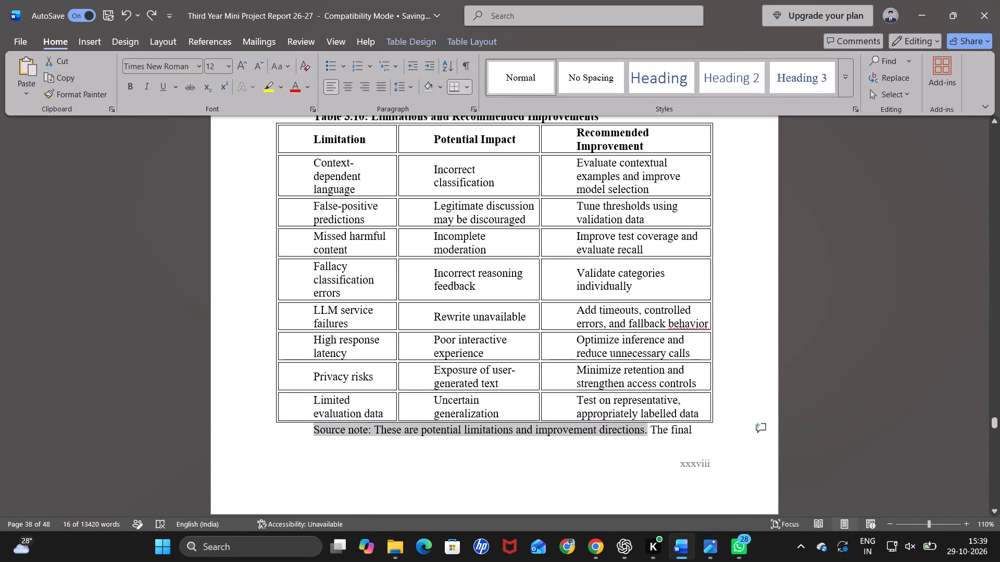
drag(664, 446, 597, 409)
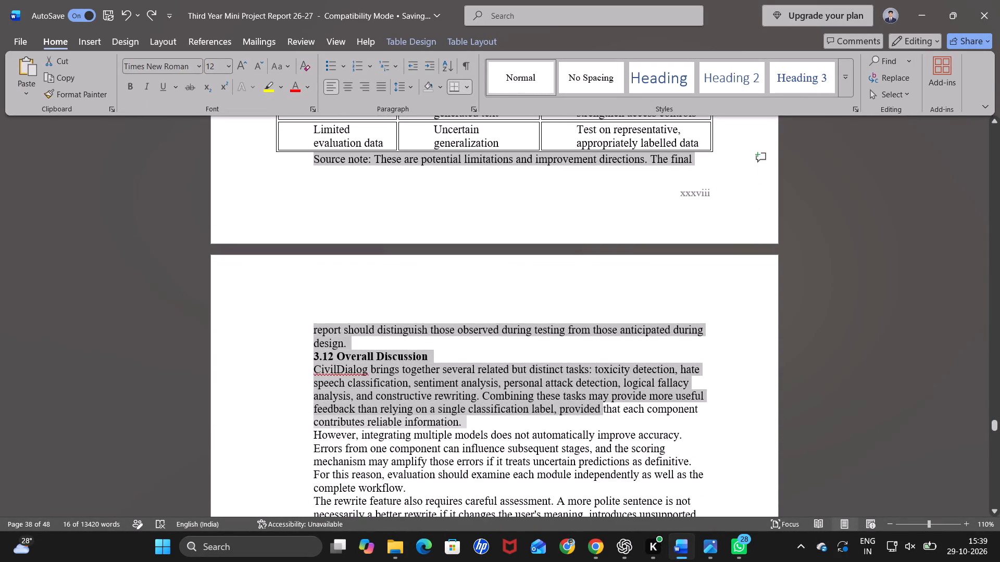
drag(597, 409, 357, 340)
key(BackSpace)
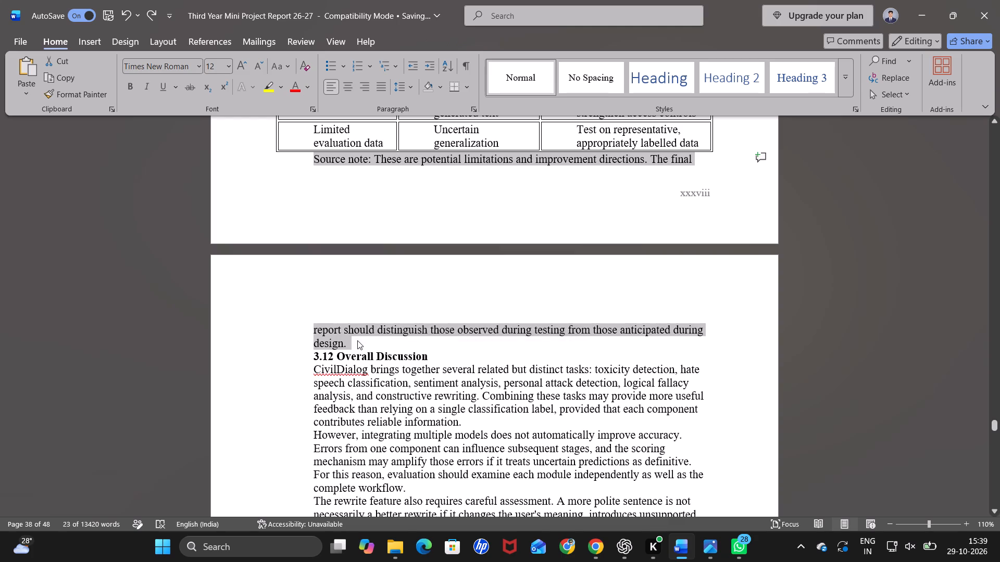
key(Return)
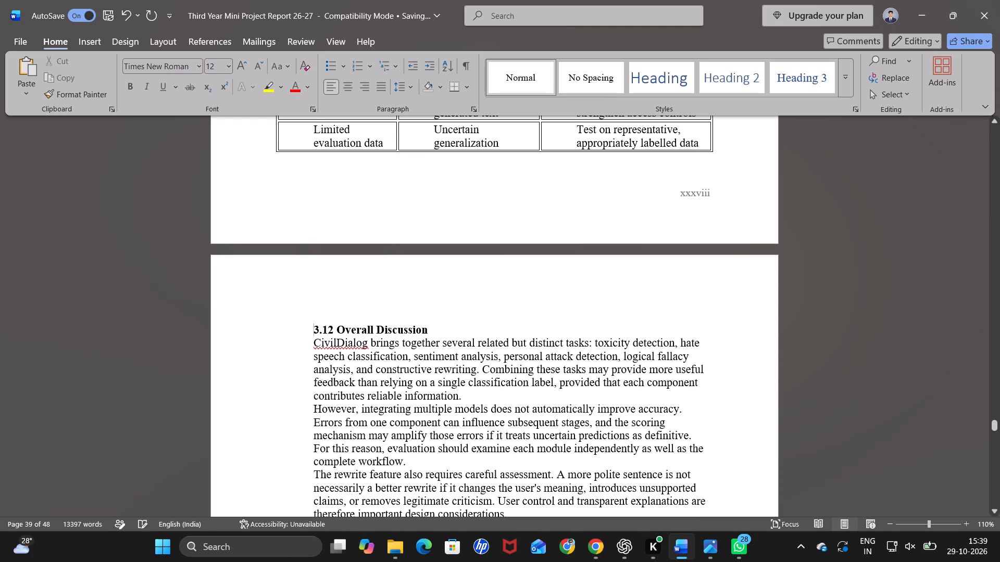
Review sections 3.12 and 3.13, and check the Fig. 3.2 and Fig. 3.3 samples on the CivilDialog figure sheet in Photos.
scroll(442, 383, down, 6)
scroll(442, 383, up, 3)
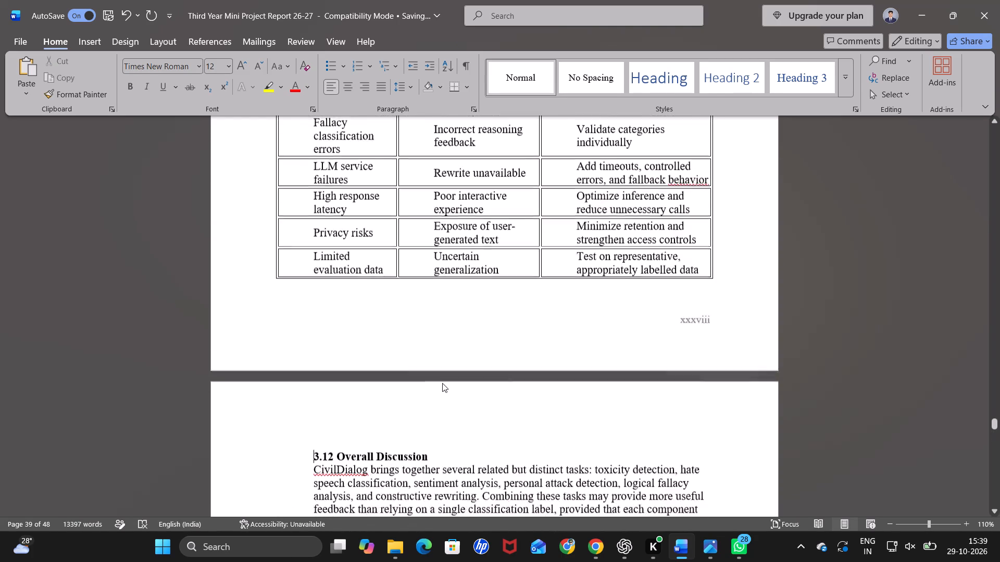
scroll(442, 383, down, 5)
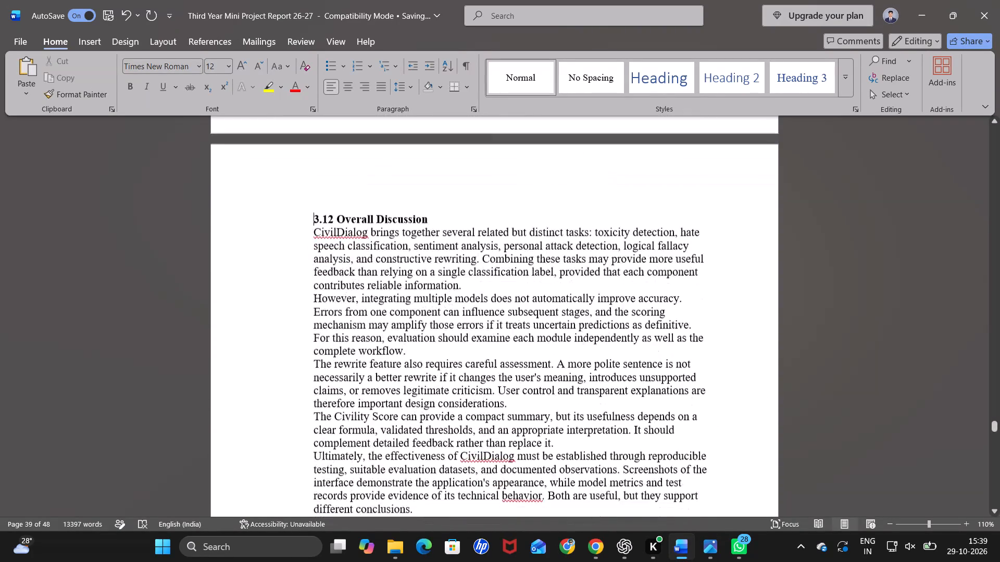
scroll(442, 383, down, 2)
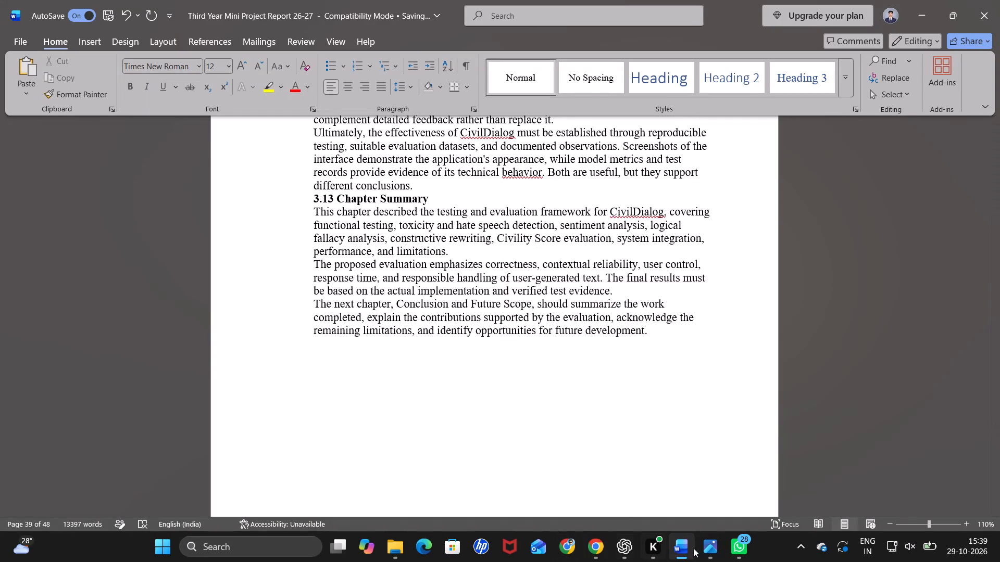
click(709, 547)
drag(604, 332, 386, 342)
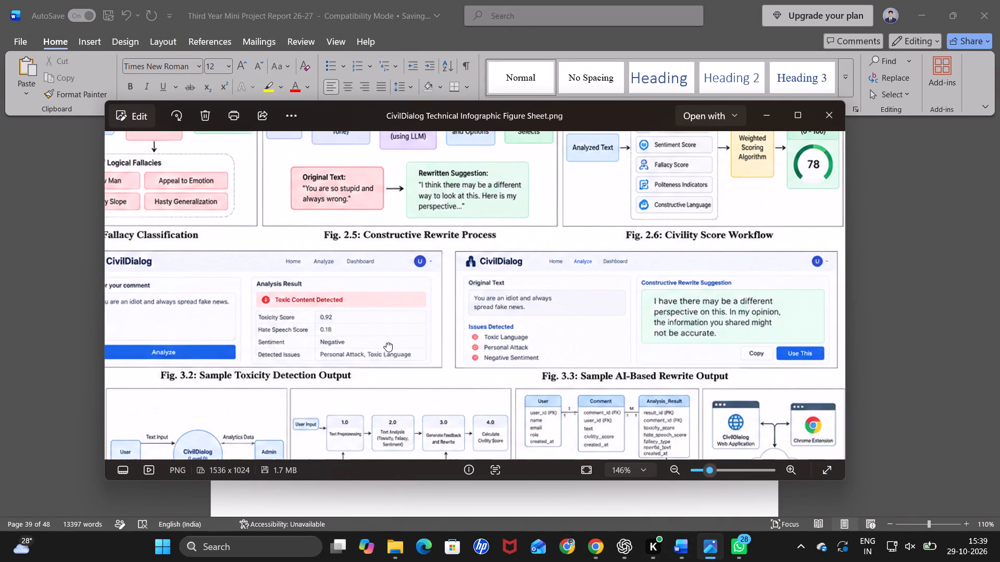
drag(386, 342, 385, 342)
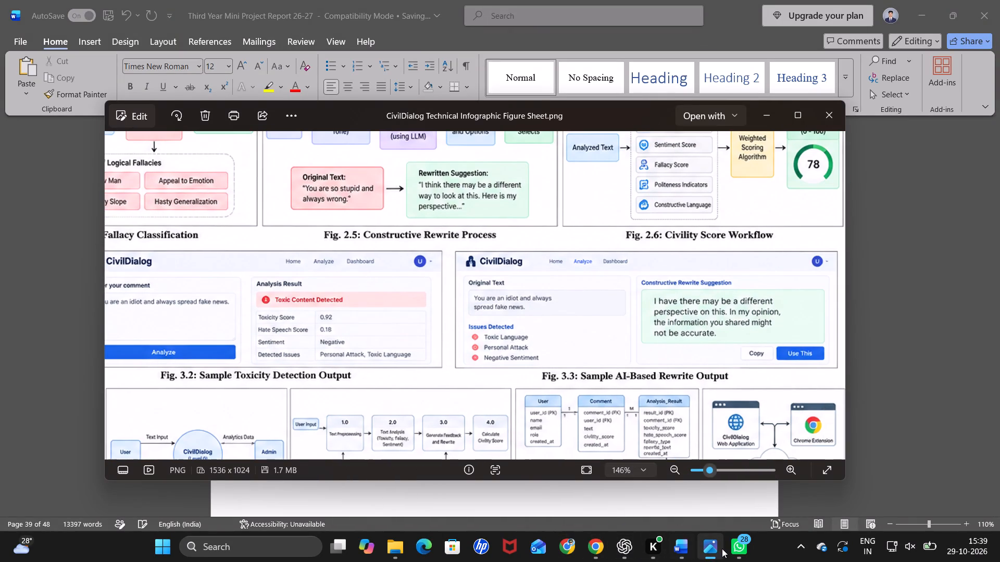
click(723, 547)
Review Chapter 3 backwards from section 3.13 Chapter Summary to the Figure 3.2 image and caption, checking text, tables and page breaks.
scroll(522, 333, up, 1)
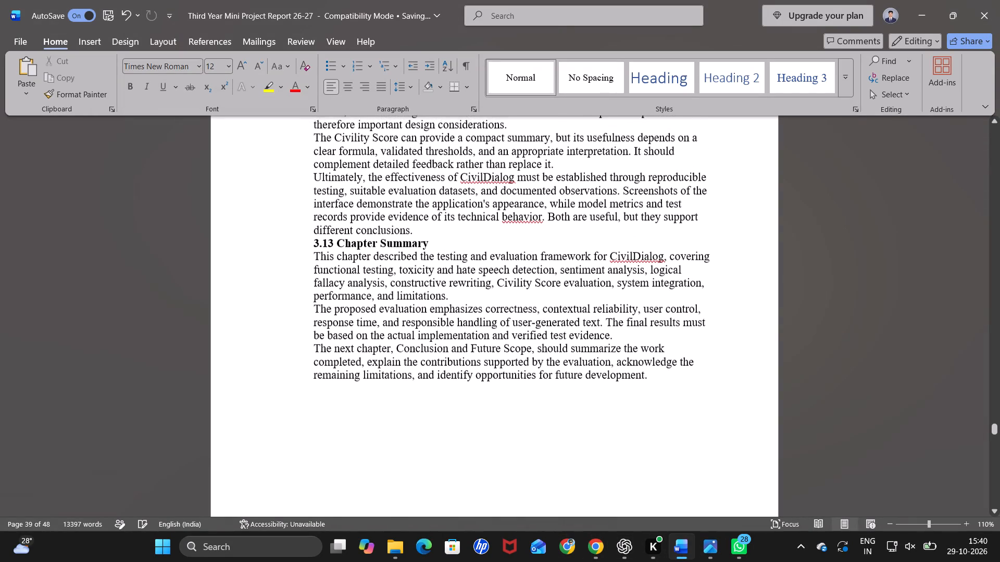
scroll(522, 333, up, 3)
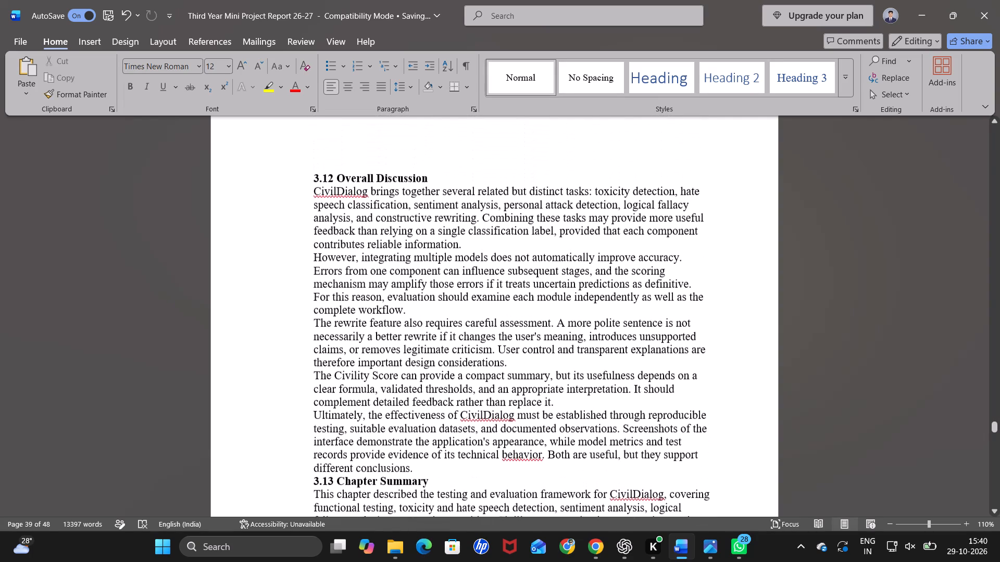
scroll(522, 333, up, 2)
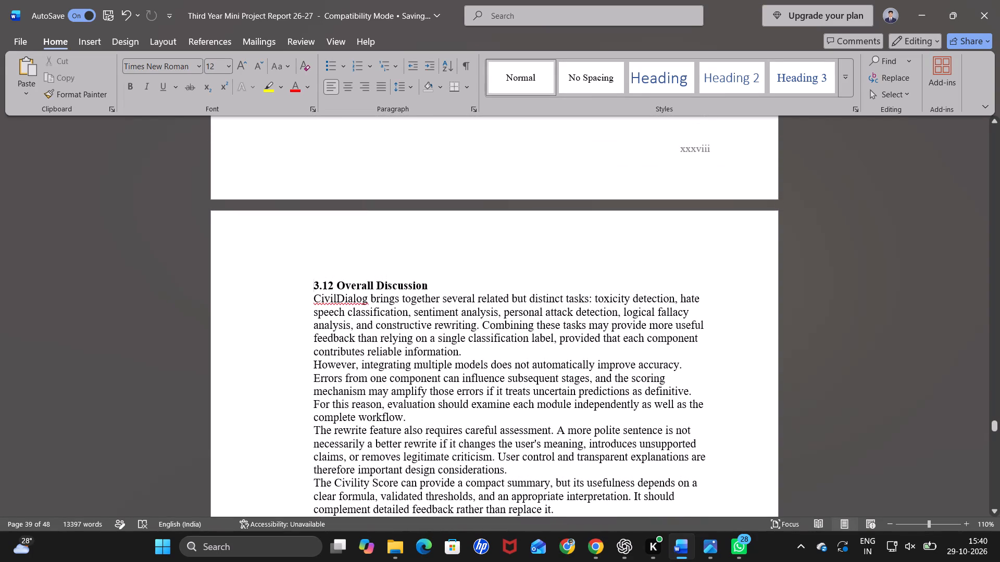
scroll(522, 333, up, 6)
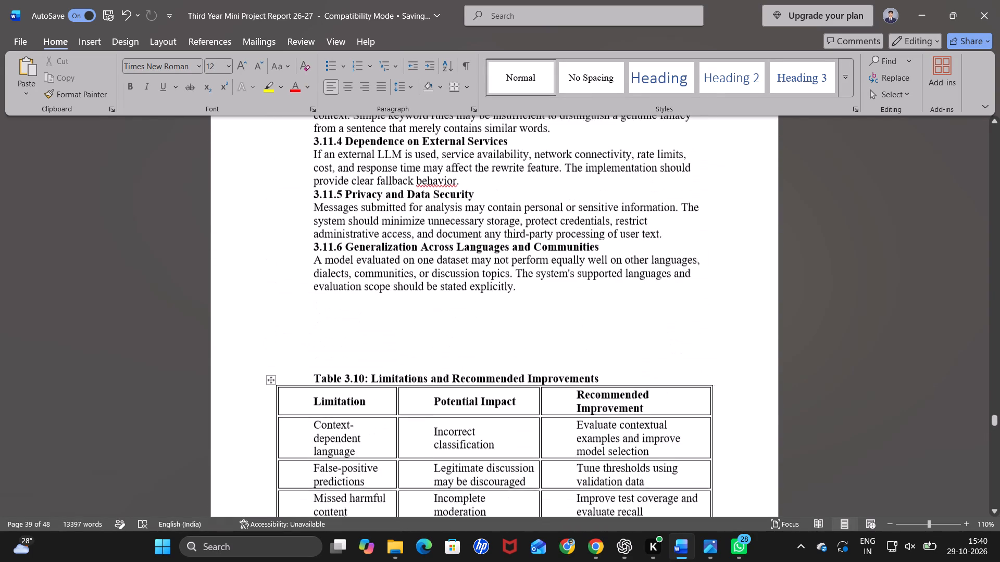
scroll(522, 333, up, 2)
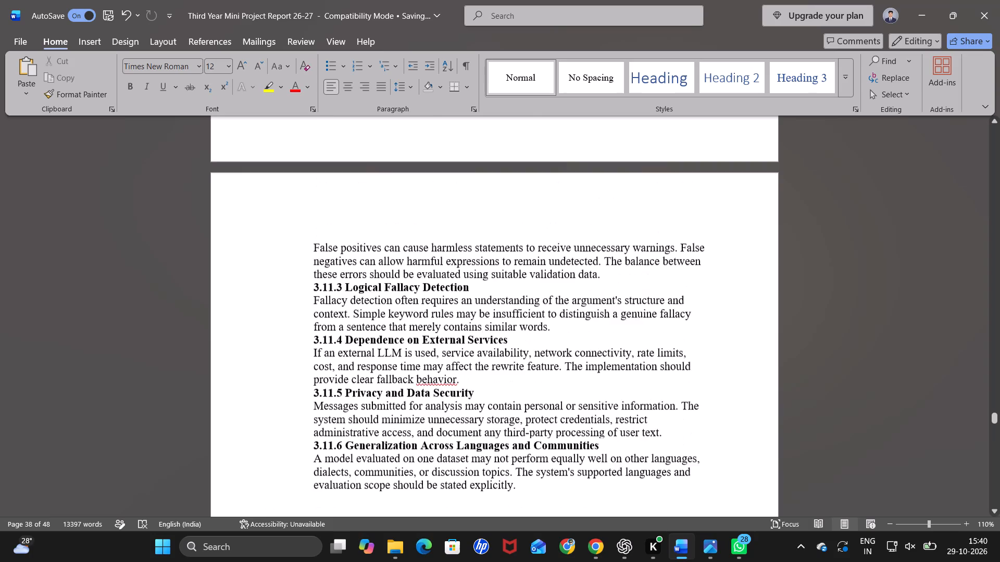
scroll(522, 333, up, 2)
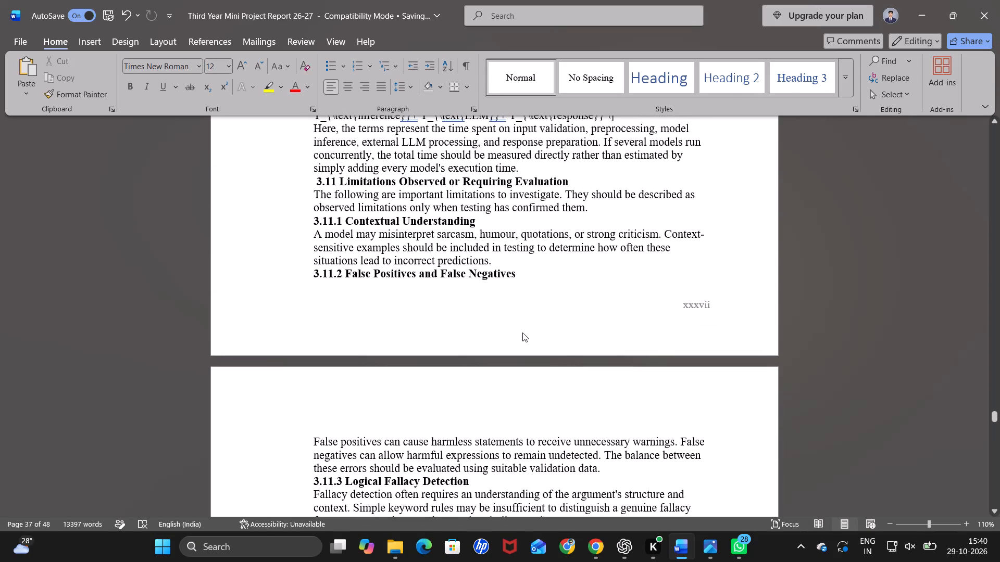
scroll(522, 333, up, 1)
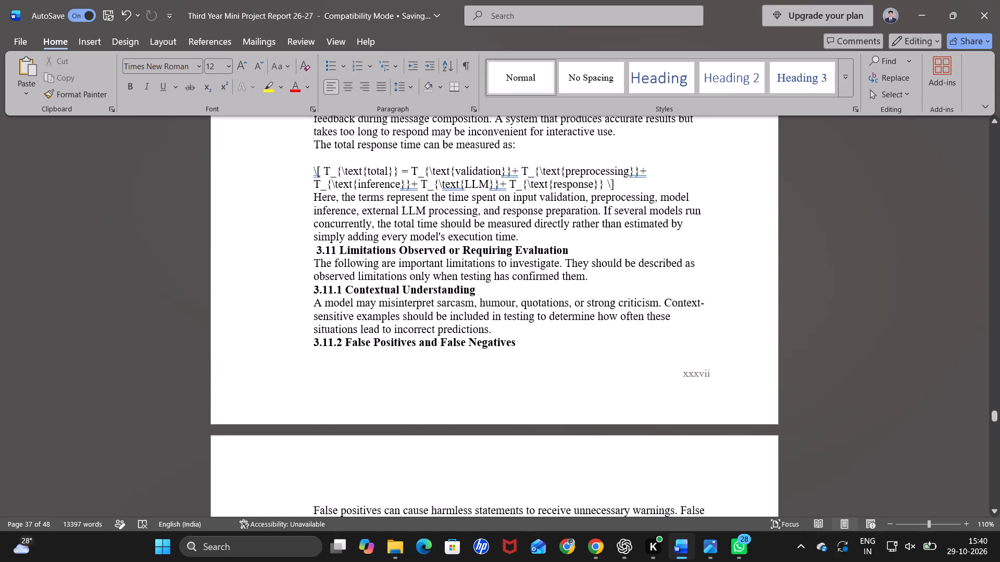
scroll(522, 333, up, 1)
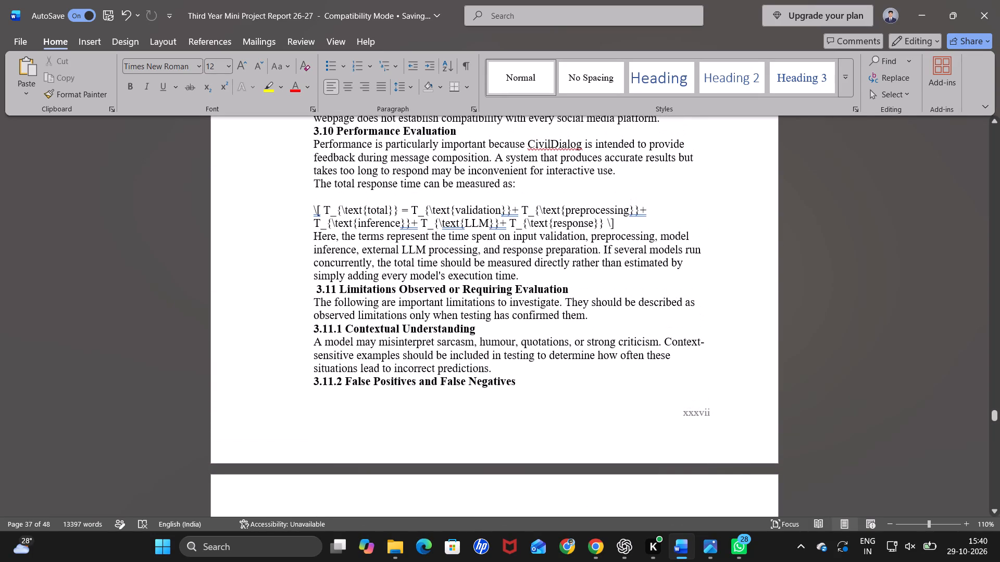
scroll(522, 333, up, 2)
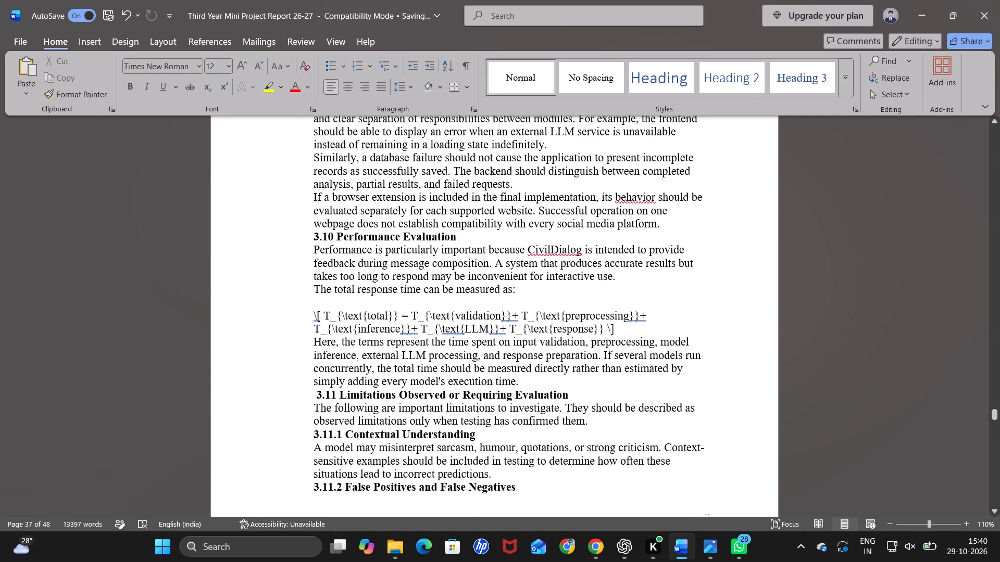
scroll(522, 333, up, 3)
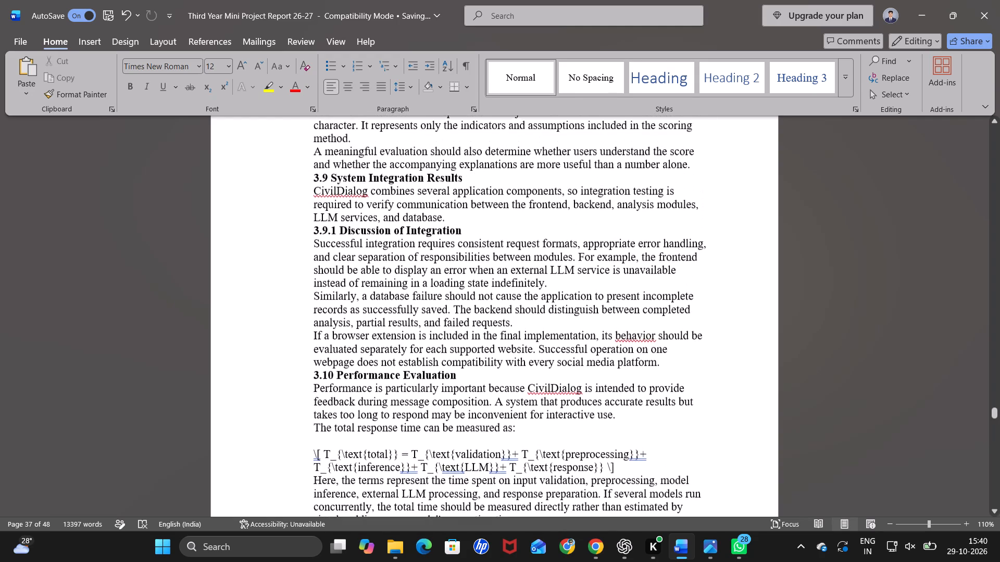
scroll(522, 333, up, 3)
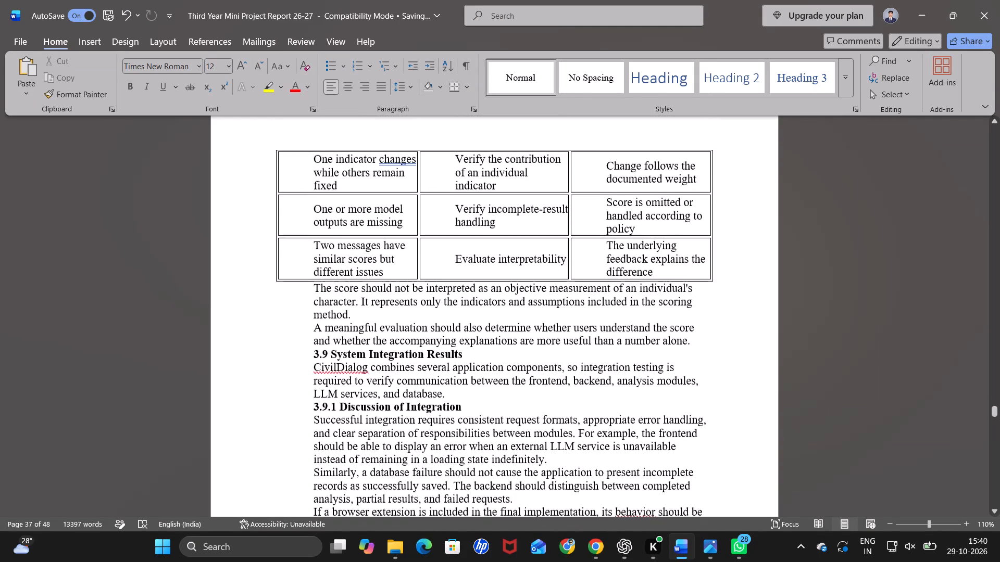
scroll(522, 333, up, 4)
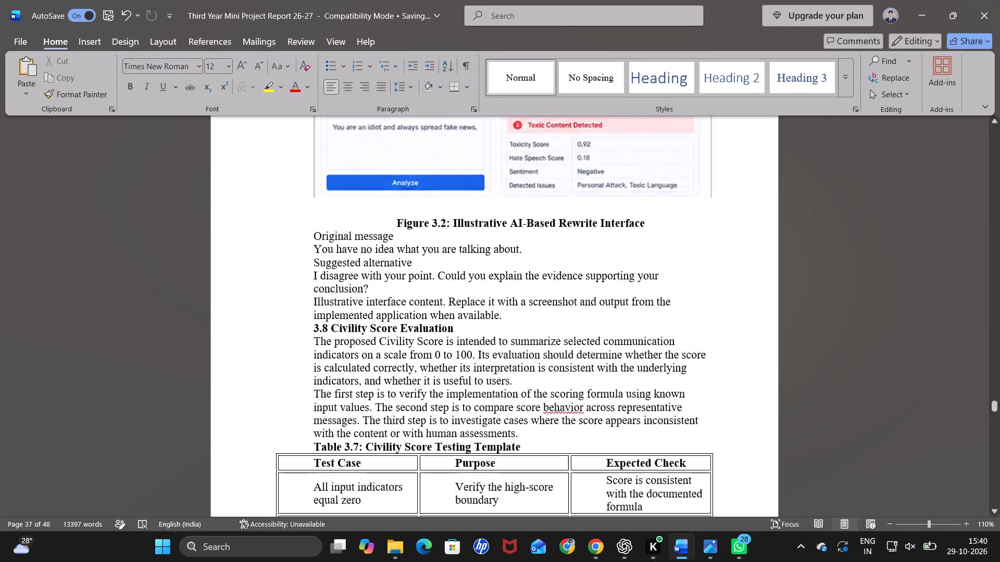
scroll(522, 333, up, 2)
Review Chapter 3 from the Figure 3.2 caption through section 3.11.1, checking Table 3.7, the headings and the page breaks.
scroll(500, 312, down, 1)
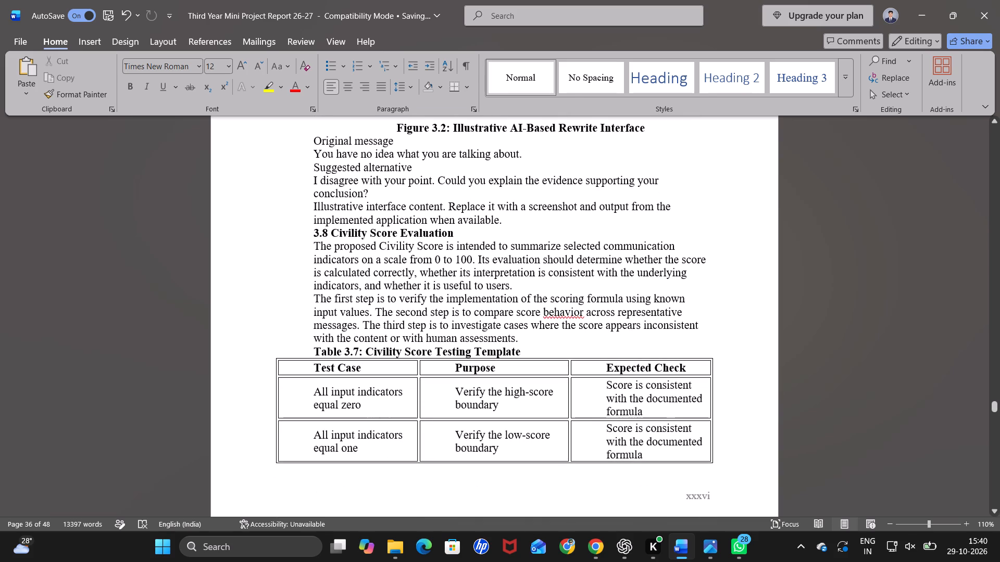
scroll(445, 314, down, 1)
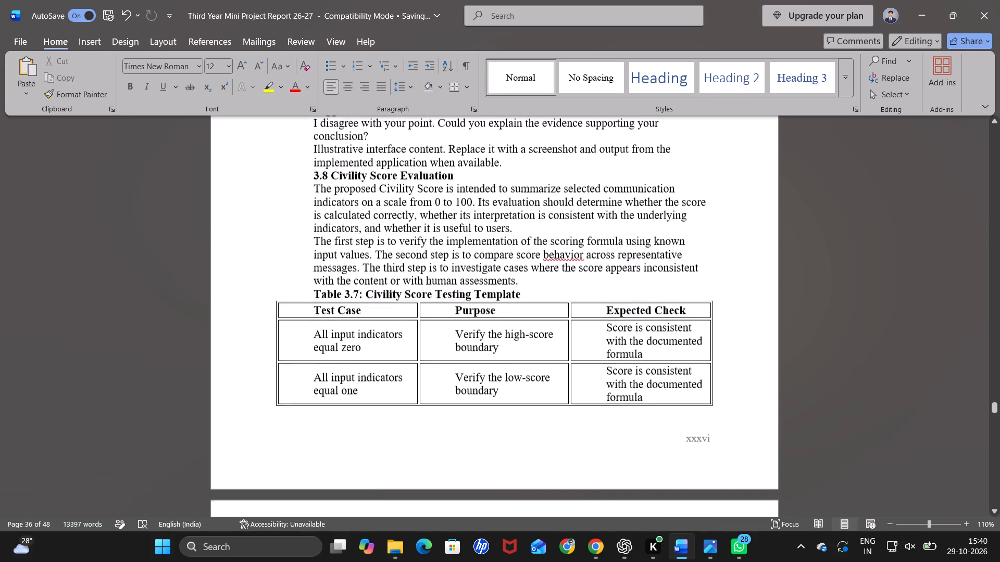
scroll(445, 314, down, 3)
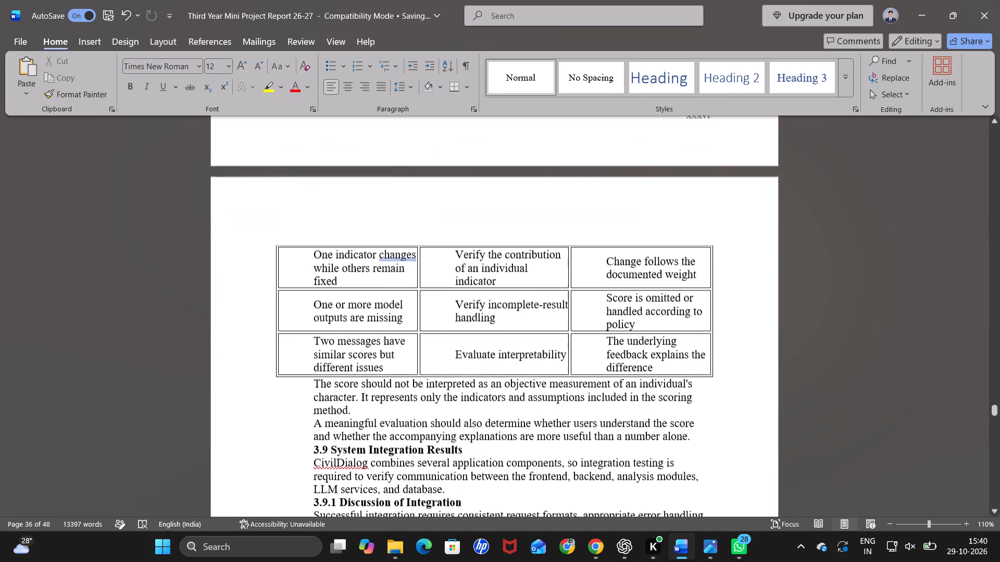
scroll(445, 314, down, 2)
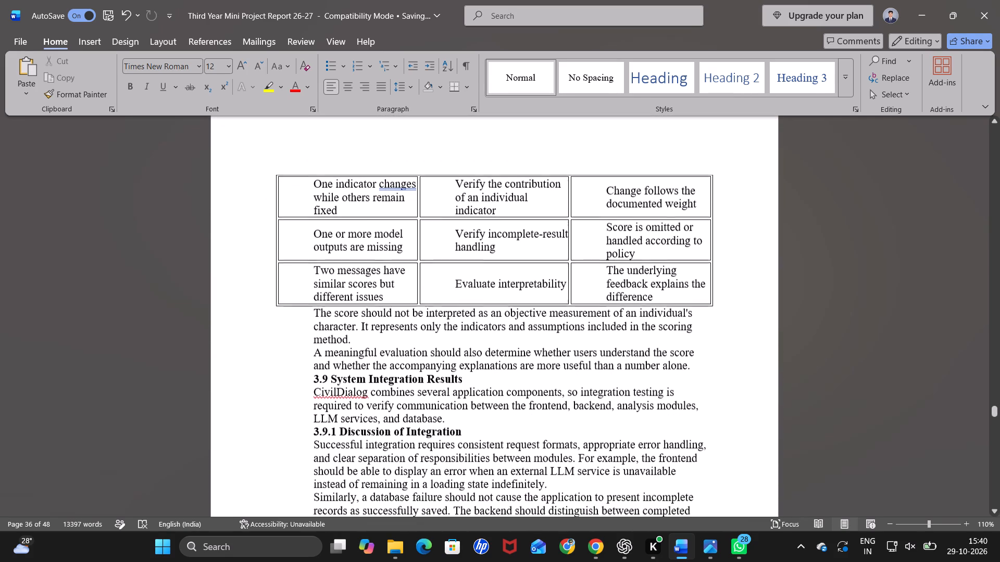
scroll(445, 314, down, 1)
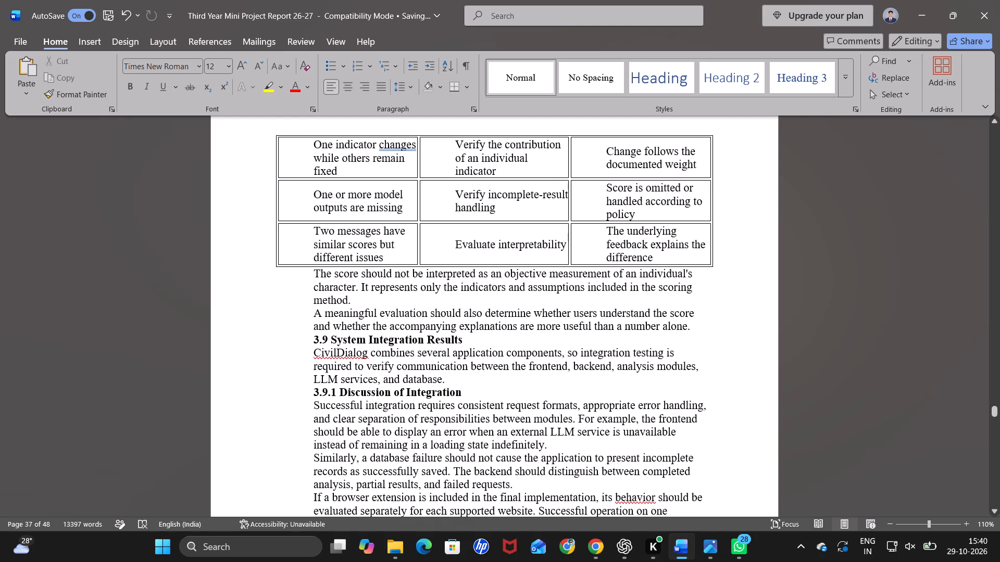
scroll(445, 314, down, 1)
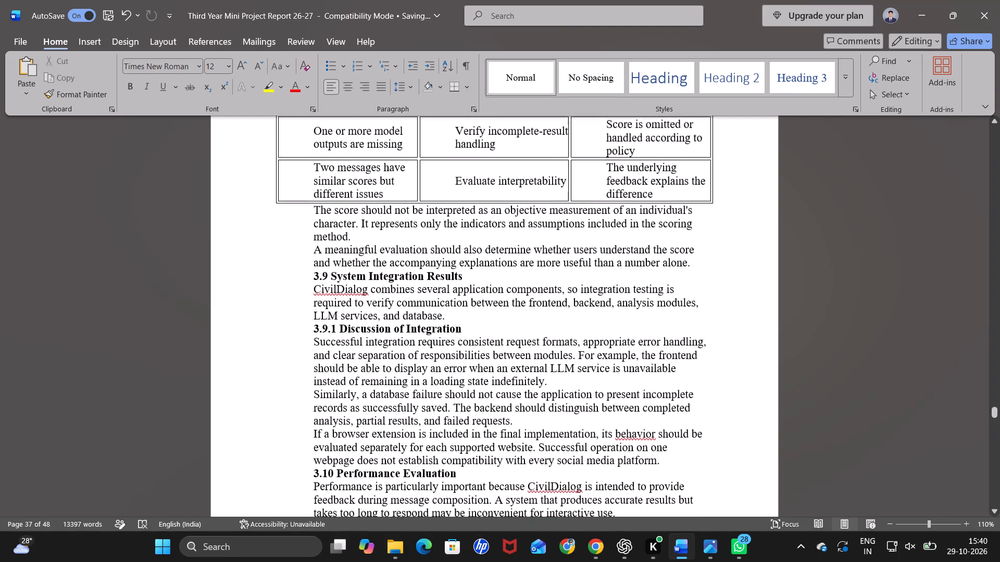
scroll(445, 314, down, 2)
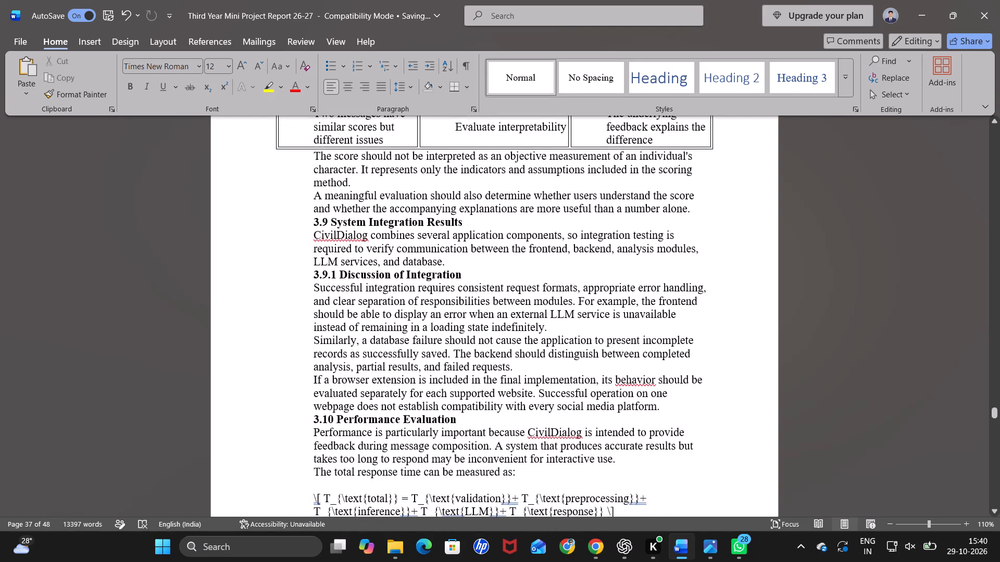
scroll(445, 314, down, 2)
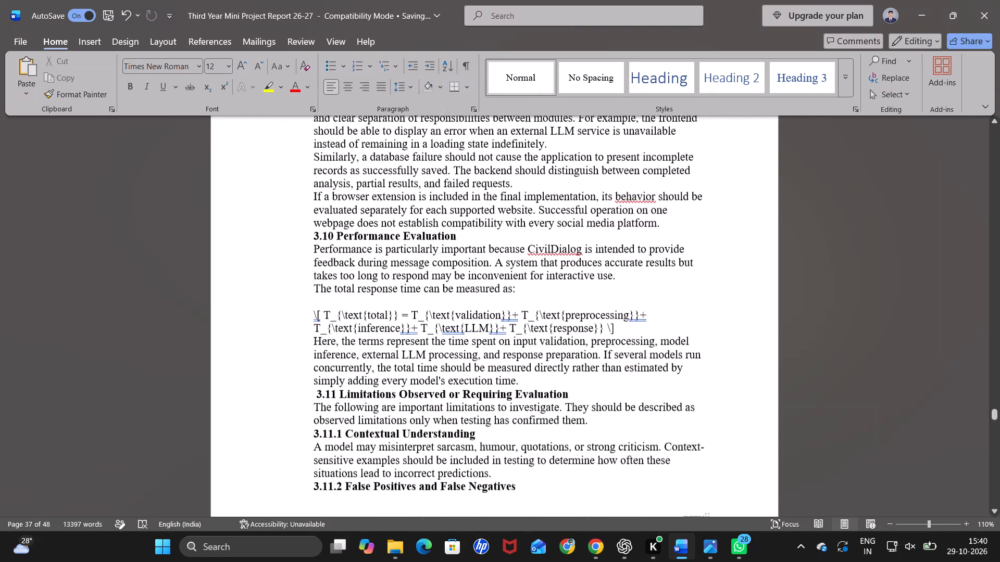
scroll(445, 314, down, 2)
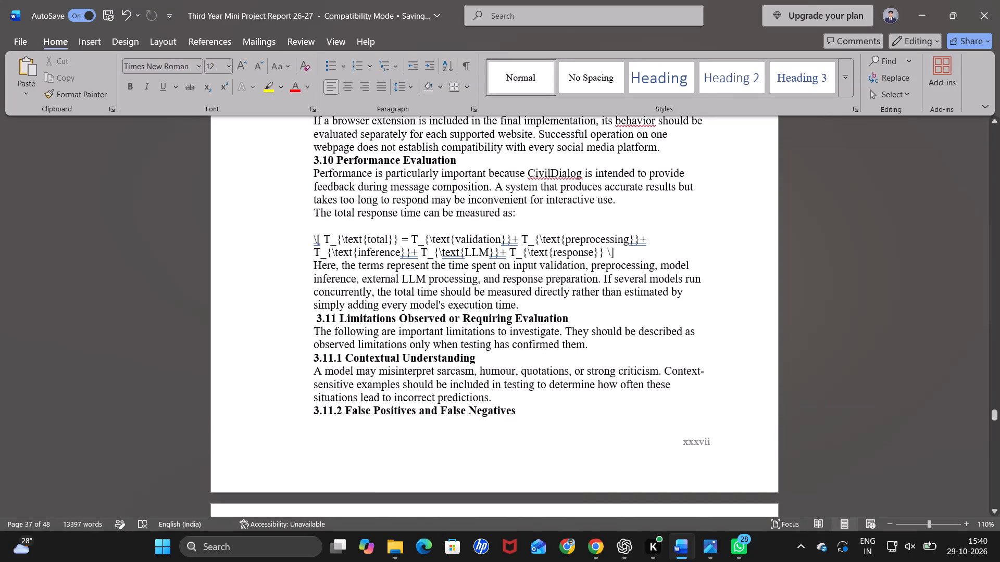
scroll(445, 314, down, 2)
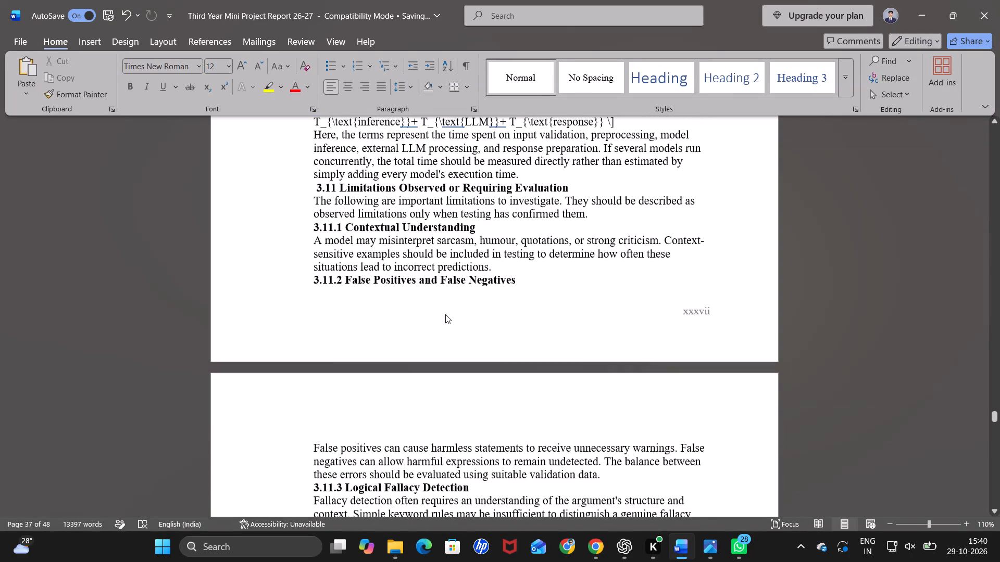
Insert a paragraph break before heading 3.11.2 False Positives and False Negatives so it starts on the same page as its text.
scroll(445, 314, down, 2)
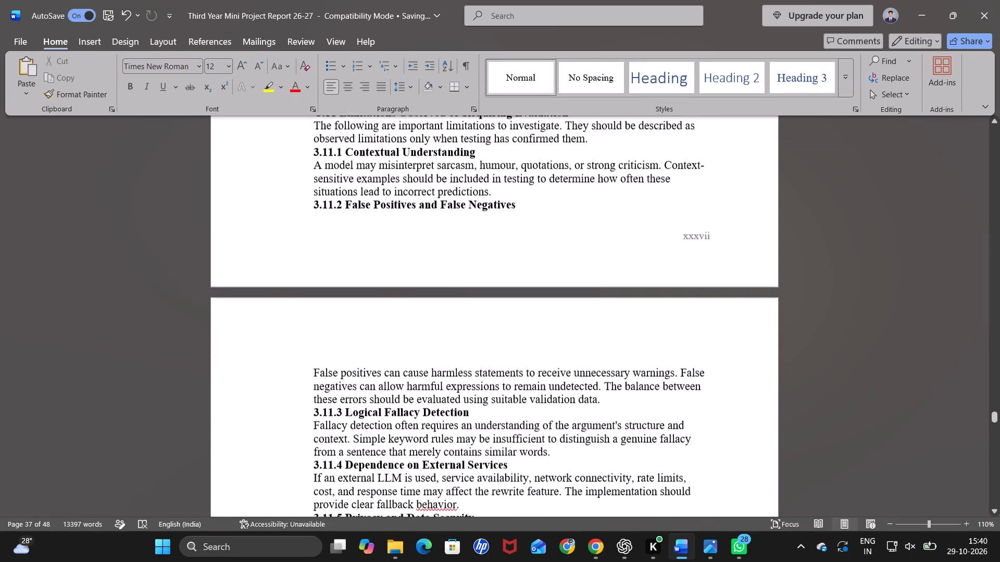
scroll(445, 314, down, 1)
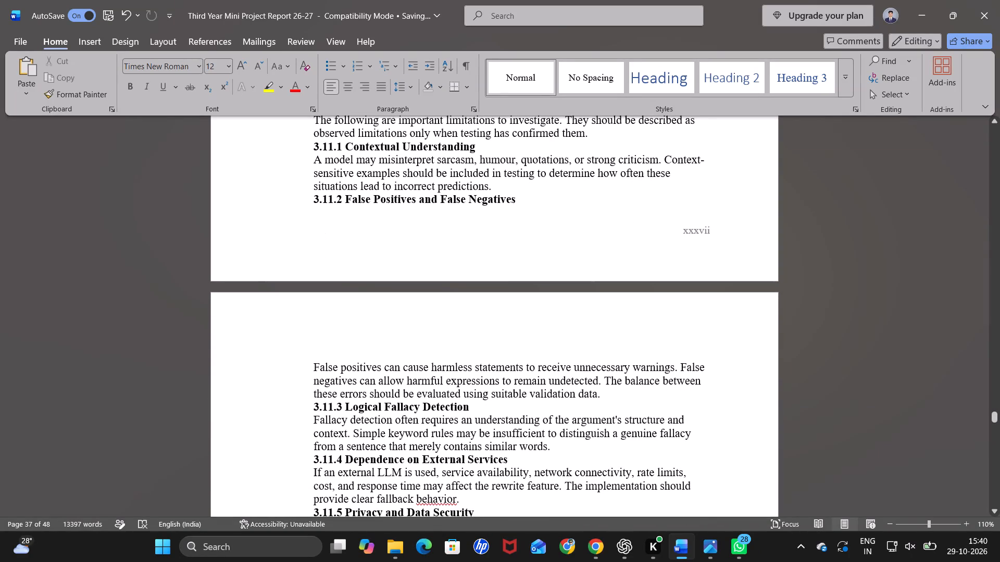
click(311, 192)
key(Down)
key(Return)
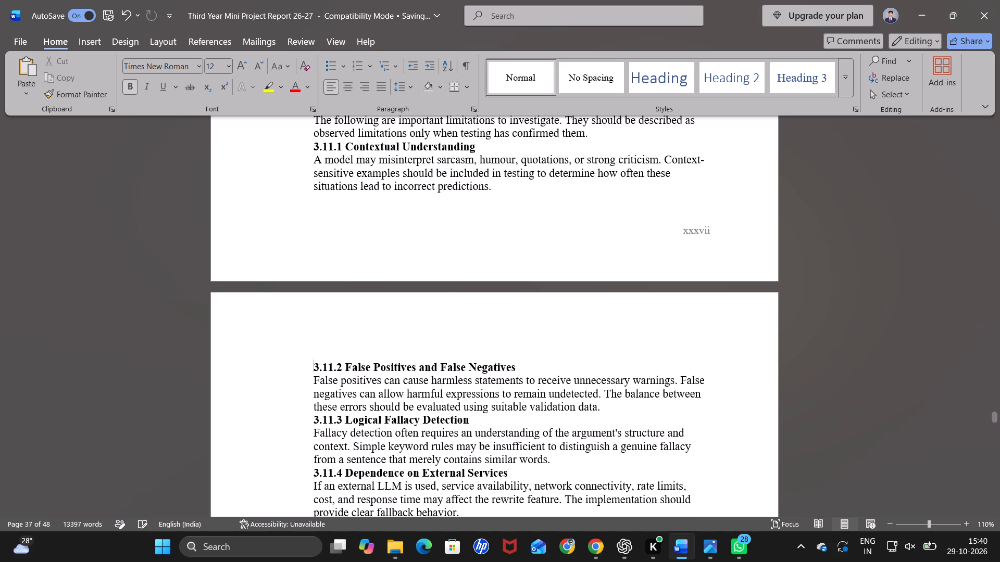
Delete the surplus blank lines between the section 3.11.6 paragraph and the Table 3.10 caption, keeping the paragraph's final full stop.
scroll(401, 283, down, 2)
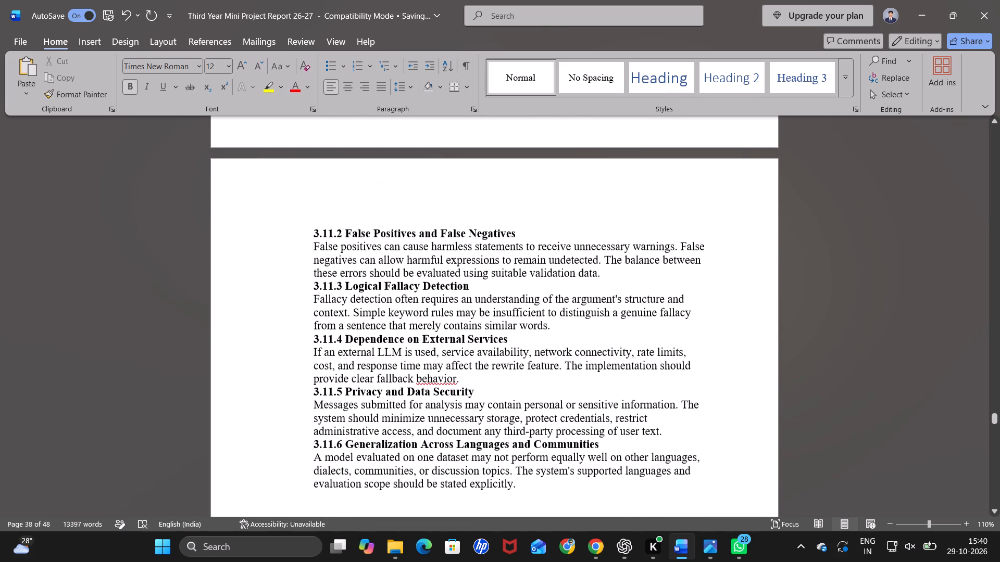
scroll(401, 283, down, 3)
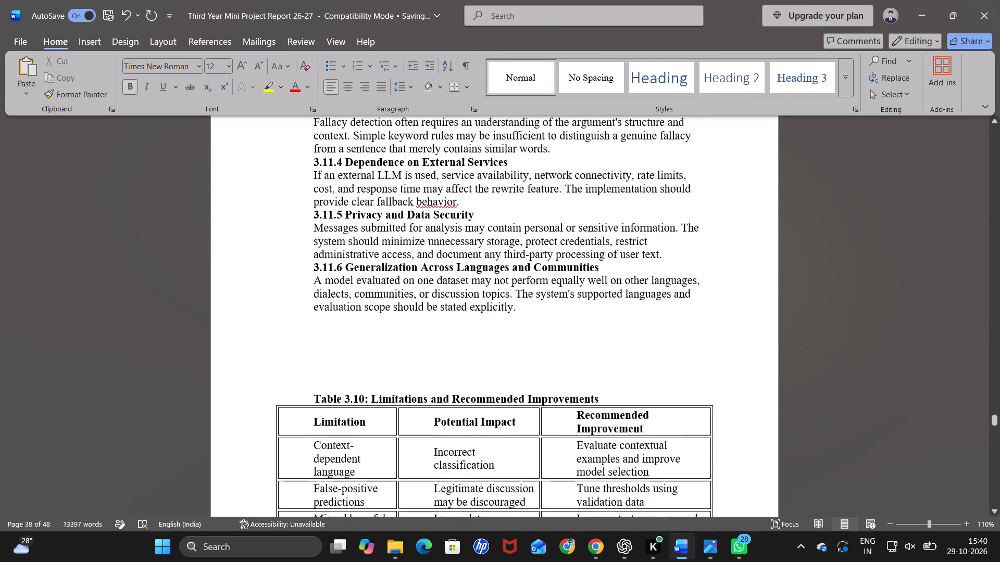
right_click(401, 283)
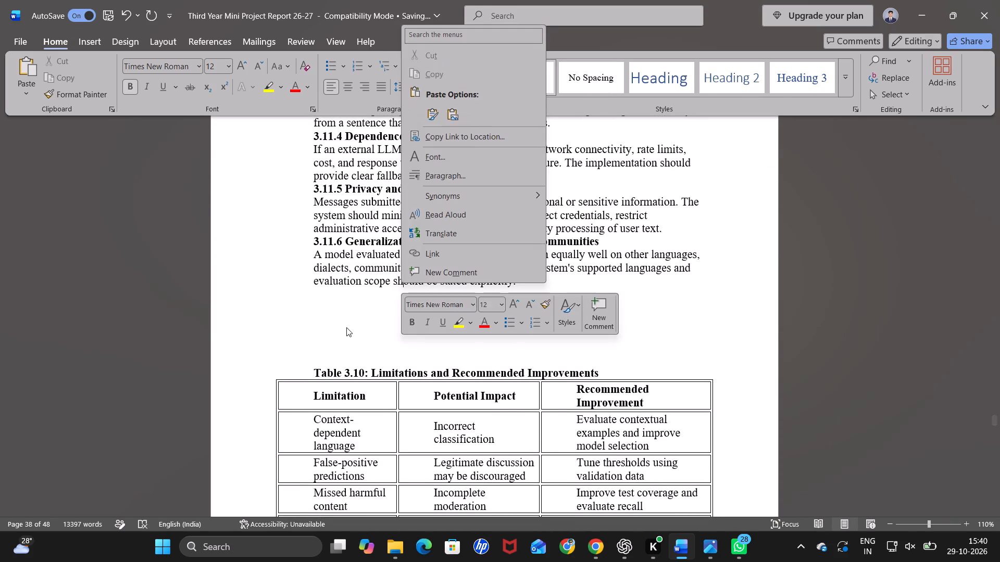
click(346, 327)
click(346, 329)
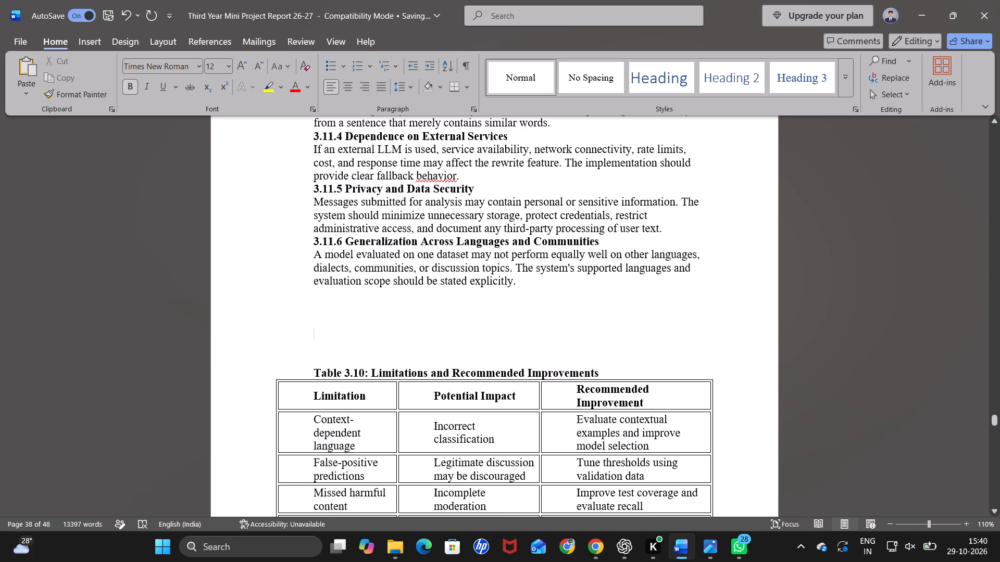
key(BackSpace)
key(BackSpace)
key(BackSpace)
key(BackSpace)
key(BackSpace)
key(BackSpace)
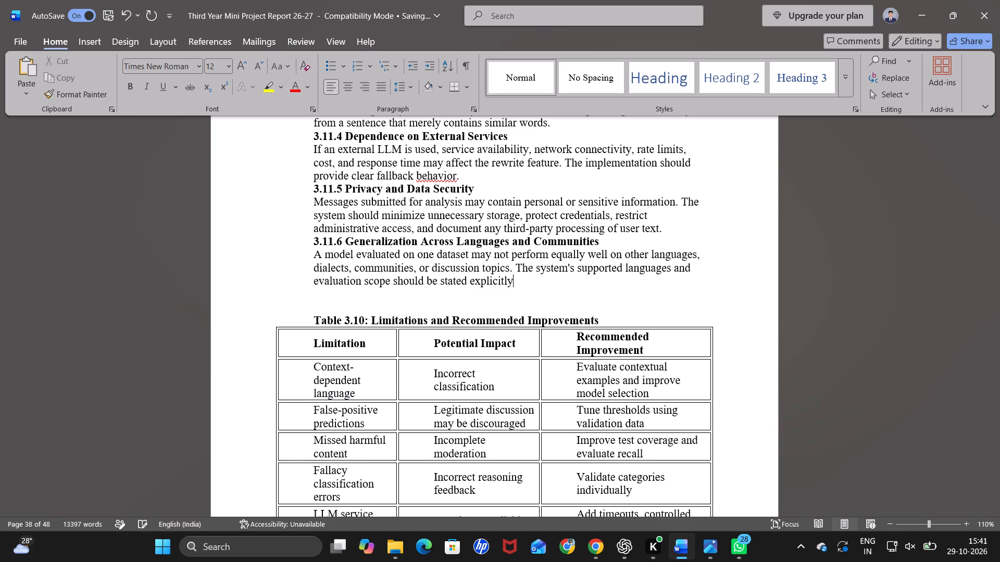
key(ctrl+z)
Insert three paragraph breaks below Table 3.10 to move heading 3.12 Overall Discussion to the top of the next page.
scroll(346, 329, down, 4)
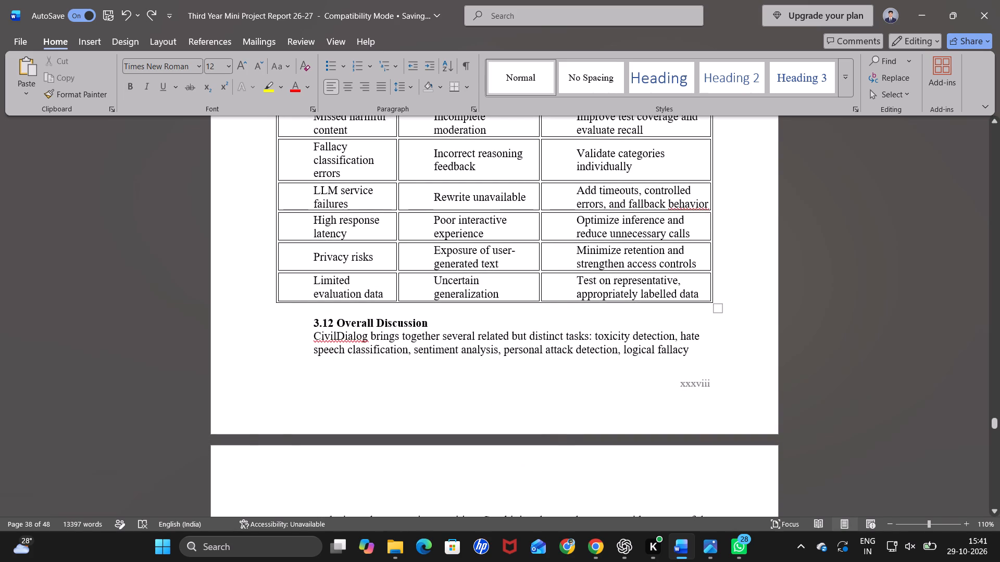
click(313, 316)
key(Return)
key(Return)
key(Return)
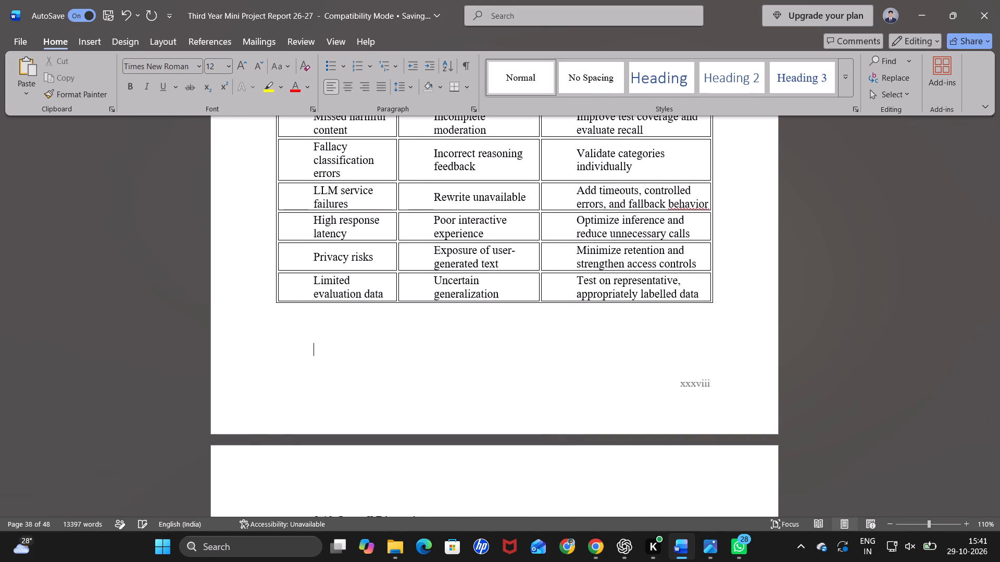
ctrl+scroll(313, 316, down, 1)
right_click(313, 316)
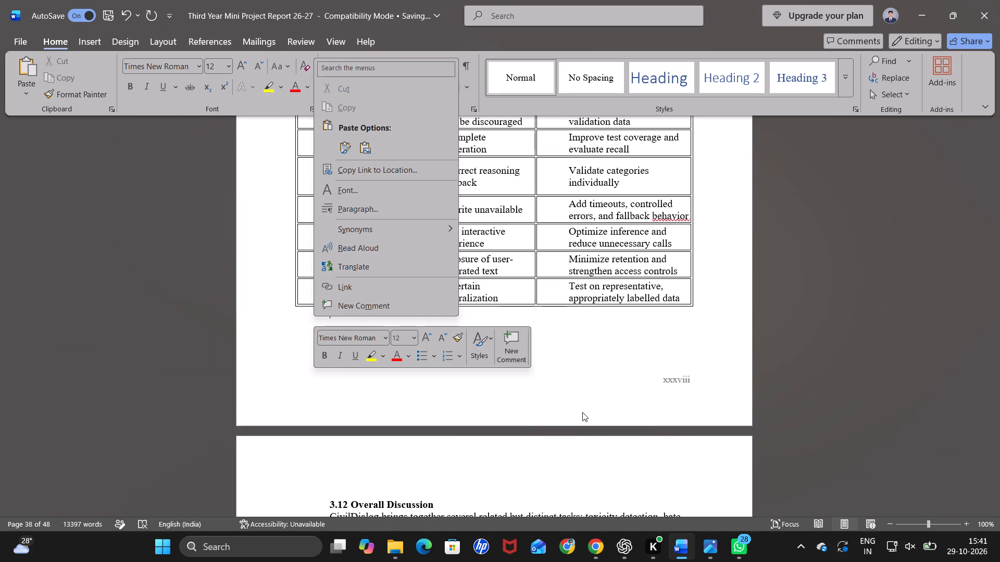
scroll(582, 412, down, 7)
click(664, 336)
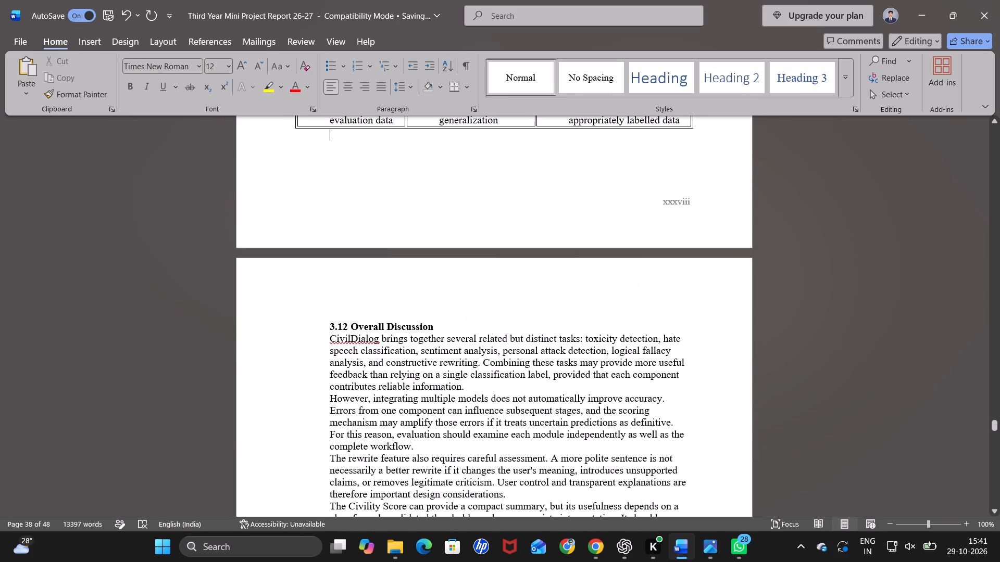
Check the layout of sections 3.12 and 3.13 and the start of Chapter 4, and go back over Table 3.10 at 110% zoom.
scroll(554, 366, down, 3)
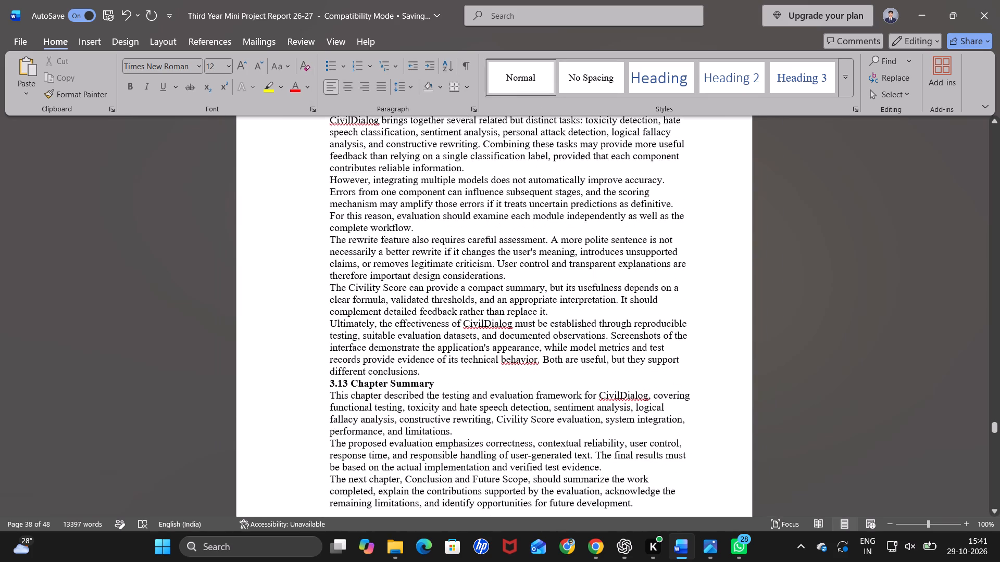
scroll(554, 366, down, 2)
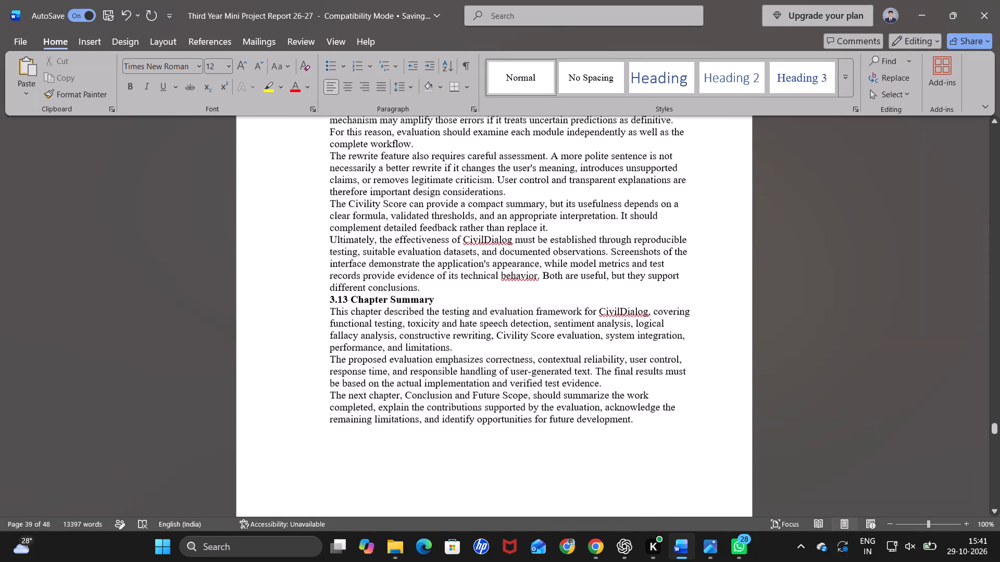
scroll(554, 366, down, 4)
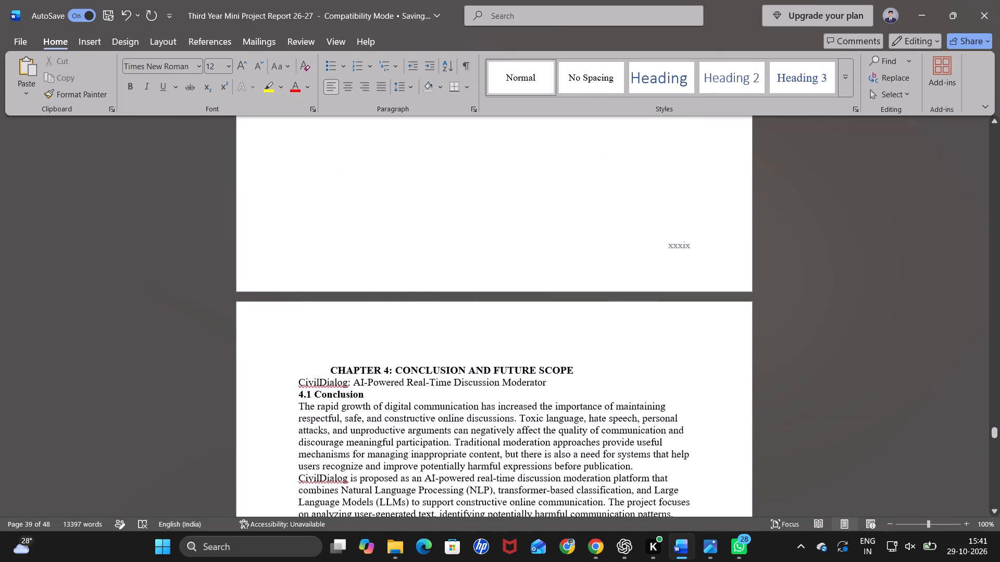
scroll(554, 366, down, 1)
scroll(554, 366, up, 3)
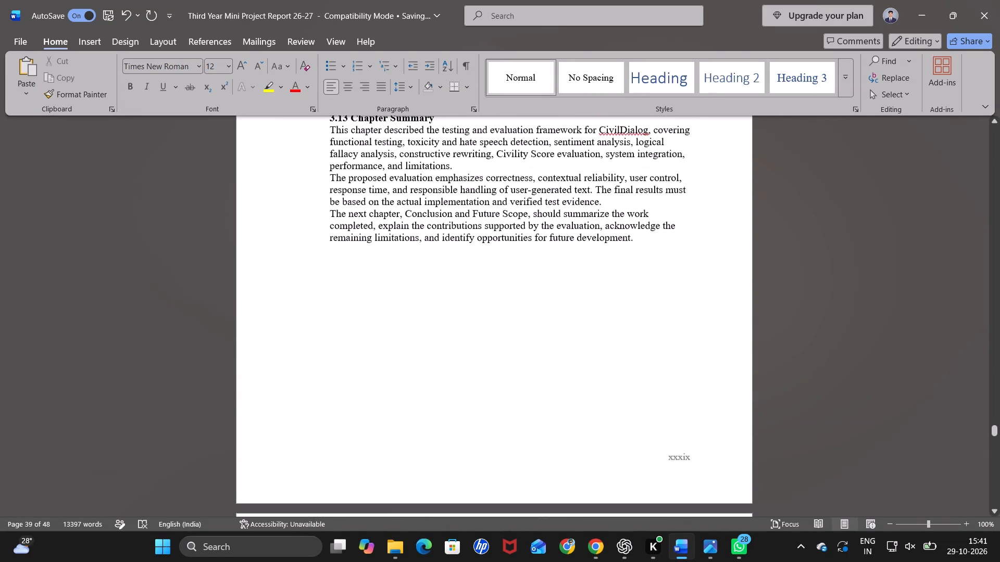
scroll(554, 366, up, 1)
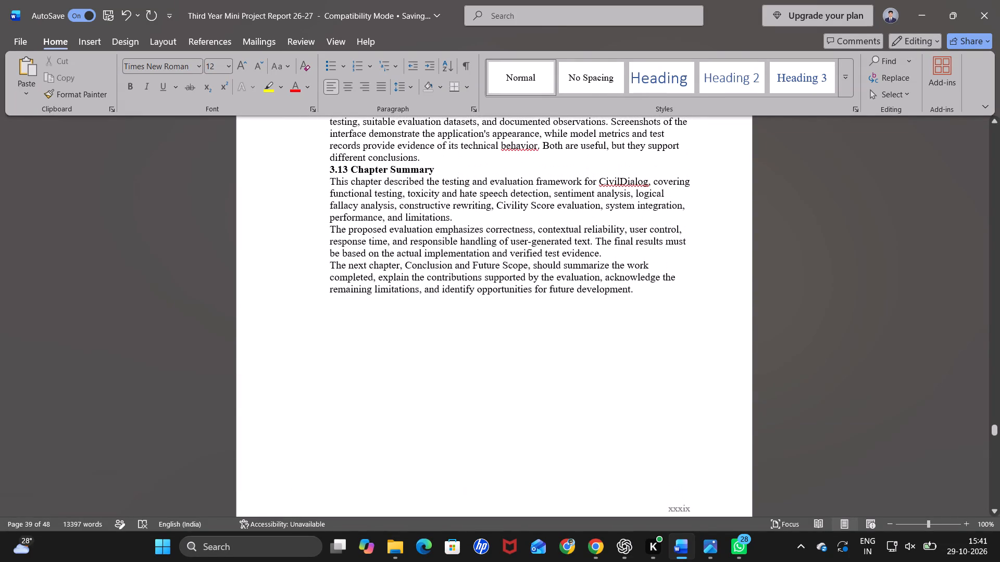
scroll(554, 366, up, 1)
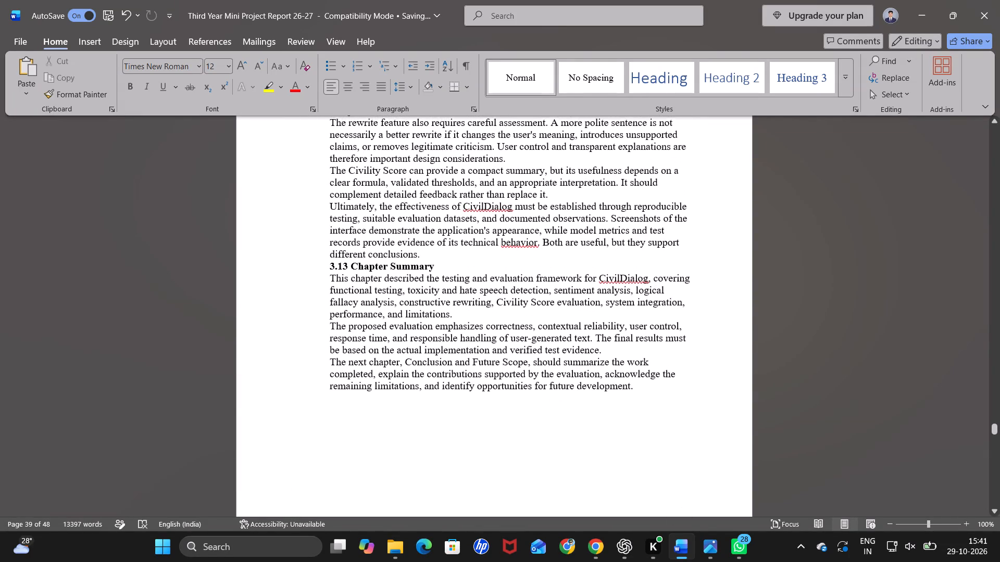
scroll(554, 366, up, 1)
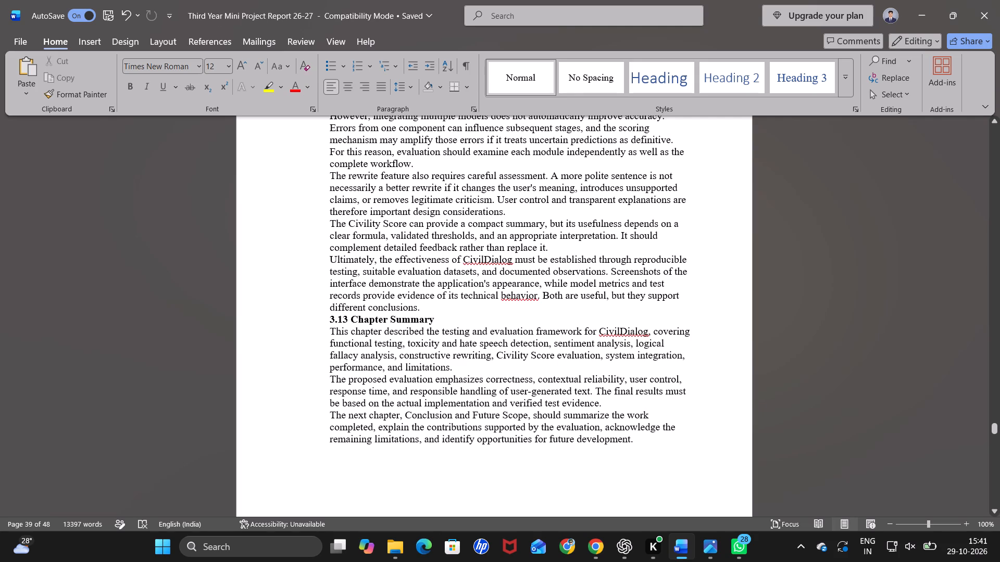
click(966, 522)
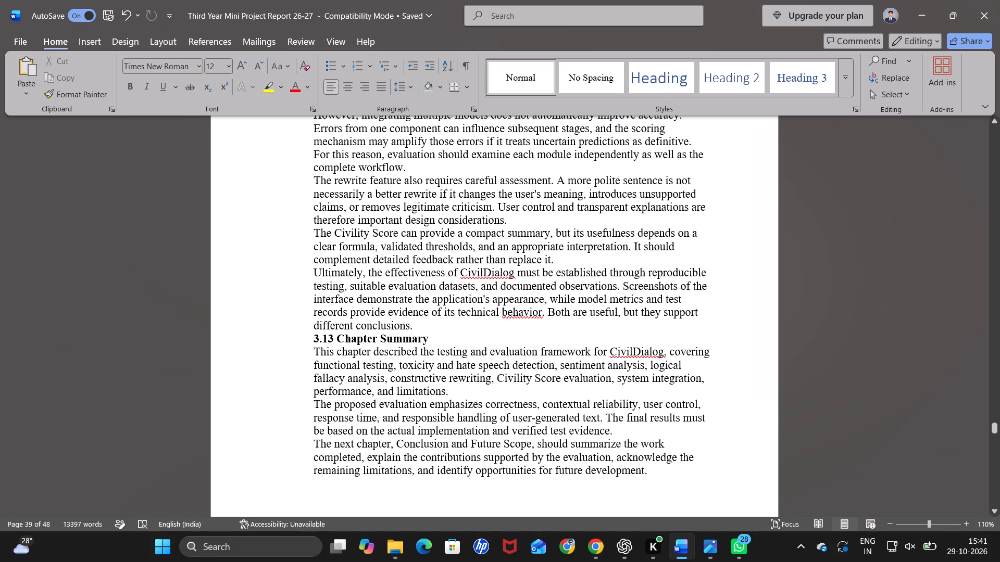
scroll(669, 377, up, 2)
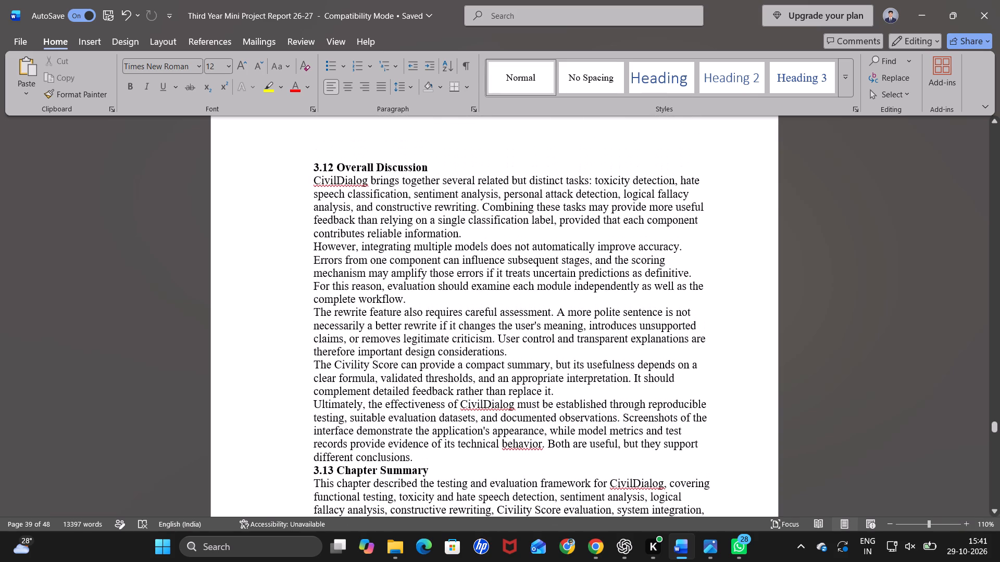
scroll(669, 377, up, 1)
scroll(520, 316, up, 5)
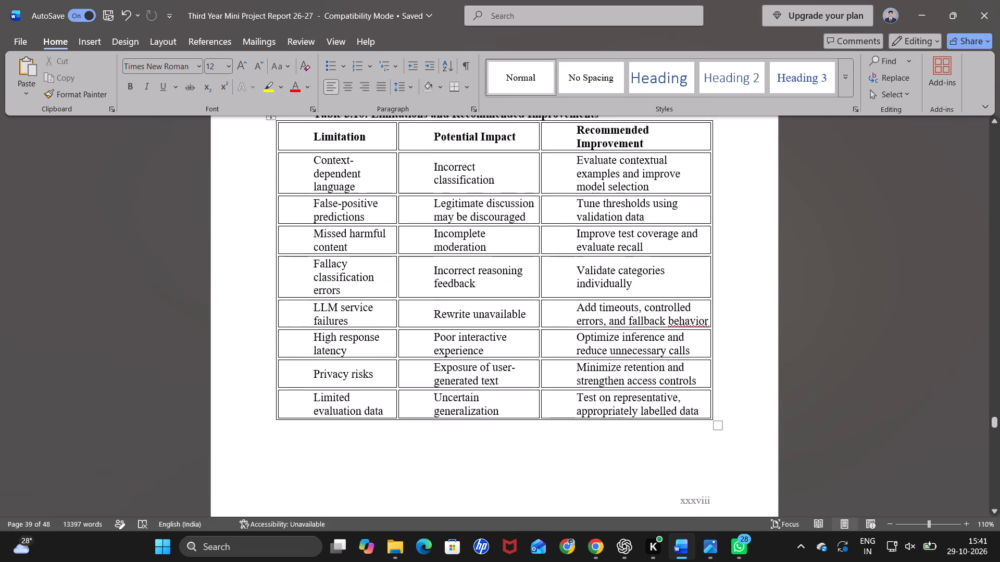
scroll(520, 316, up, 3)
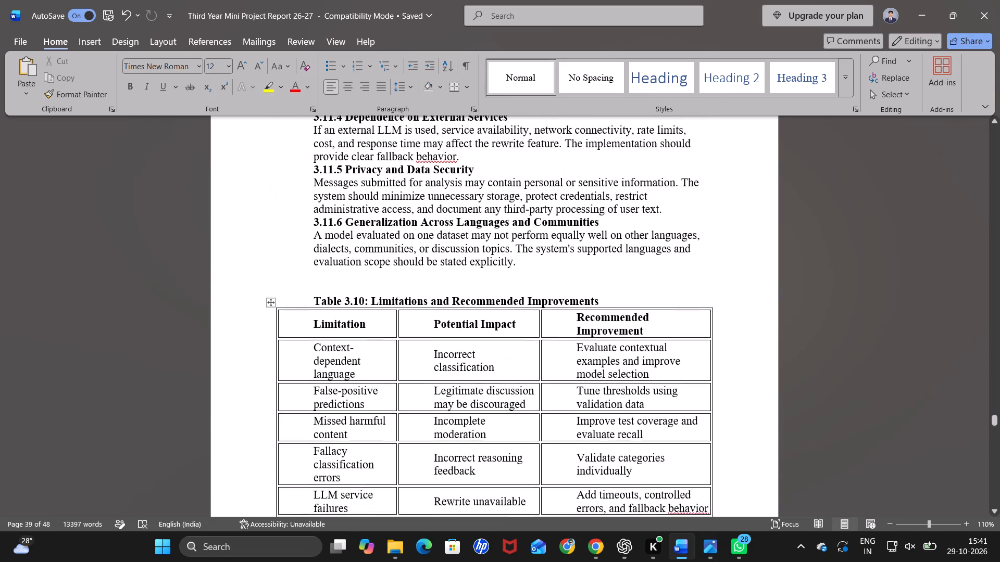
Delete the paragraph below Table 3.7 that begins "The score should not be interpreted as an objective measurement".
scroll(520, 316, up, 1)
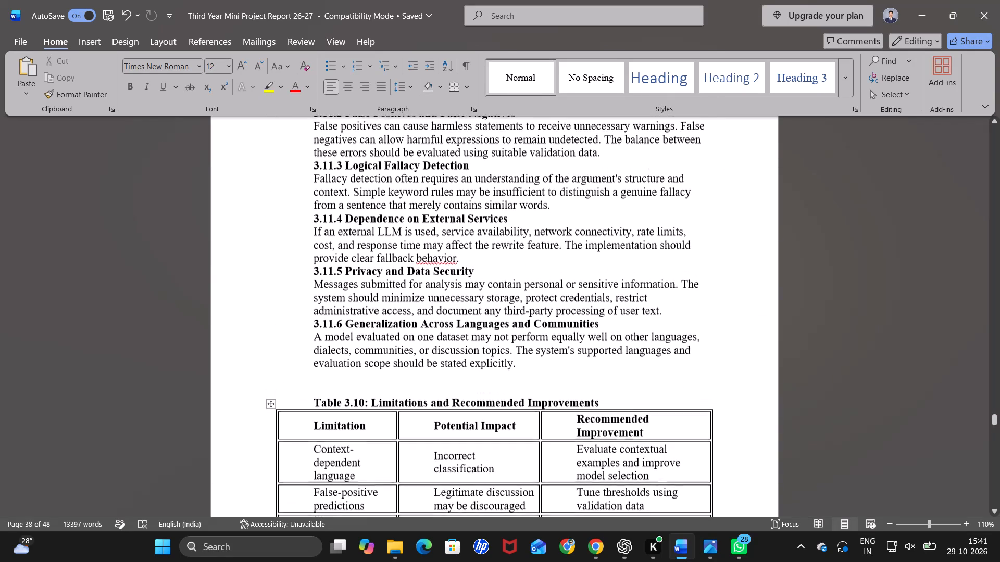
scroll(520, 316, up, 1)
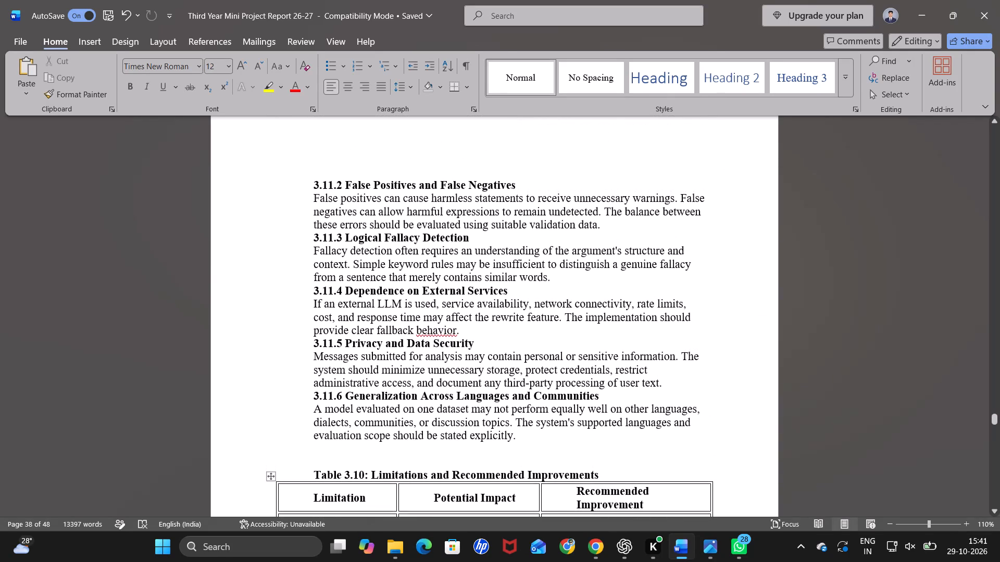
scroll(520, 316, up, 3)
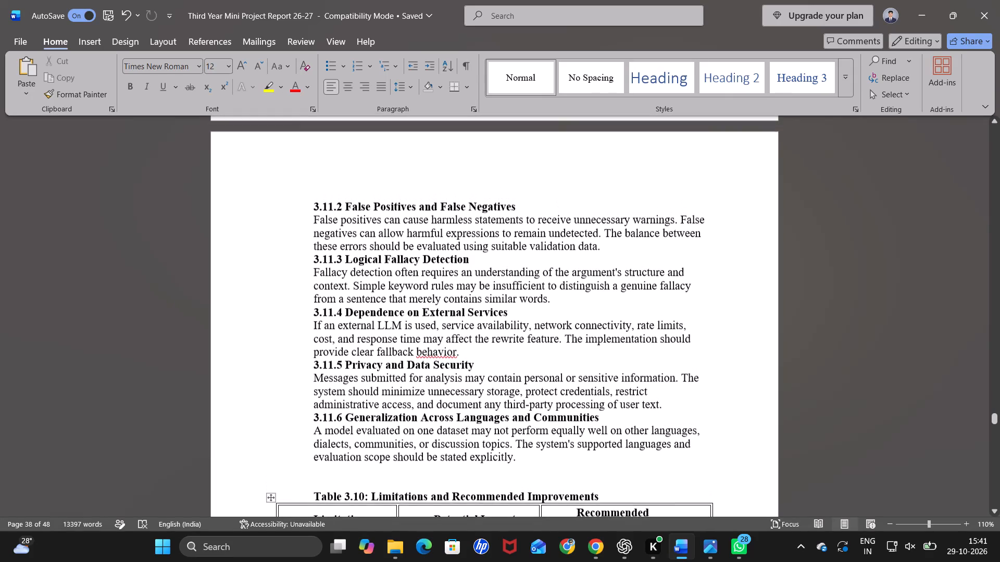
scroll(520, 316, up, 4)
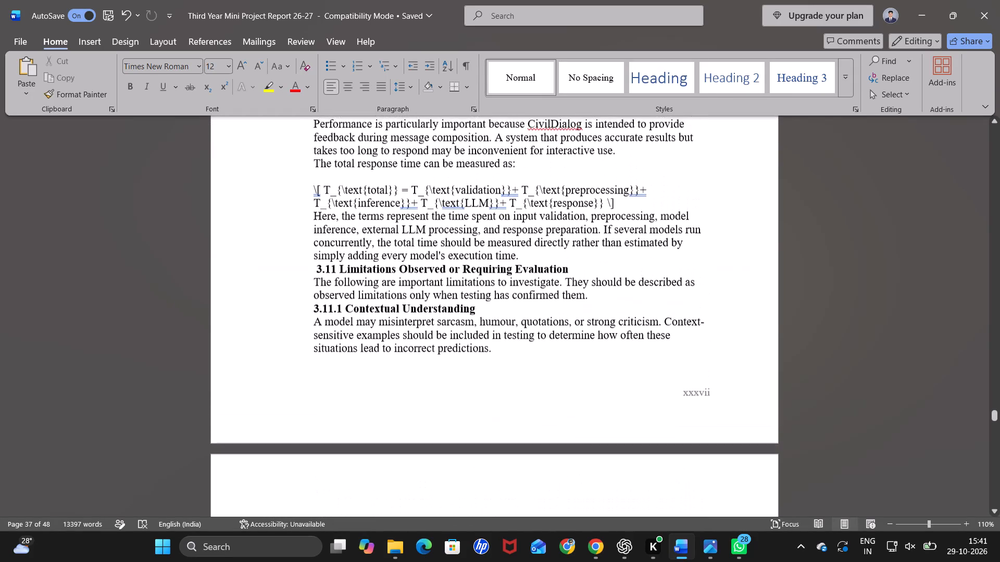
scroll(520, 316, up, 1)
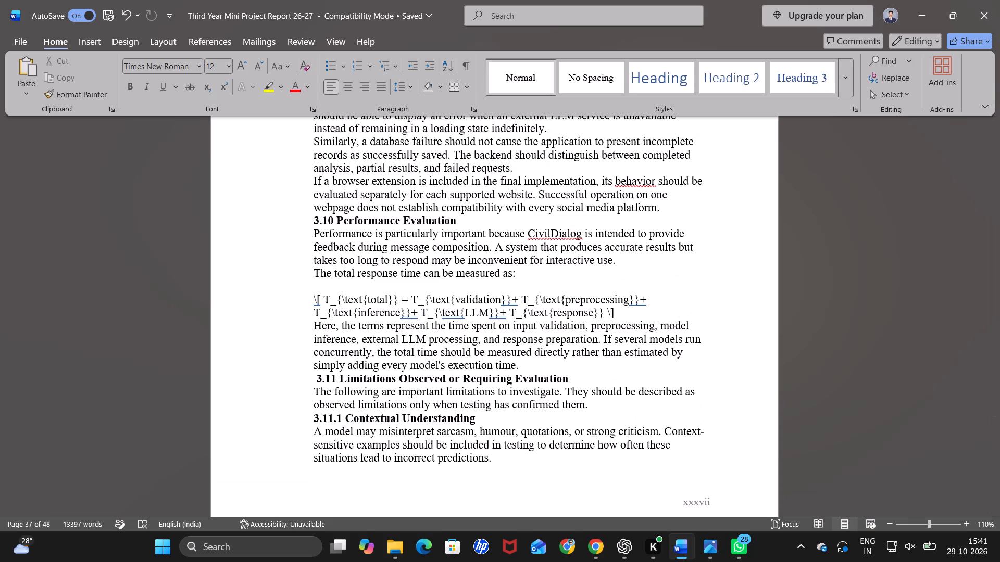
scroll(520, 316, up, 1)
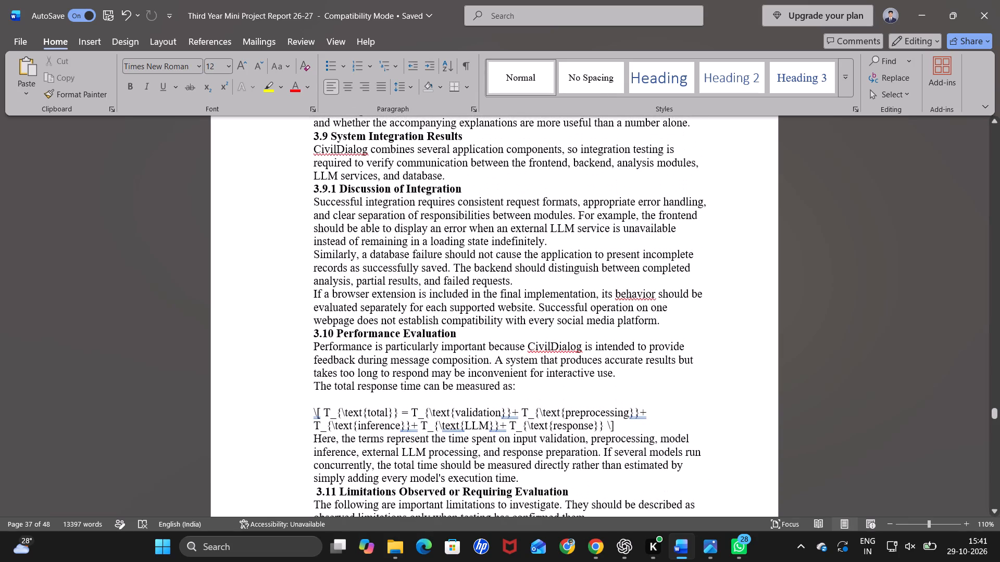
scroll(520, 316, up, 3)
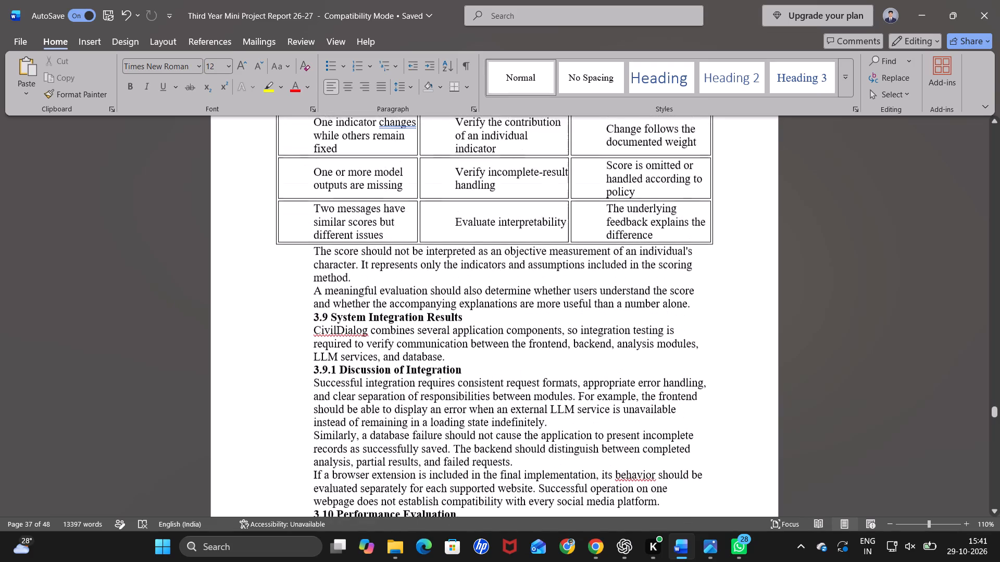
scroll(520, 316, up, 1)
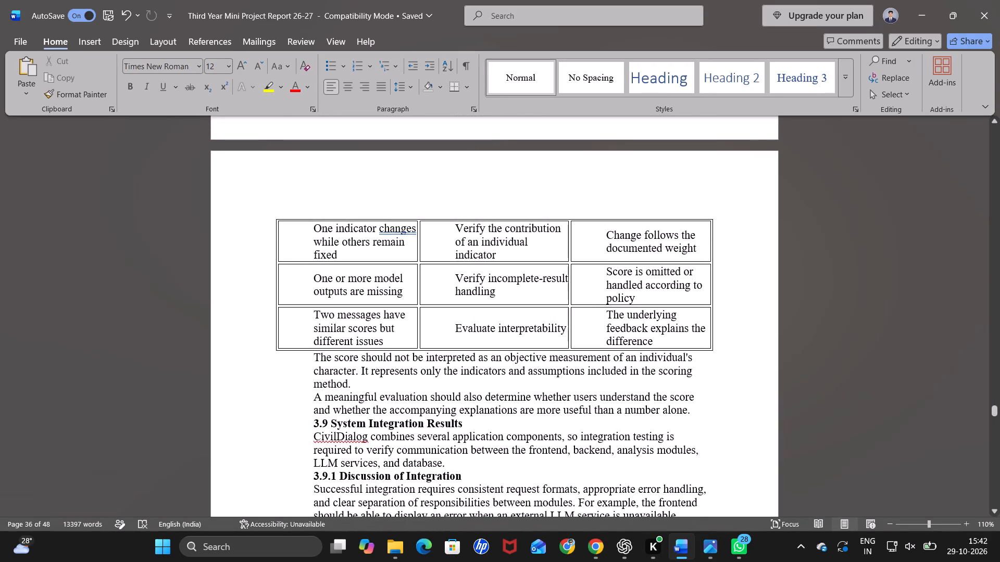
drag(357, 383, 305, 357)
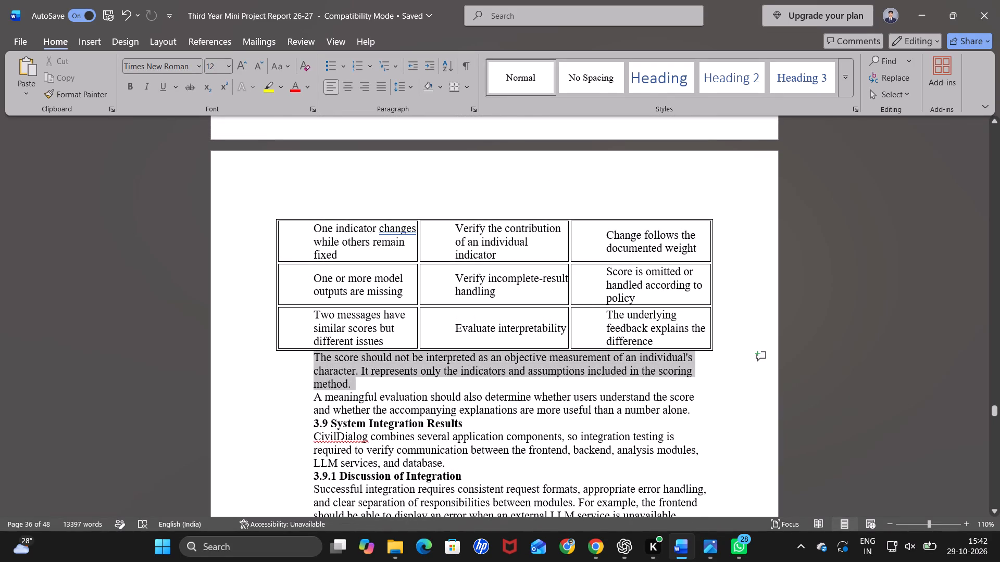
drag(305, 357, 305, 356)
key(BackSpace)
Review the Figure 3.2 rewrite interface content, section 3.8 Civility Score Evaluation and the start of Table 3.7.
scroll(424, 287, up, 5)
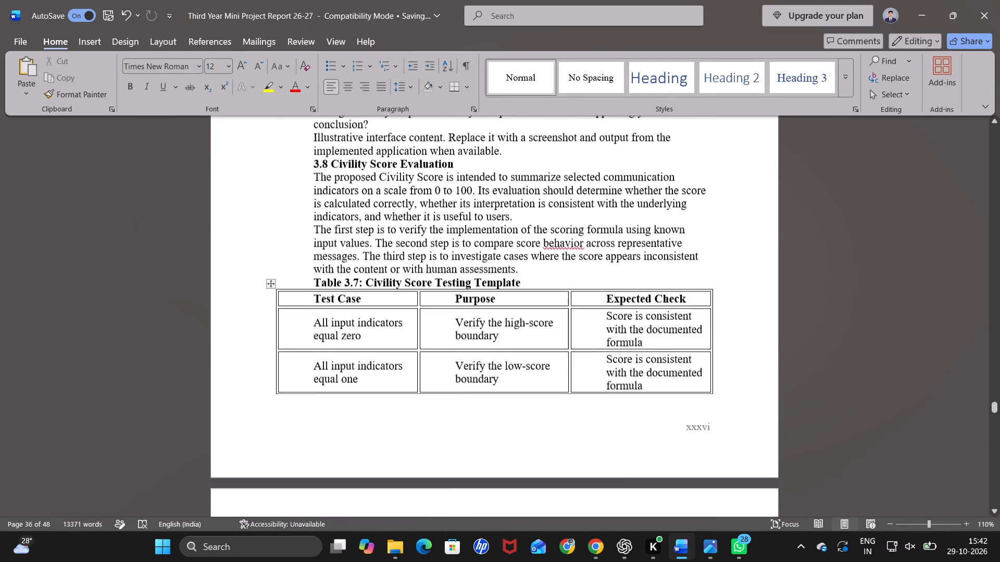
scroll(424, 287, up, 1)
scroll(424, 287, right, 1)
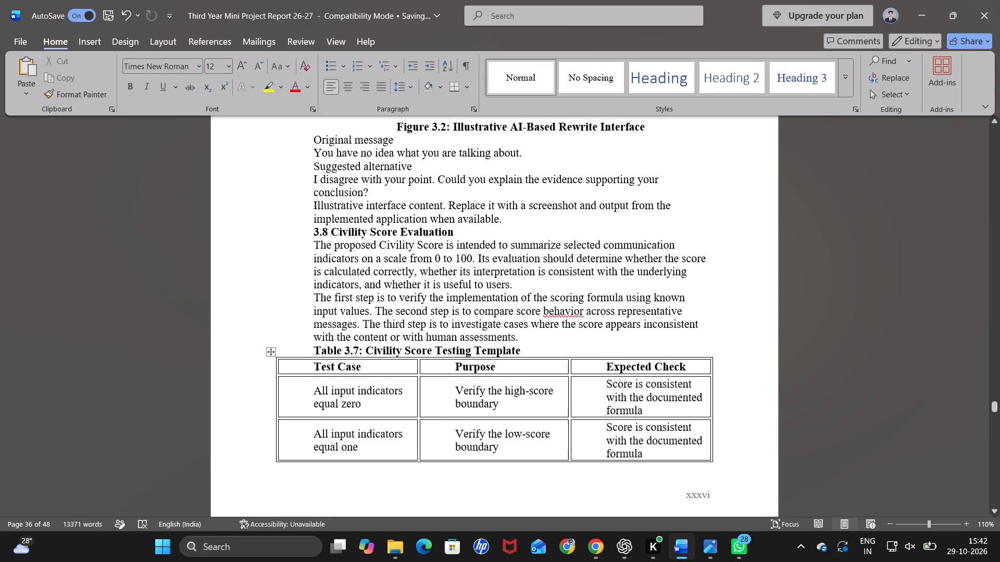
scroll(424, 287, right, 2)
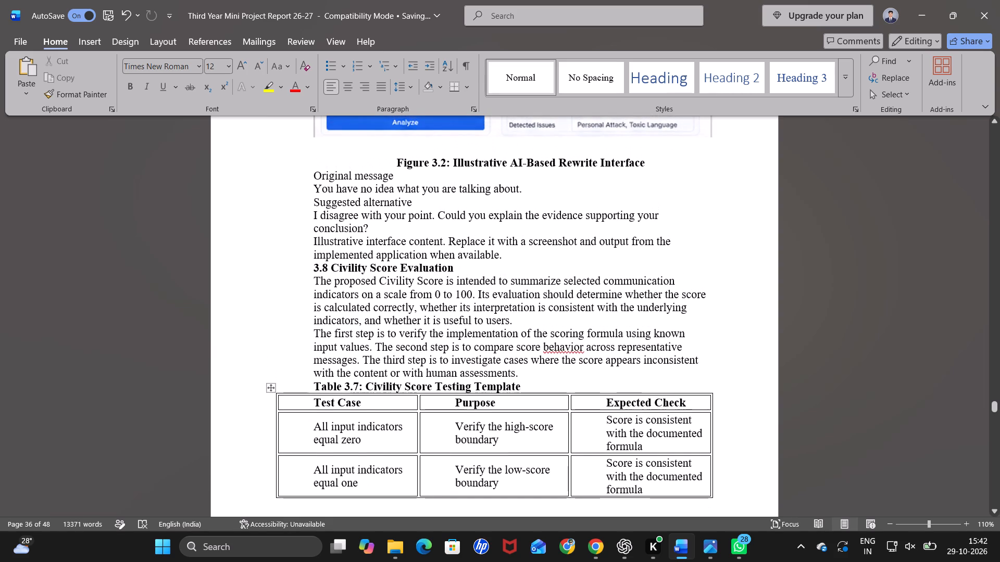
scroll(424, 287, right, 1)
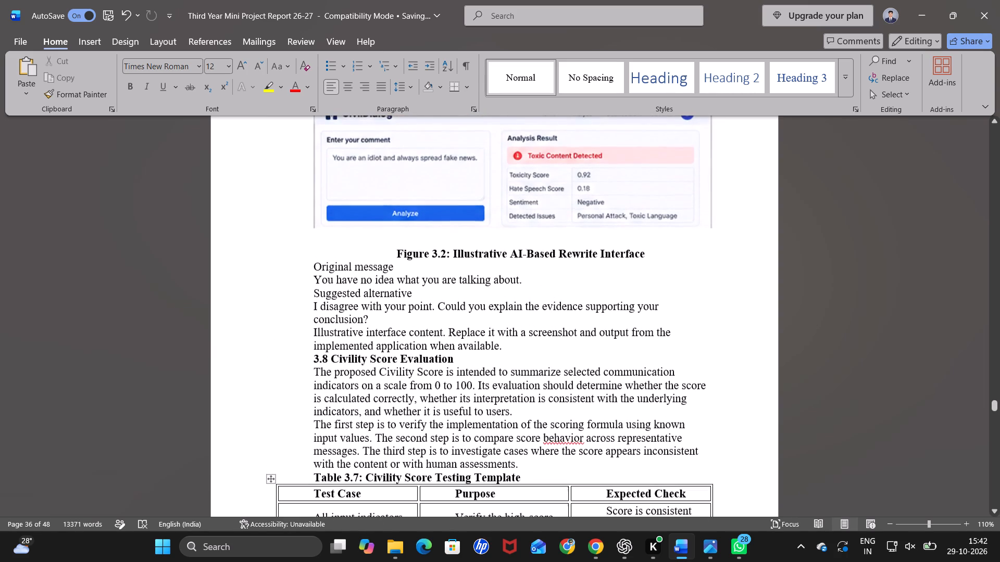
scroll(424, 287, right, 2)
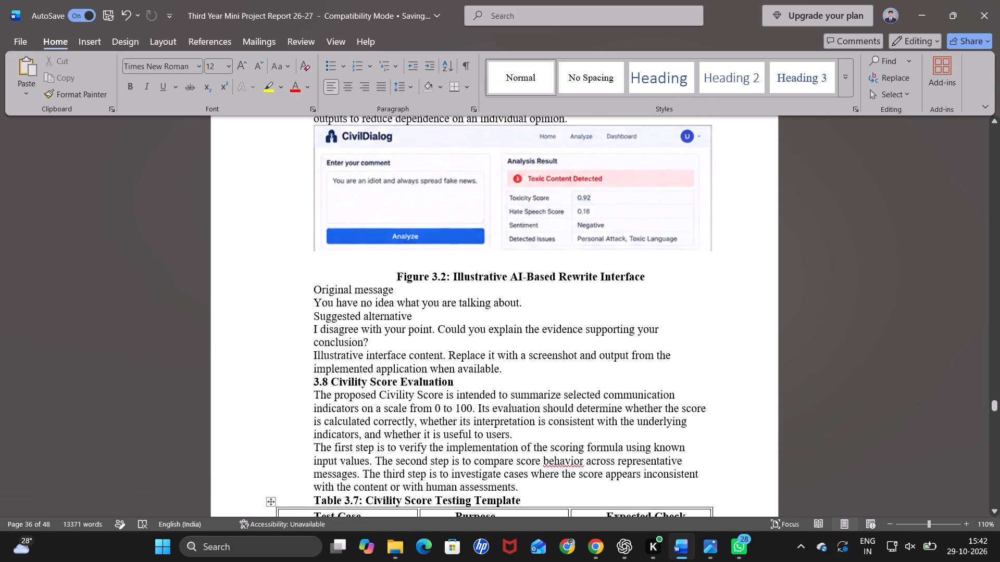
scroll(424, 287, right, 2)
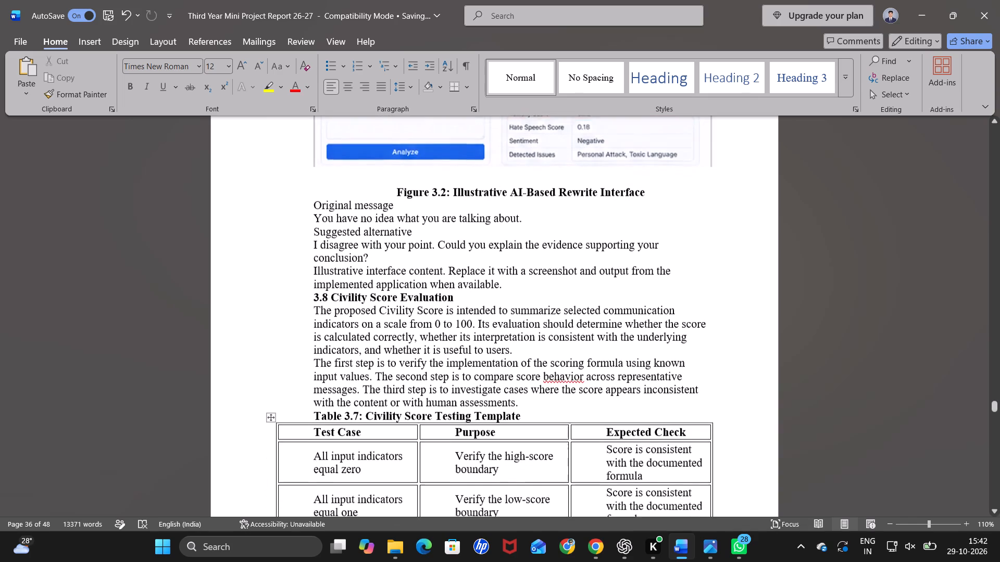
scroll(424, 287, right, 1)
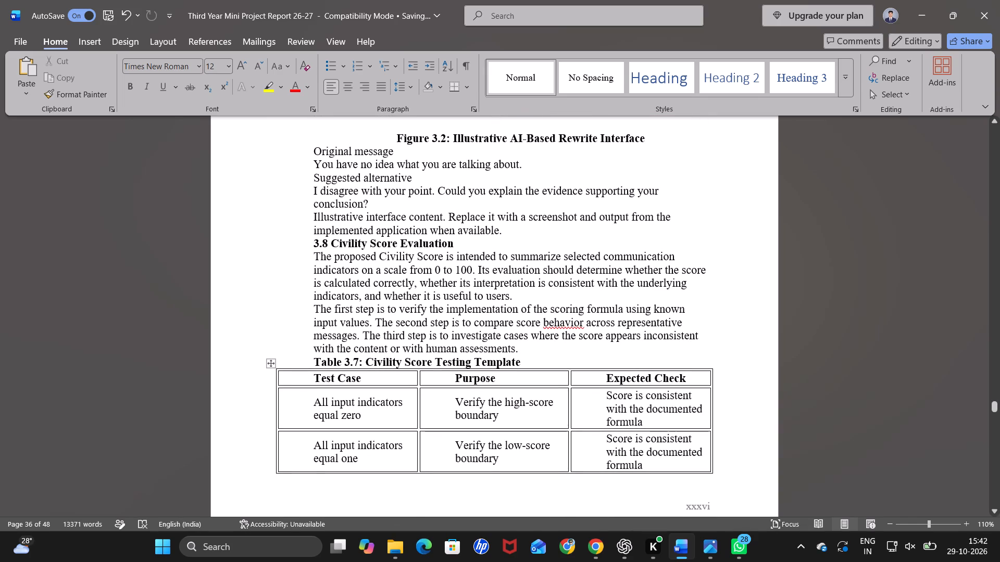
Check the page flow from Table 3.7 through sections 3.9, 3.10 and 3.11 to heading 3.11.2.
scroll(424, 287, down, 1)
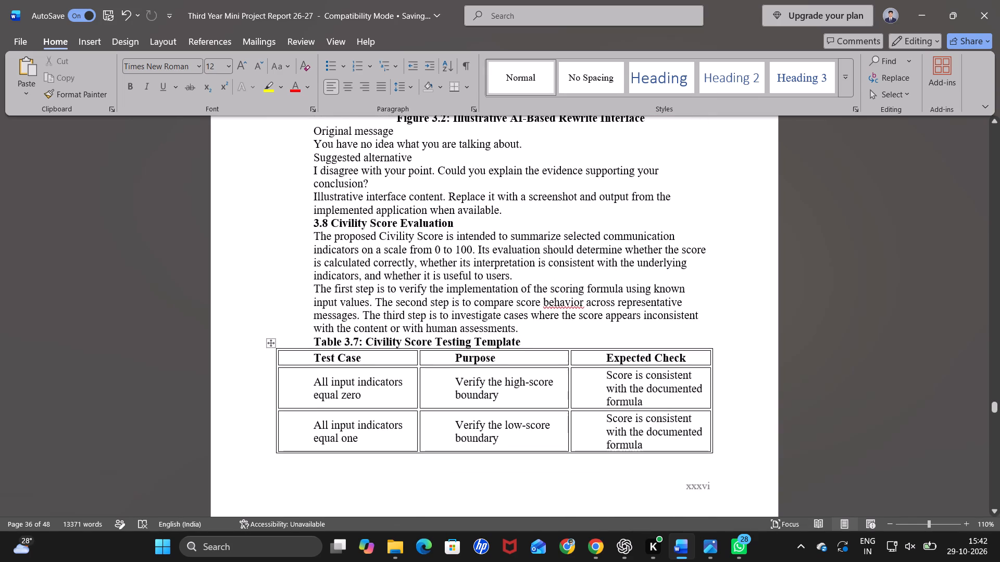
scroll(424, 287, down, 2)
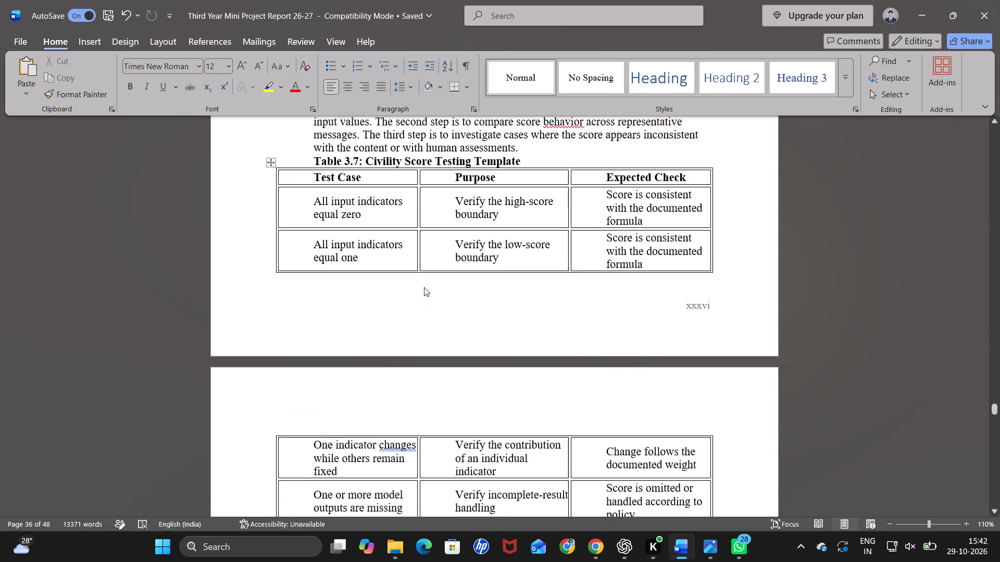
scroll(424, 287, down, 1)
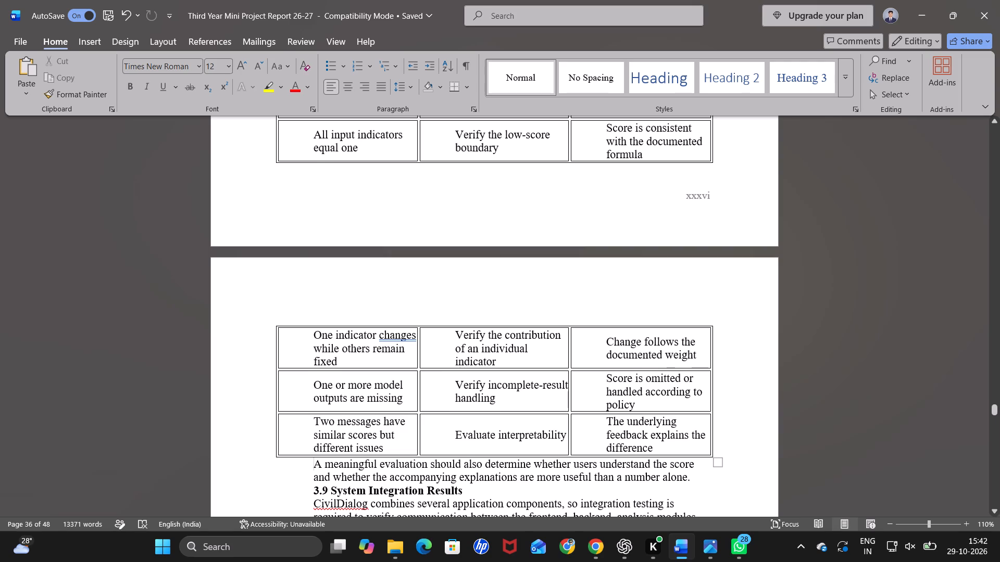
scroll(424, 287, down, 2)
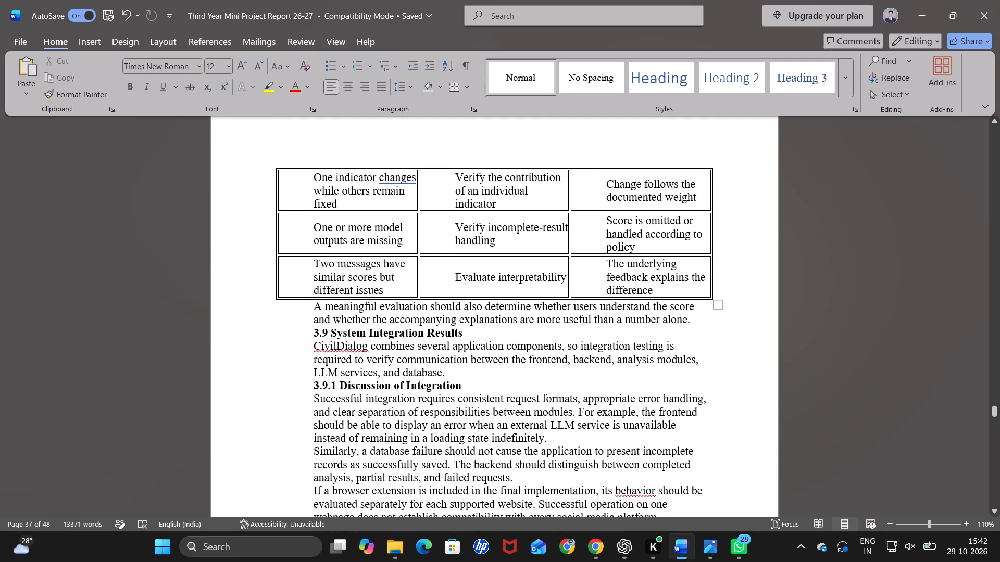
scroll(424, 287, down, 1)
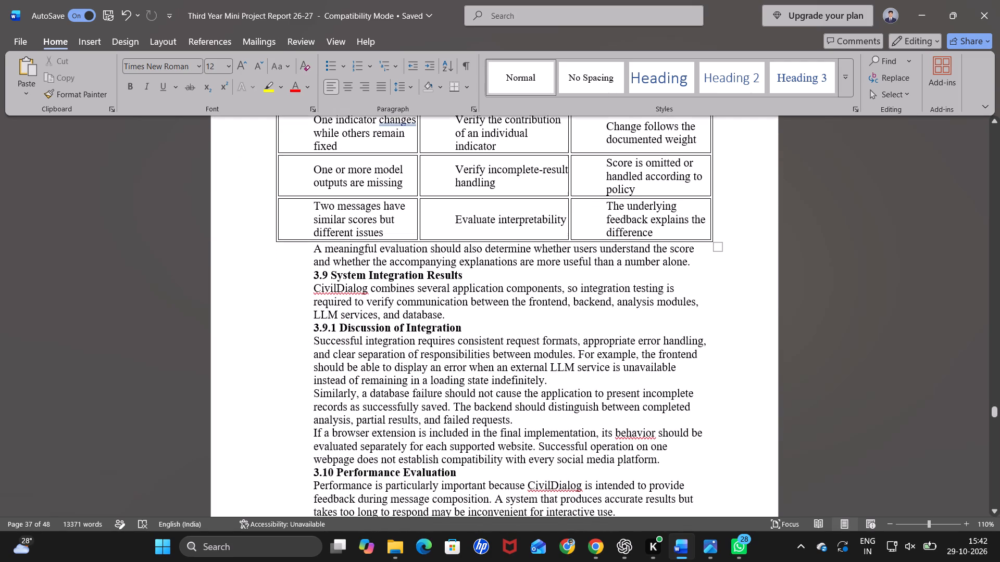
scroll(424, 287, down, 4)
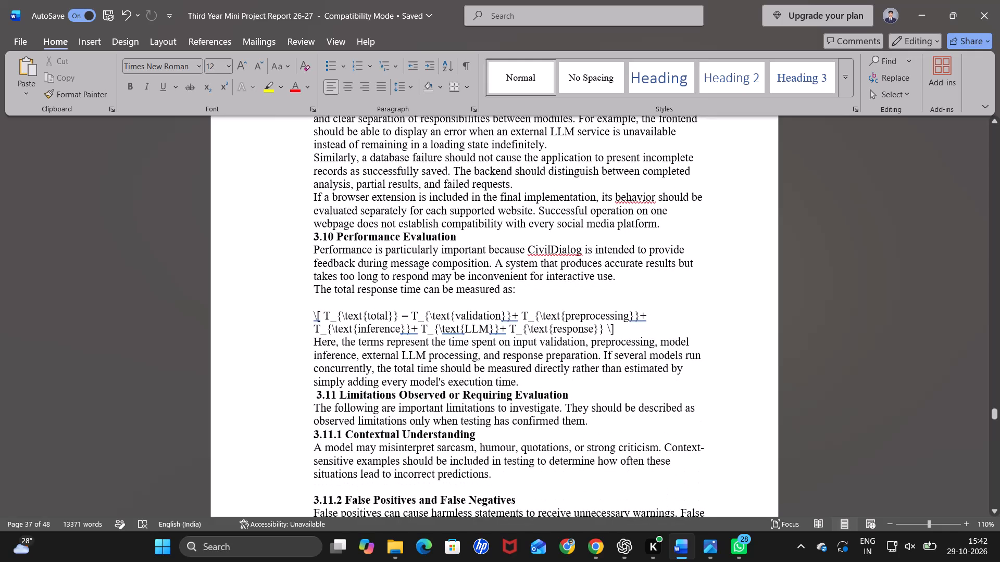
scroll(424, 287, down, 1)
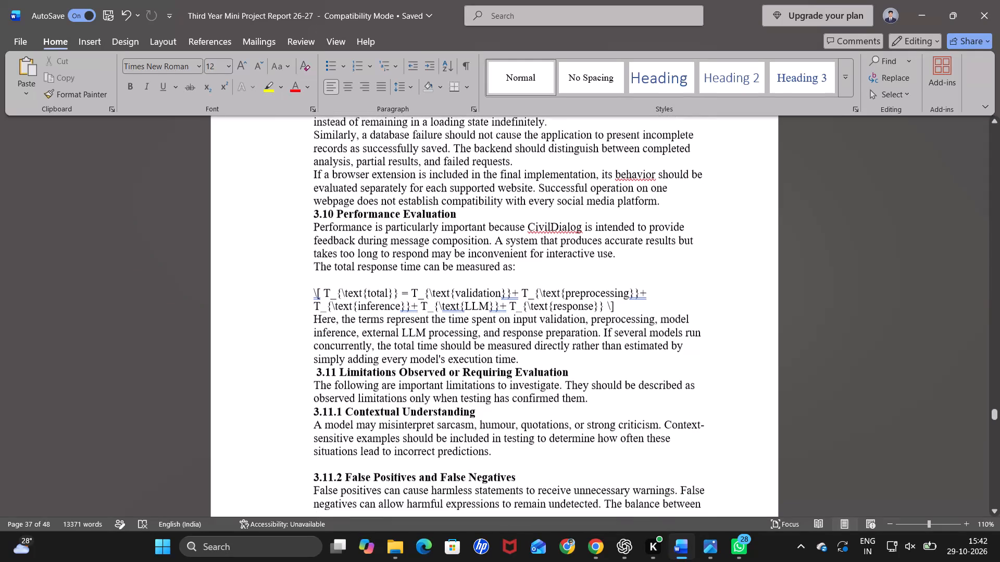
scroll(424, 287, down, 2)
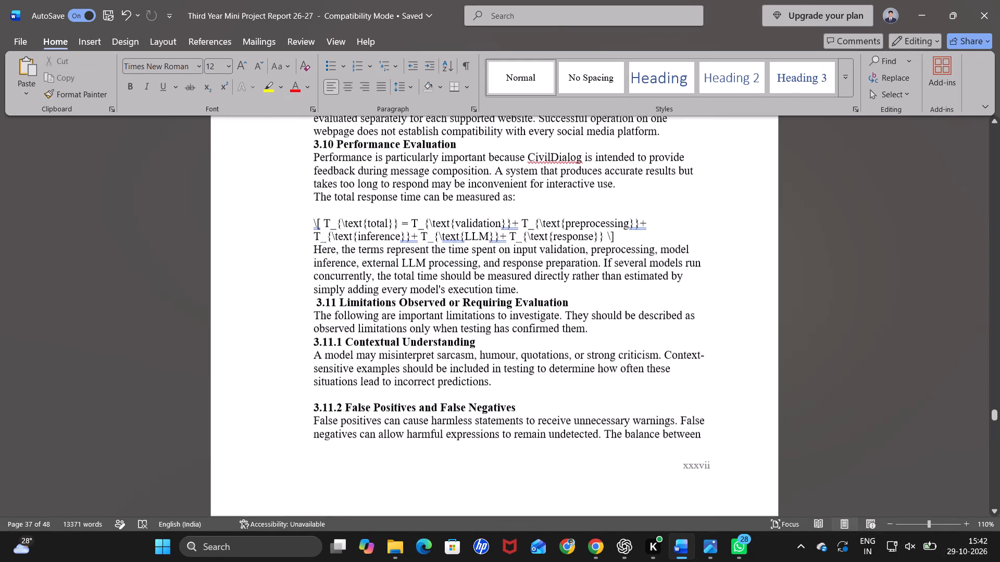
scroll(424, 287, down, 2)
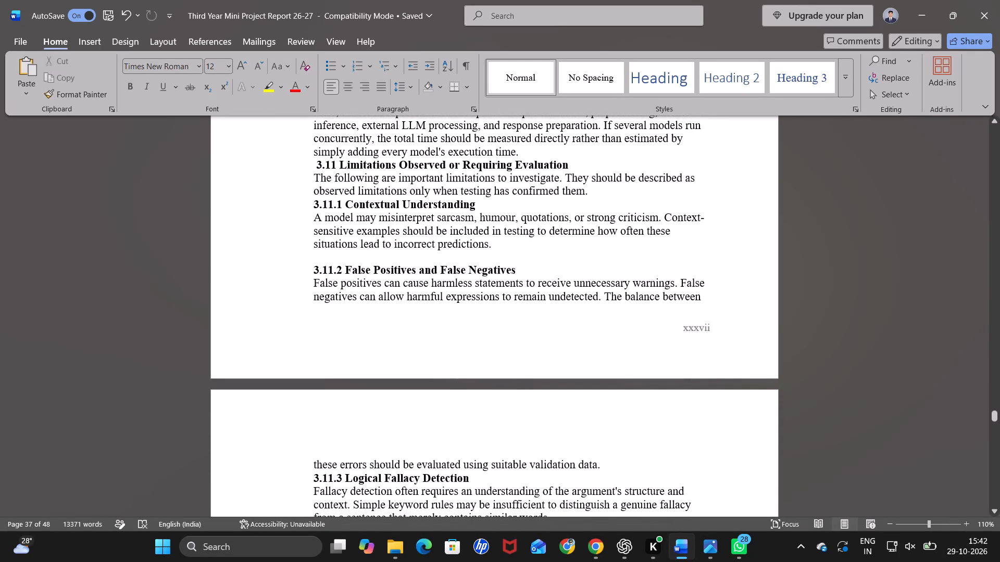
scroll(424, 287, down, 2)
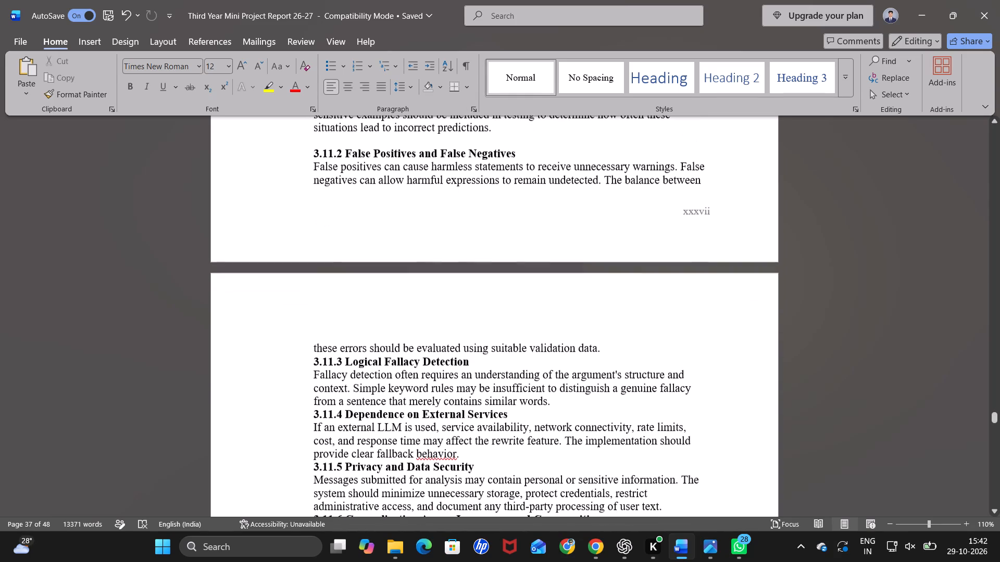
Insert three paragraph breaks below Table 3.10 to push heading 3.12 Overall Discussion to the top of the next page.
scroll(424, 287, down, 4)
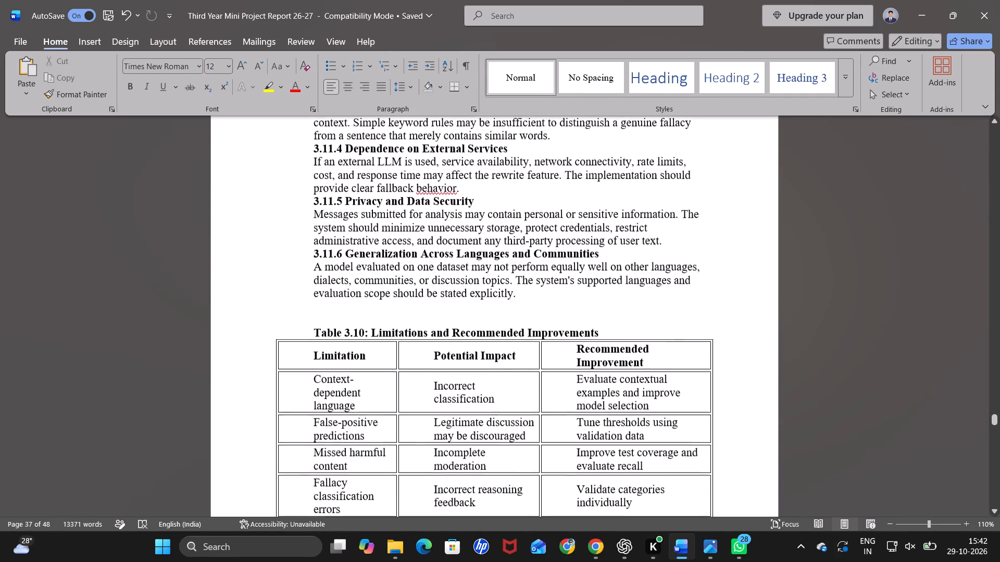
scroll(424, 287, down, 6)
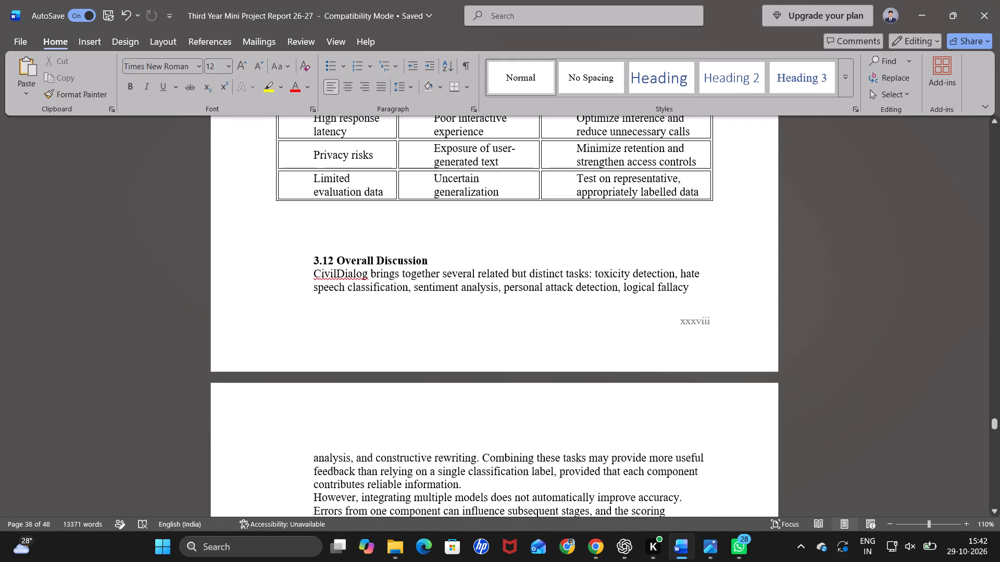
click(334, 243)
key(Return)
key(Return)
key(Return)
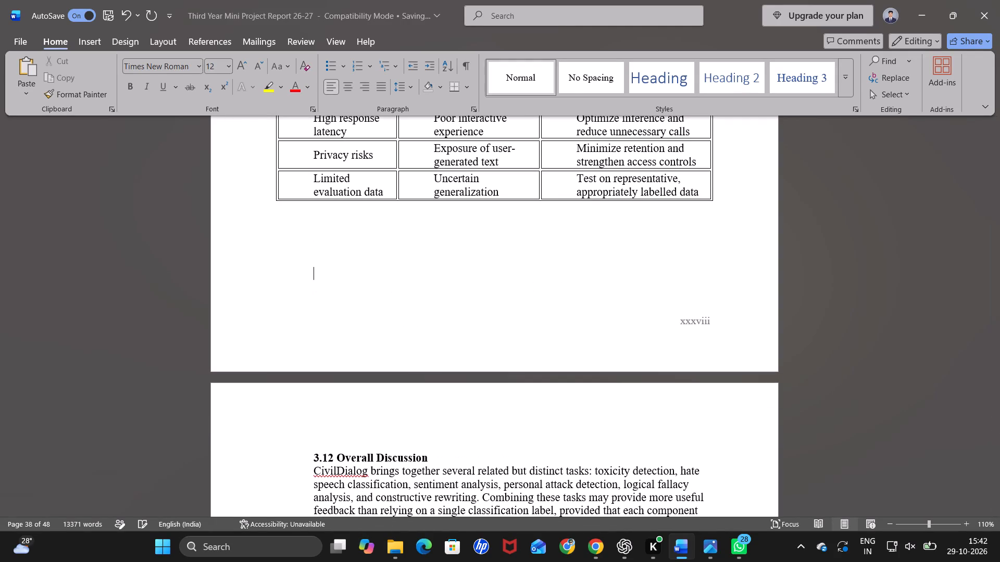
Insert three paragraph breaks above heading 3.11.2 False Positives and False Negatives to move it to the next page with its text.
scroll(334, 243, up, 1)
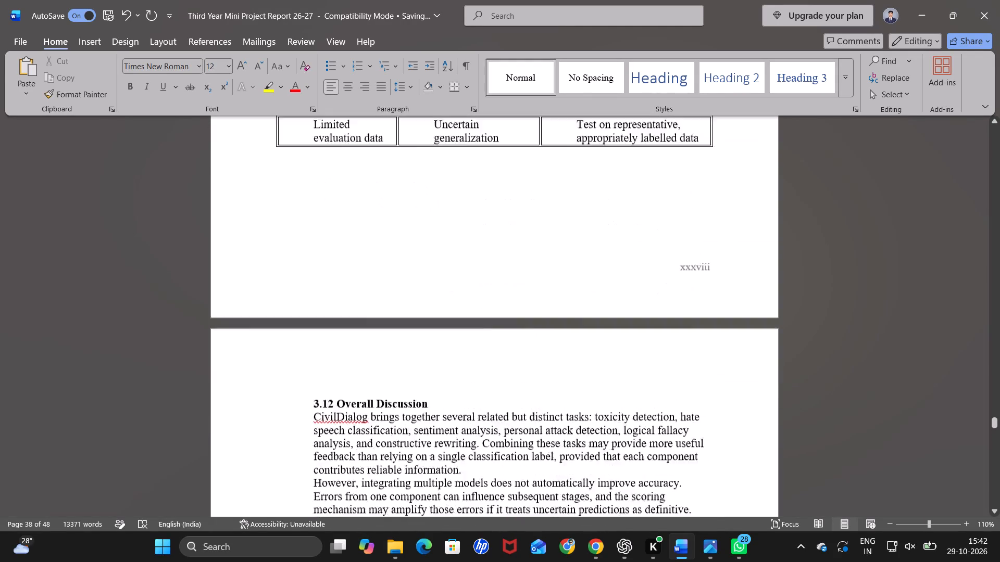
scroll(334, 243, up, 4)
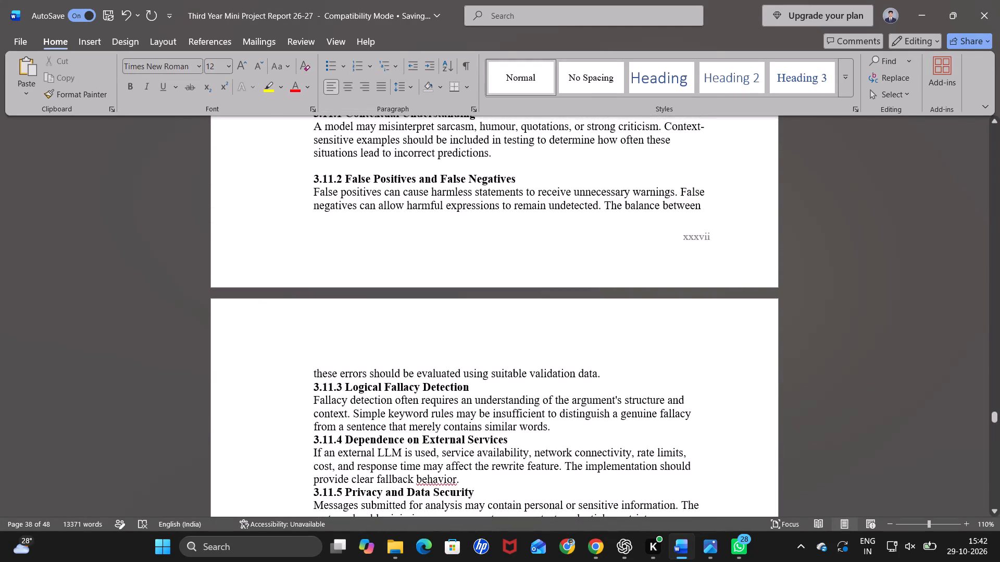
click(332, 170)
key(Return)
key(Return)
key(Return)
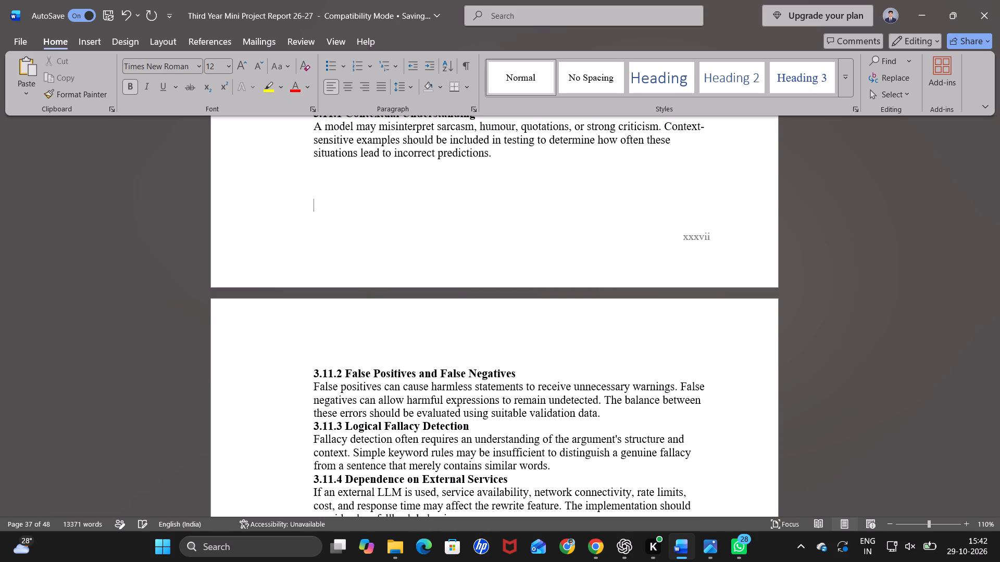
Remove the three blank lines above heading 3.12 Overall Discussion so it sits at the top of its page.
scroll(332, 170, down, 8)
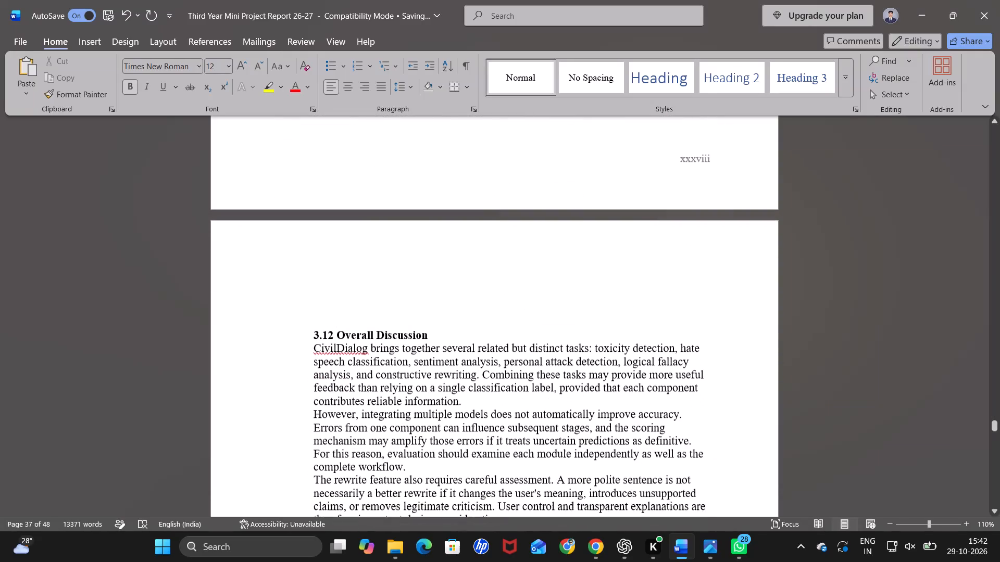
click(311, 306)
key(BackSpace)
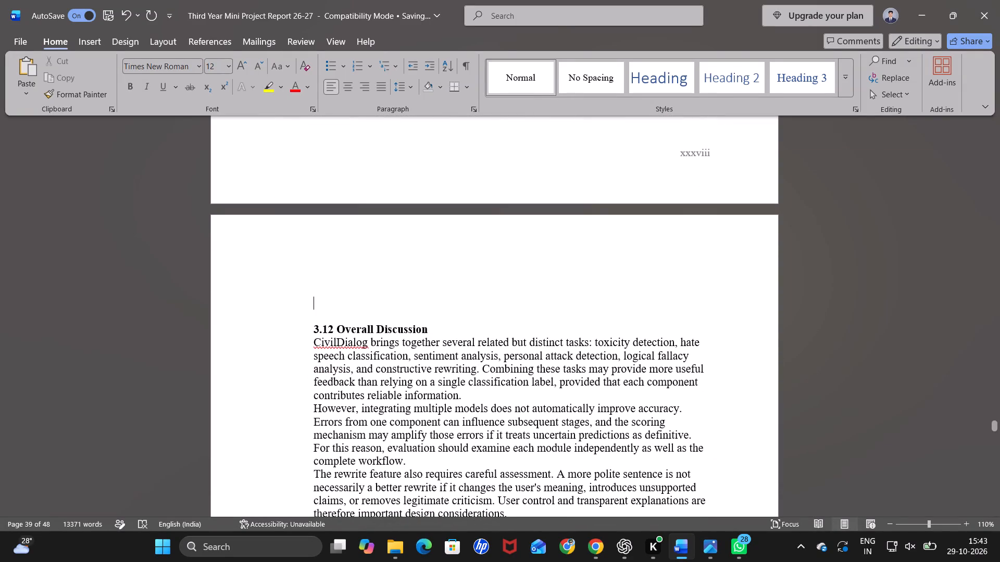
key(BackSpace)
key(BackSpace)
Review the text and layout of sections 3.12 Overall Discussion and 3.13 Chapter Summary.
scroll(436, 466, down, 1)
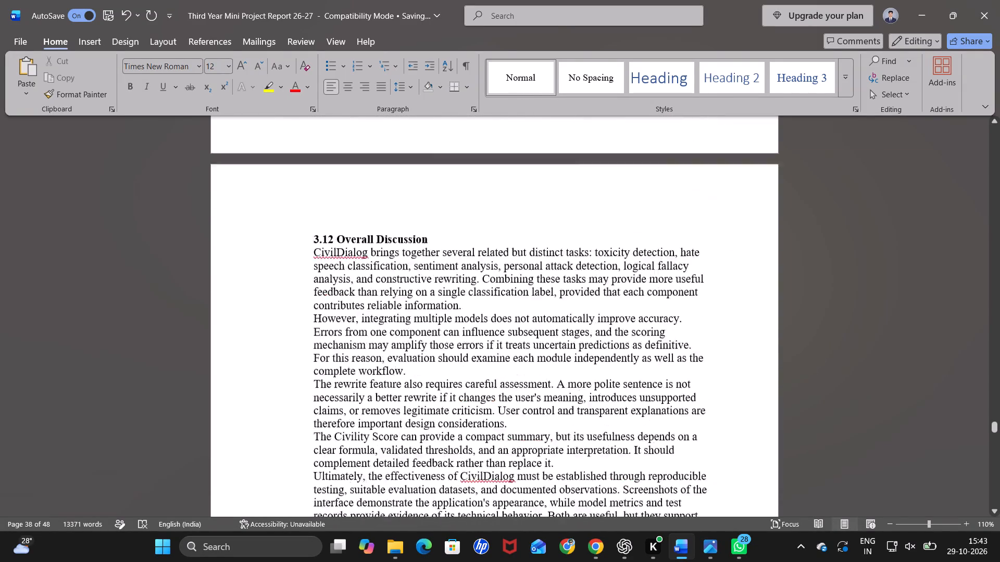
scroll(436, 466, down, 1)
scroll(436, 466, right, 1)
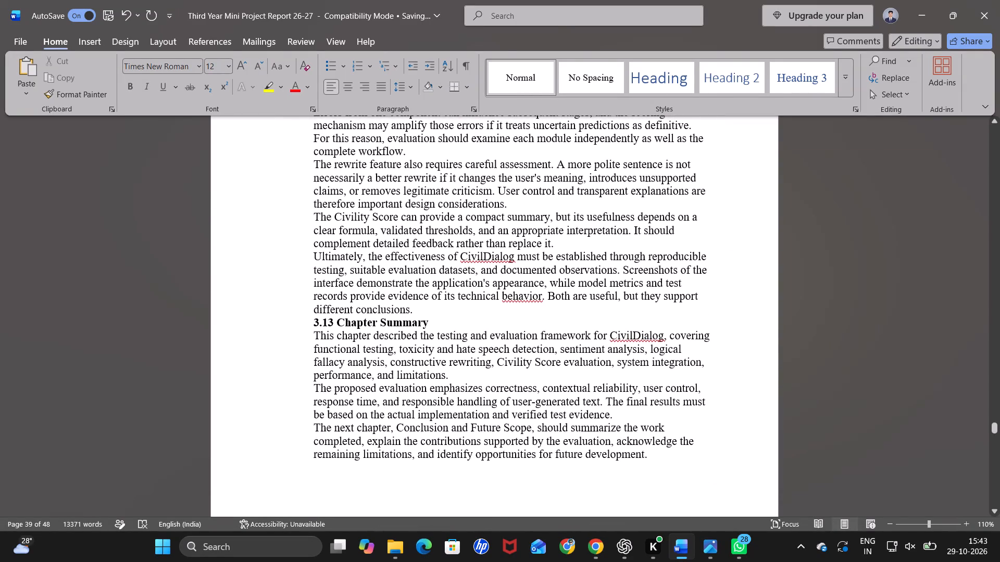
scroll(436, 466, right, 1)
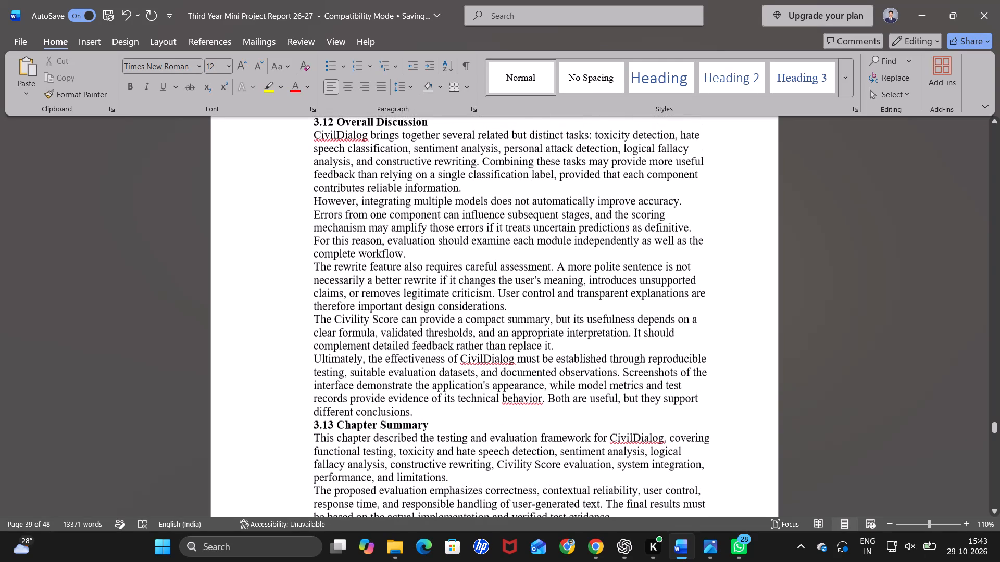
scroll(436, 466, right, 2)
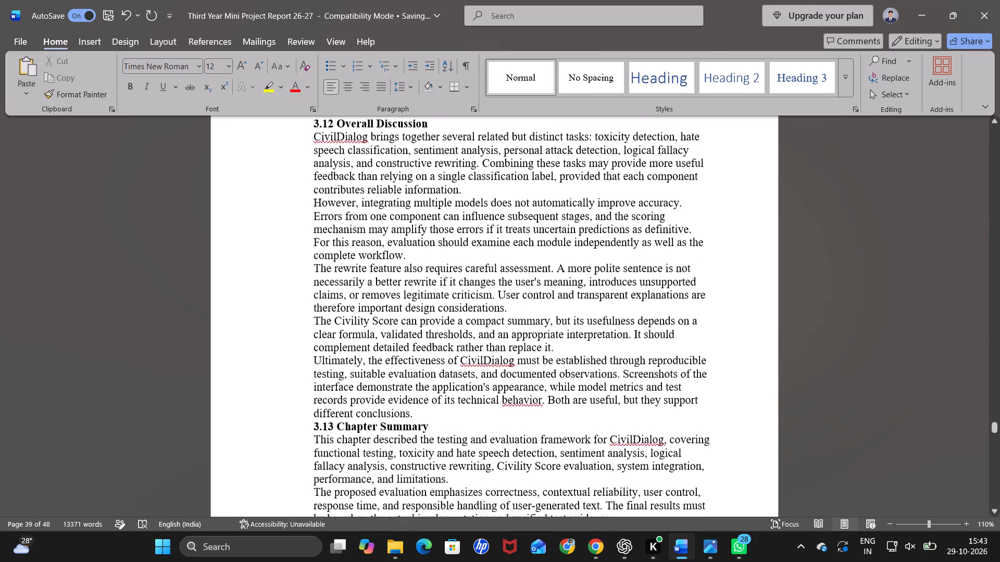
scroll(436, 466, right, 2)
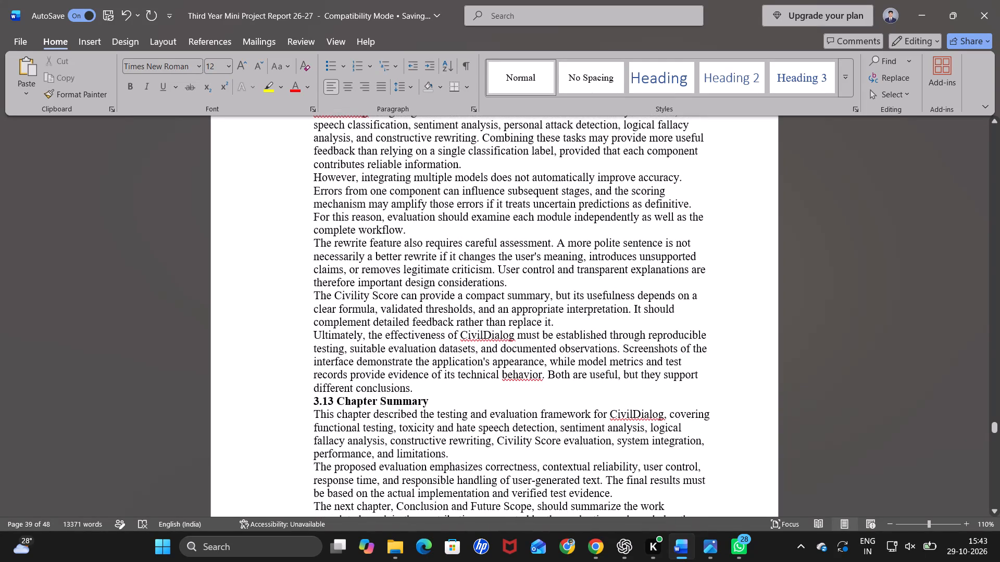
scroll(436, 466, right, 1)
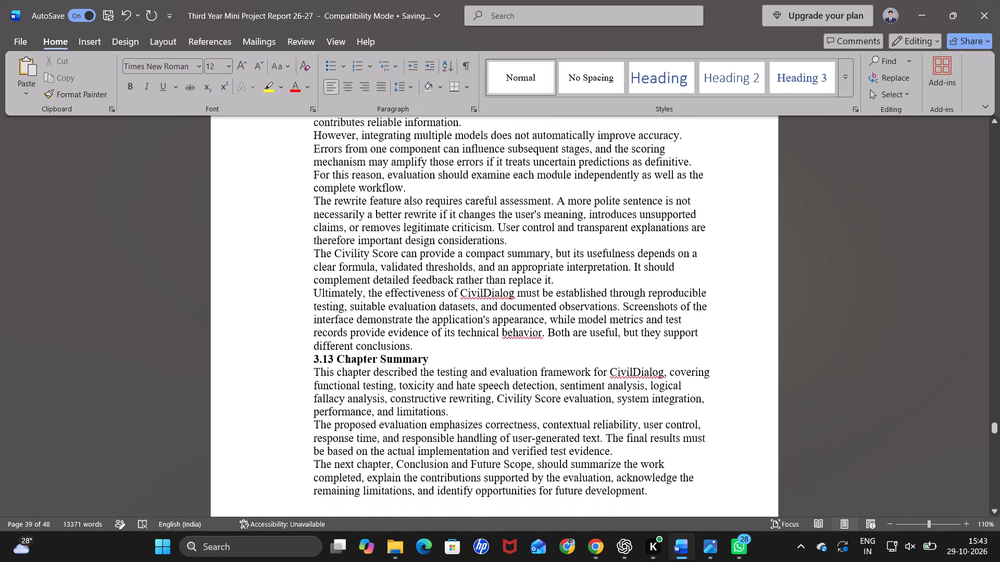
scroll(436, 466, right, 2)
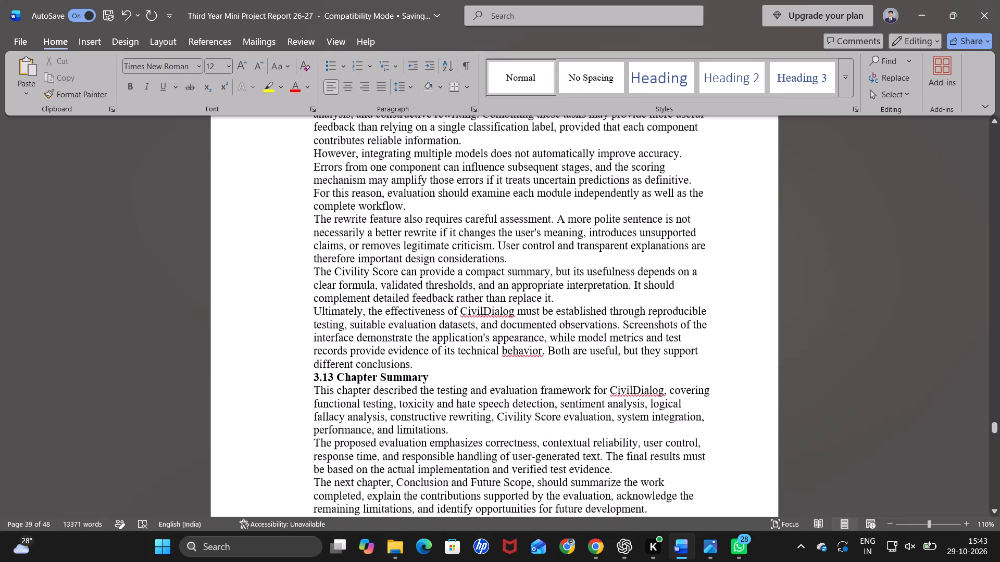
scroll(436, 466, right, 1)
click(436, 466)
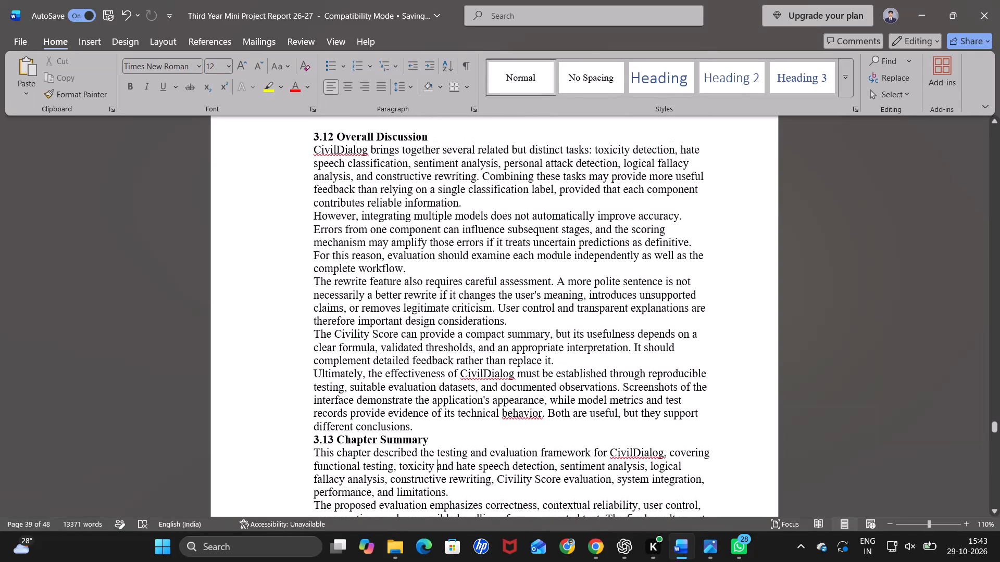
Check the page flow from the end of Chapter 3 through sections 4.1 Conclusion and 4.2 Project Contributions.
scroll(436, 466, down, 4)
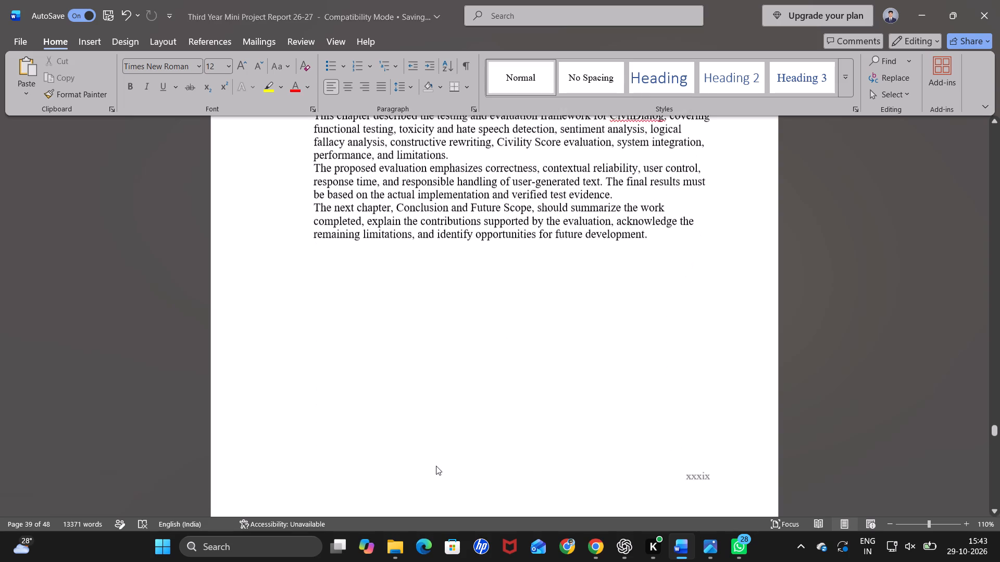
scroll(436, 466, down, 2)
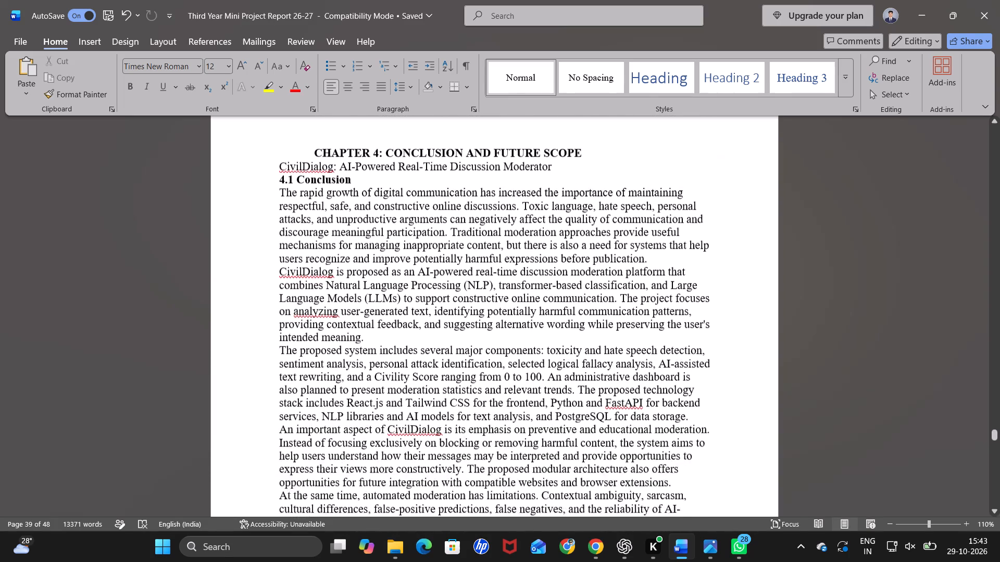
scroll(436, 466, down, 4)
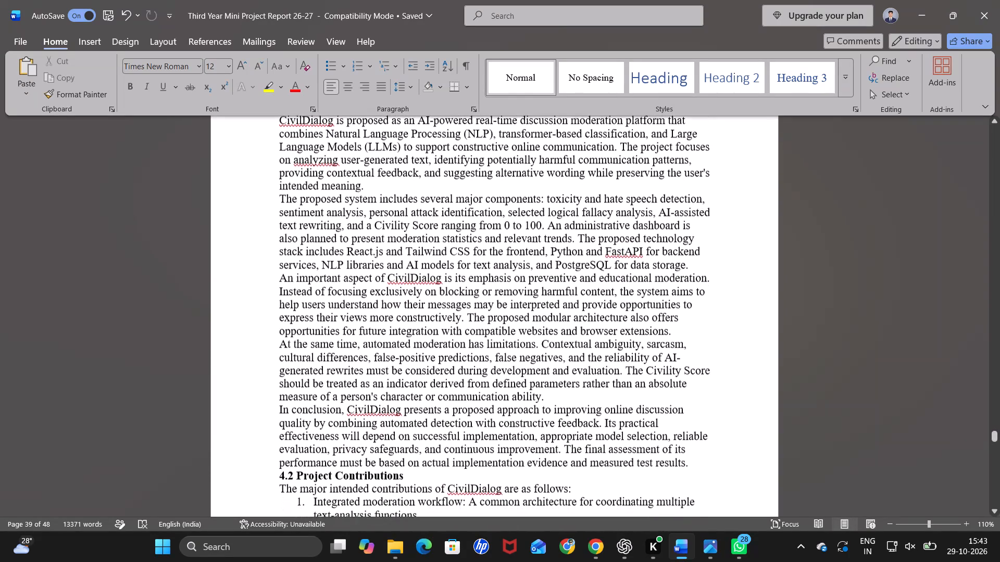
scroll(436, 466, down, 3)
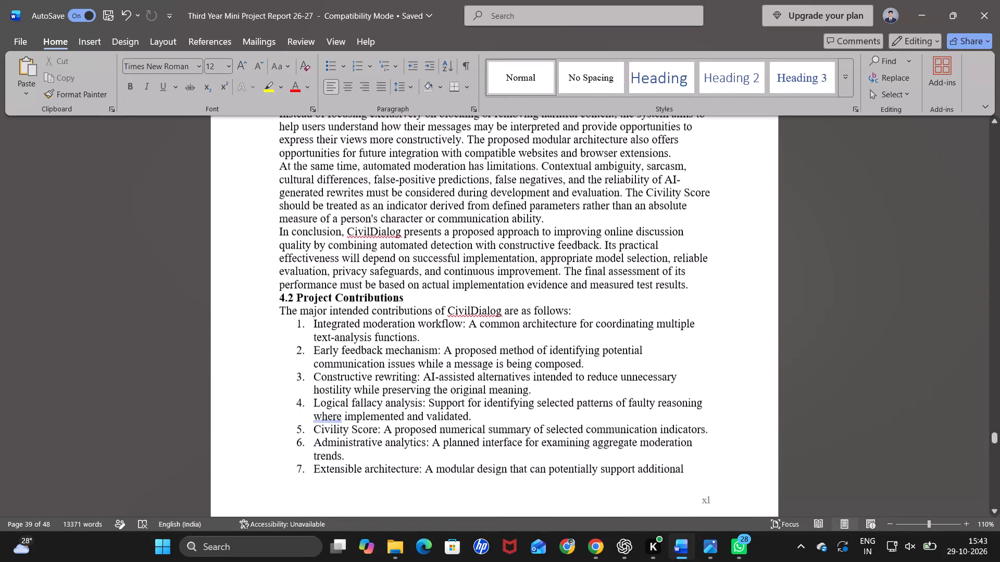
scroll(436, 466, down, 3)
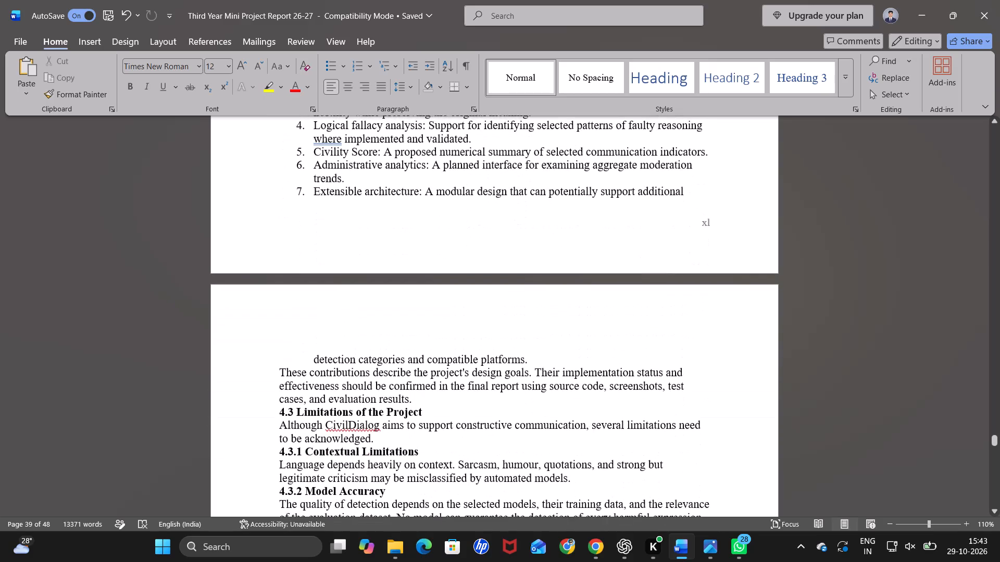
Check the layout of sections 4.3 Limitations of the Project and 4.4 Future Scope up to Table 4.1.
scroll(436, 466, down, 2)
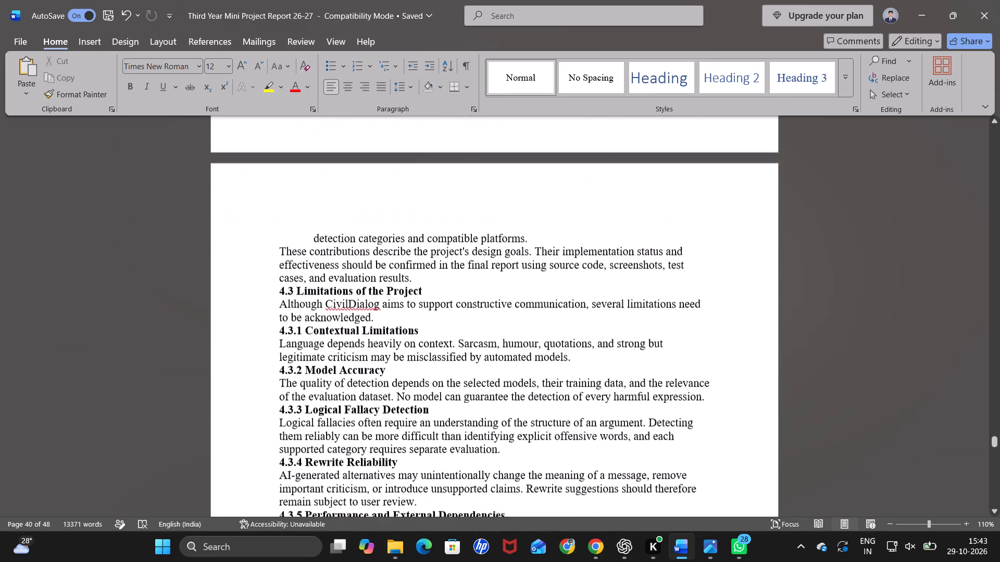
scroll(436, 466, down, 3)
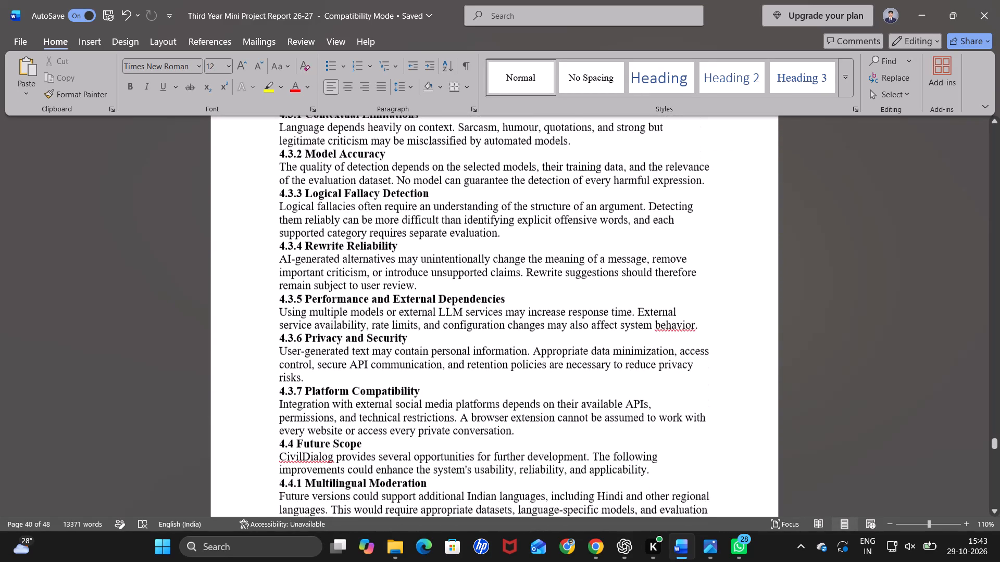
scroll(436, 466, down, 1)
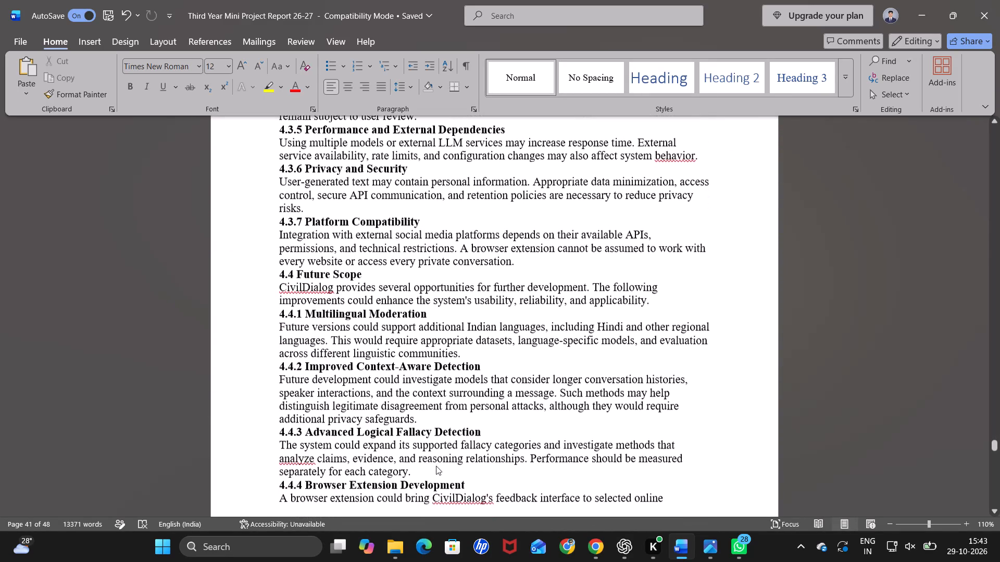
scroll(436, 466, down, 4)
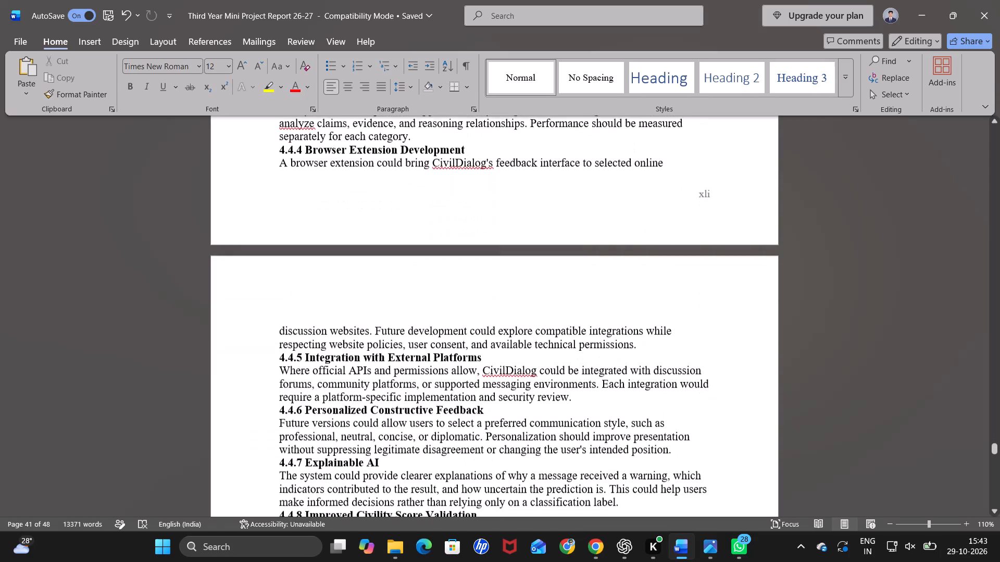
scroll(436, 466, down, 2)
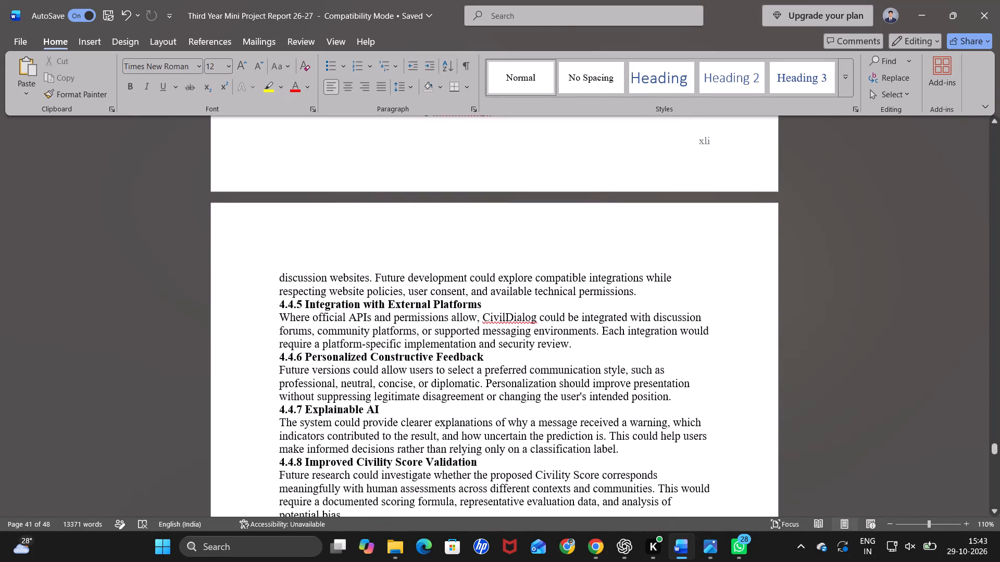
scroll(436, 466, down, 4)
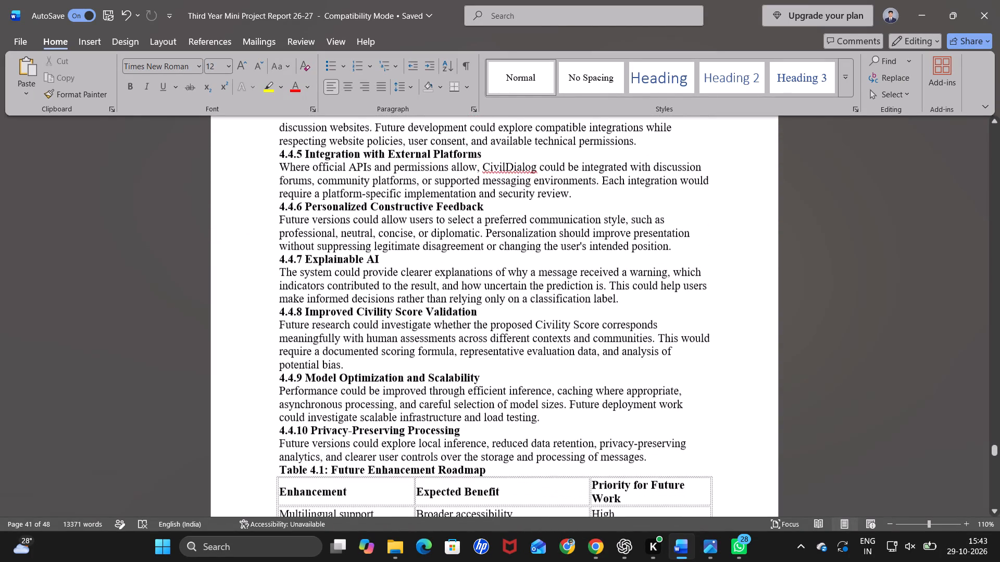
Apply All Borders to the whole of Table 4.1: Future Enhancement Roadmap.
scroll(436, 466, down, 2)
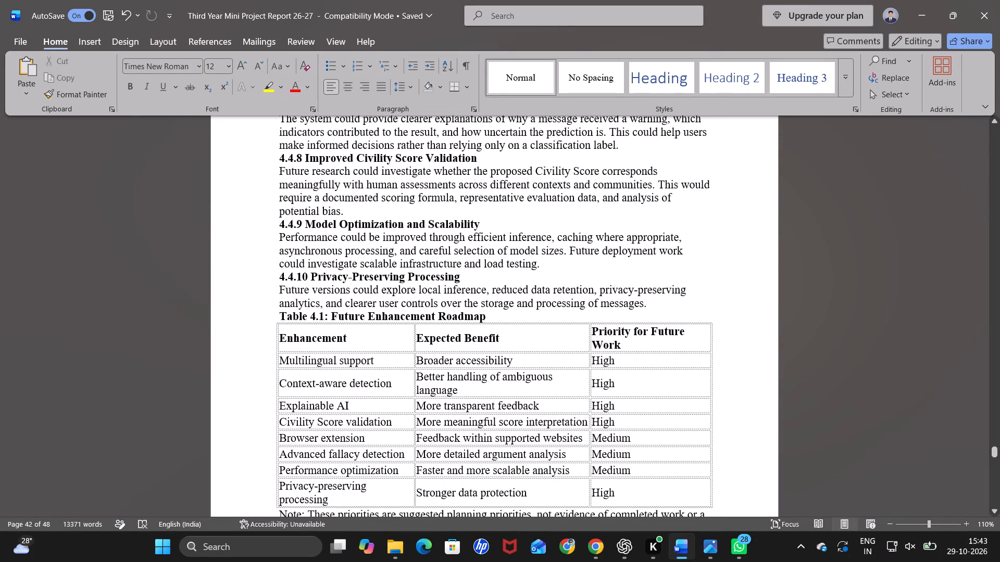
click(272, 314)
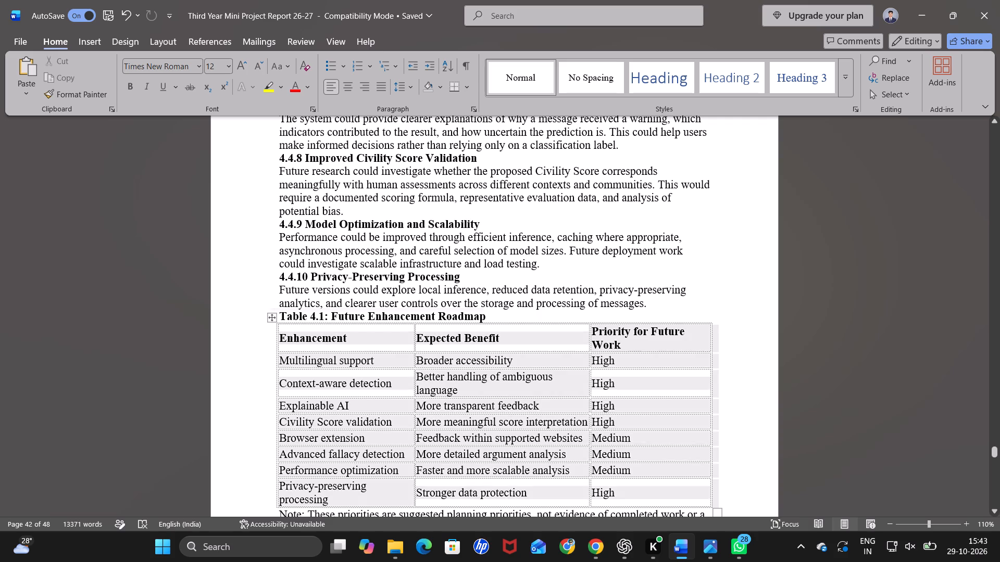
click(421, 289)
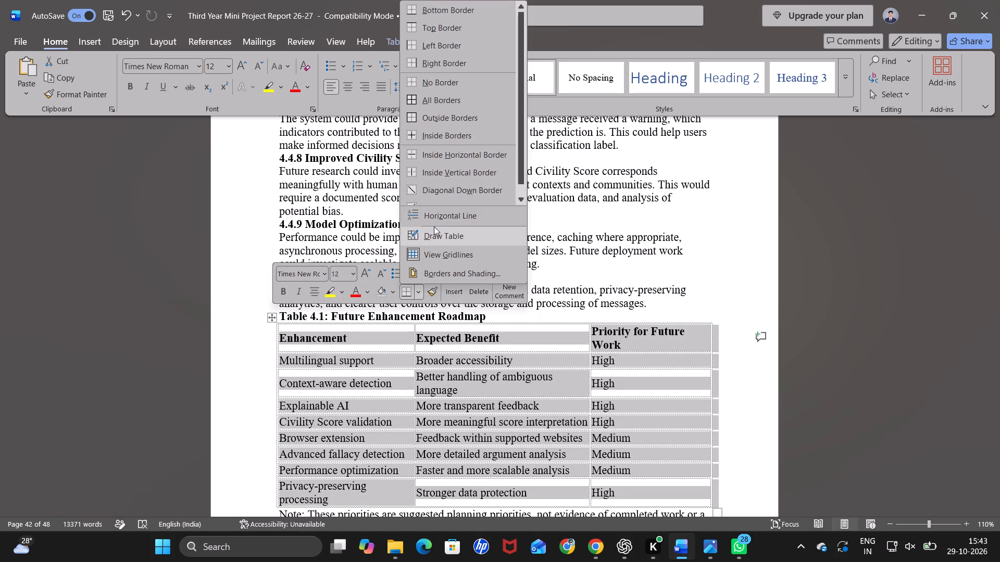
click(415, 95)
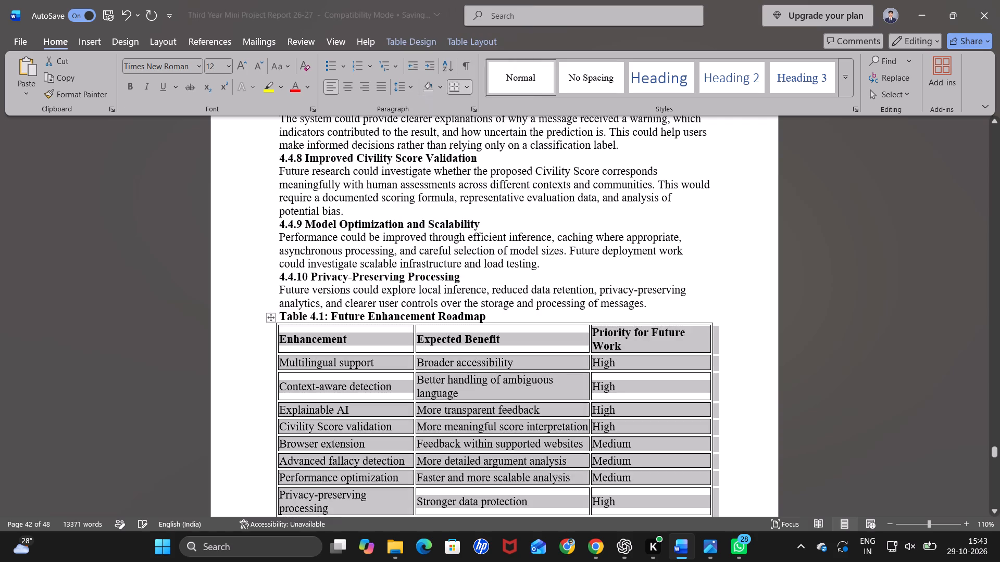
Delete the note about suggested planning priorities below Table 4.1, leaving a blank line in its place.
scroll(413, 316, down, 3)
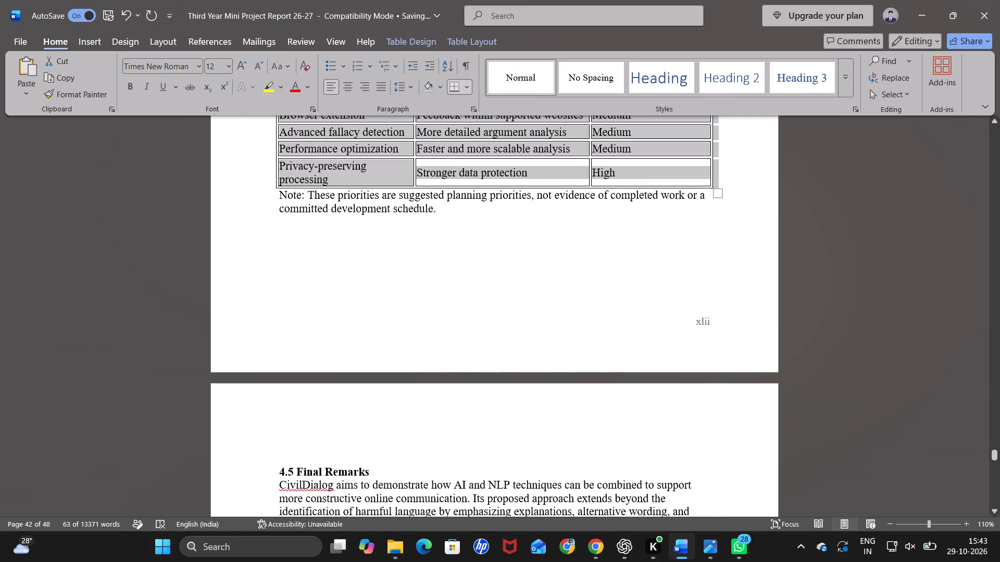
drag(438, 206, 267, 196)
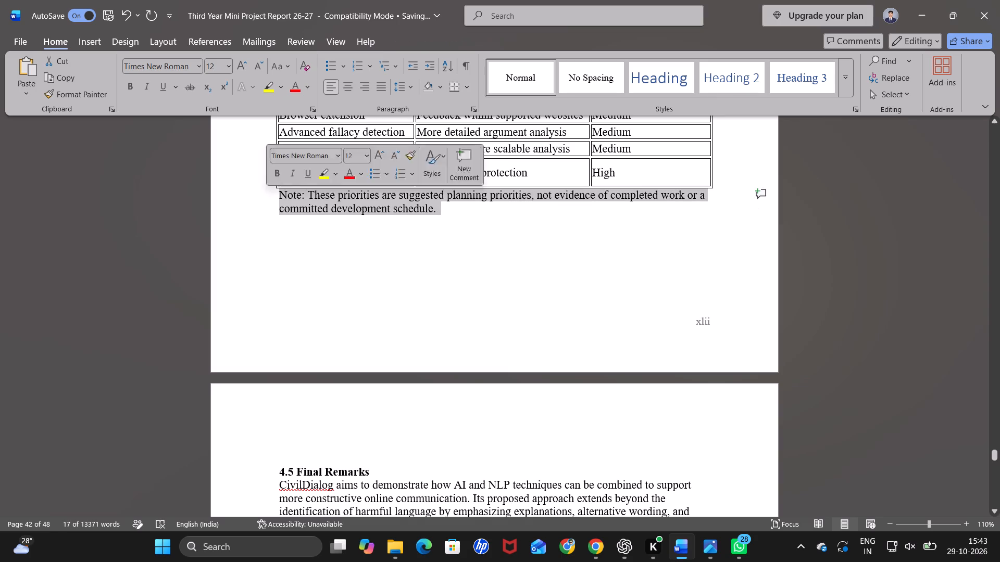
key(BackSpace)
key(Return)
Review section 4.5 and compare the Chapter 4 text following it with the earlier Chapter 4 pages.
scroll(324, 269, down, 1)
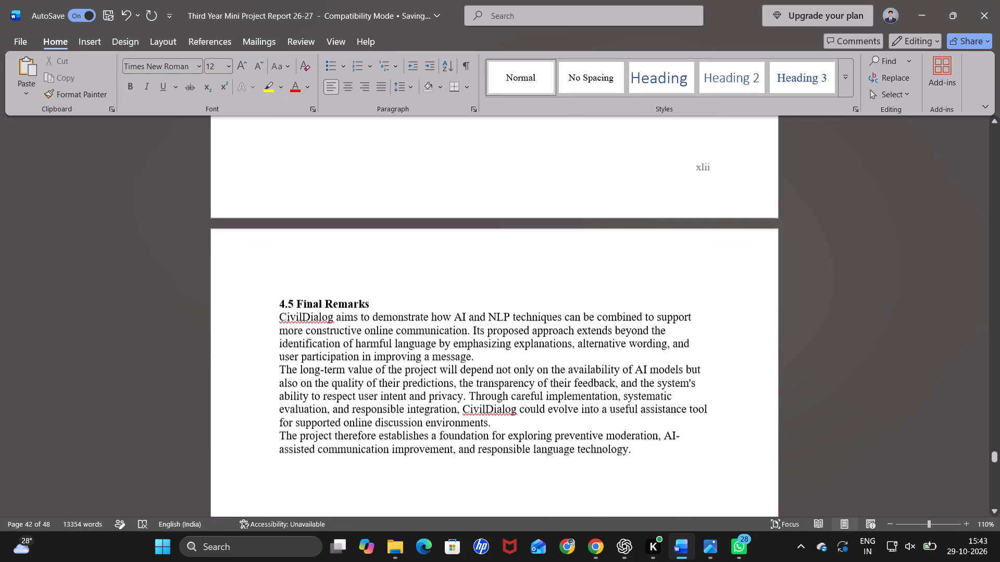
scroll(324, 269, down, 1)
scroll(380, 372, down, 2)
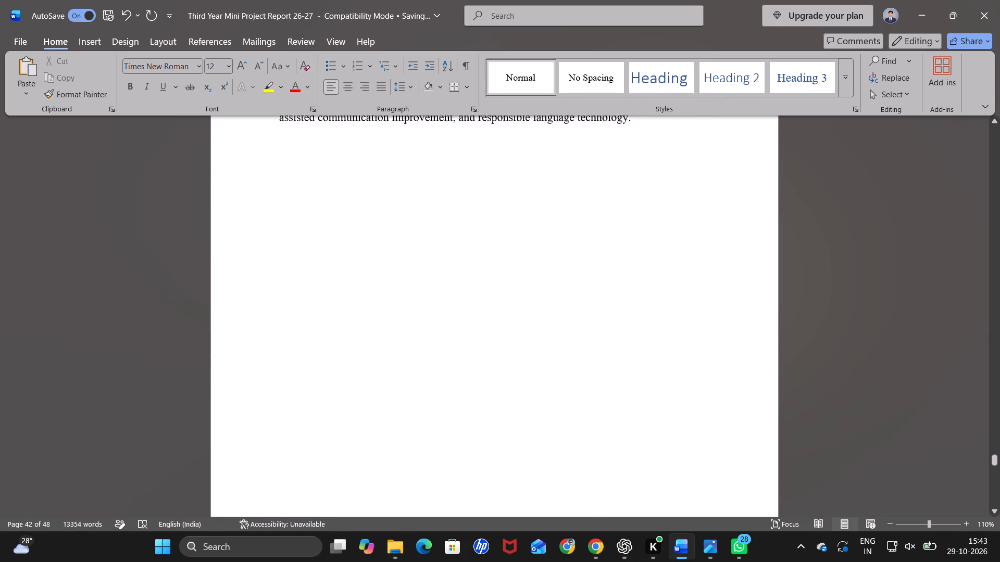
scroll(380, 372, down, 2)
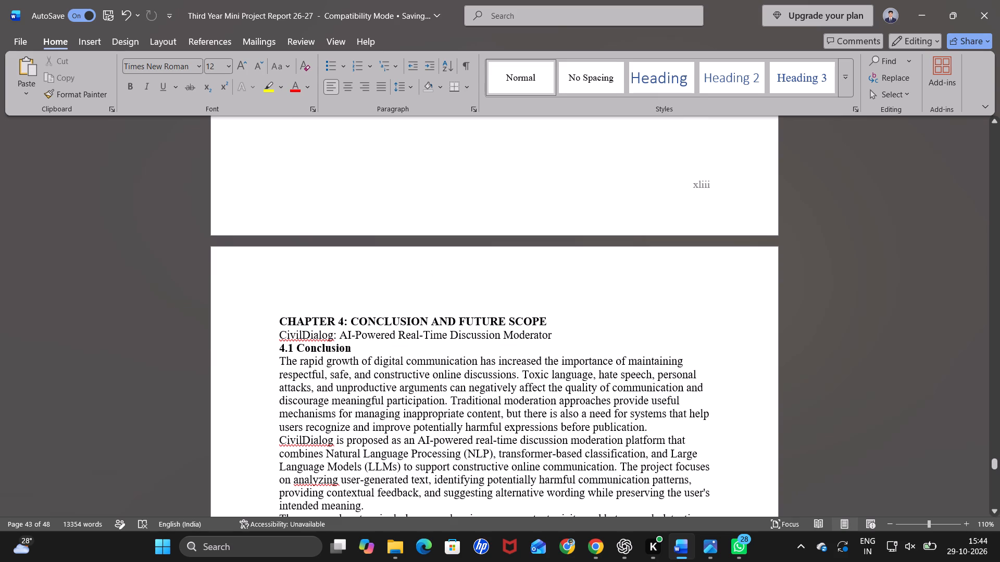
scroll(427, 272, up, 9)
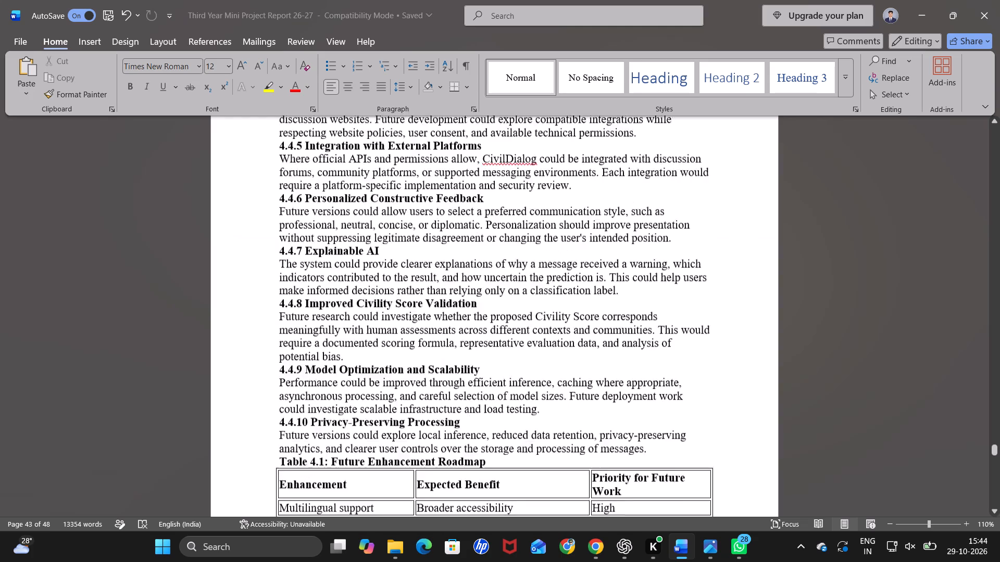
scroll(427, 272, up, 6)
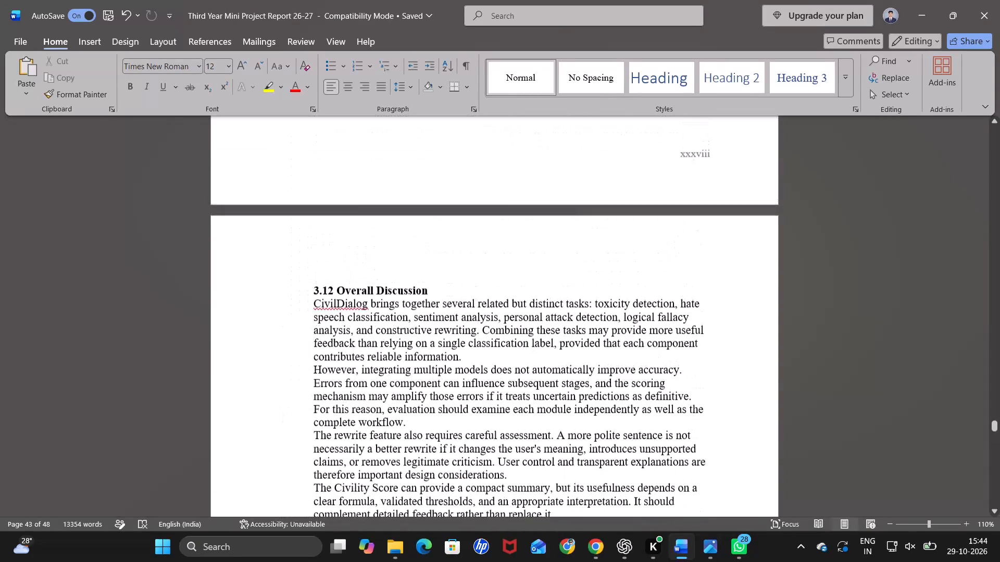
scroll(427, 272, up, 1)
scroll(427, 272, down, 2)
scroll(427, 272, up, 1)
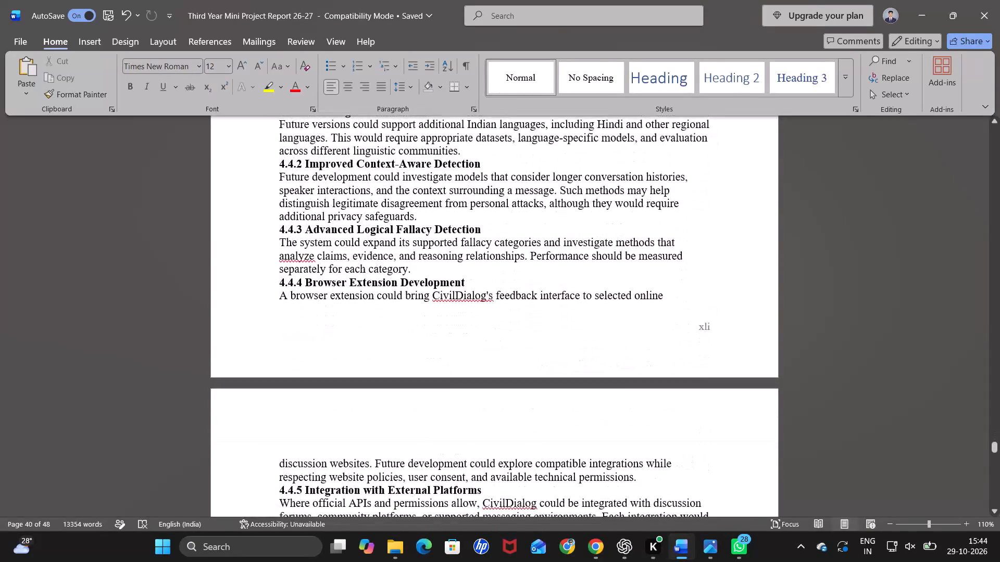
scroll(427, 272, up, 5)
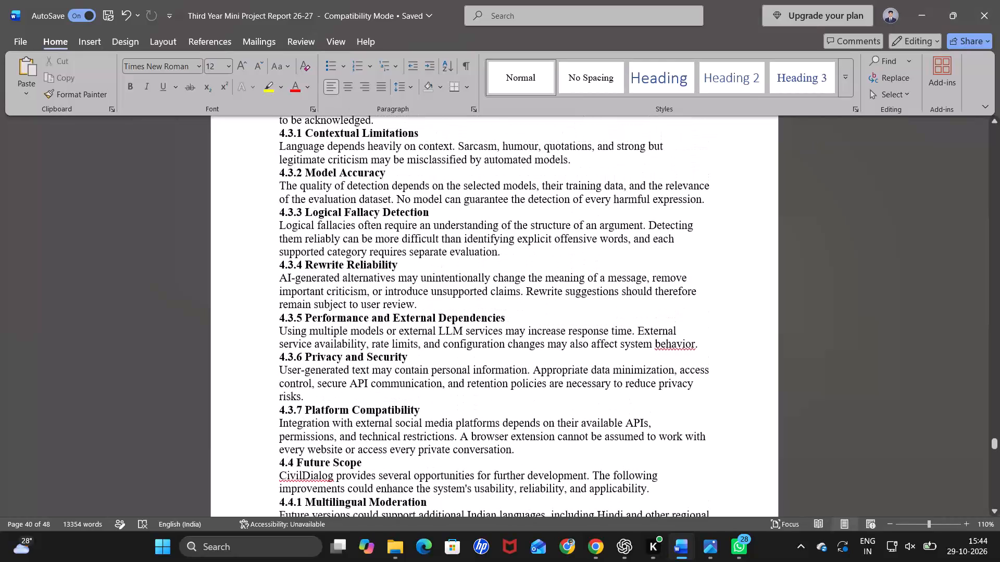
scroll(427, 272, up, 4)
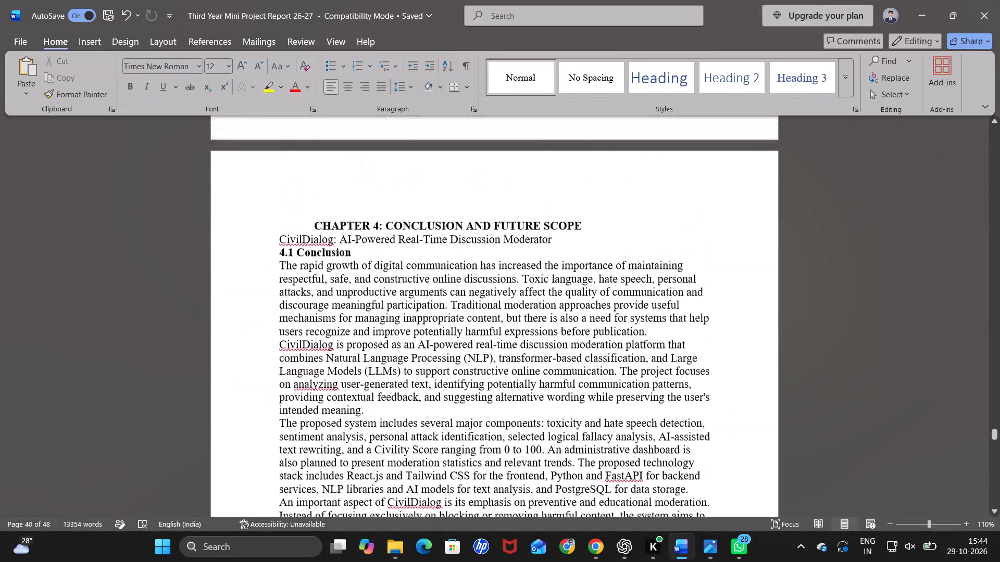
Delete the first duplicate copy of Chapter 4, from its heading through section 4.5 Final Remarks, and remove the blank page left behind.
scroll(427, 272, down, 4)
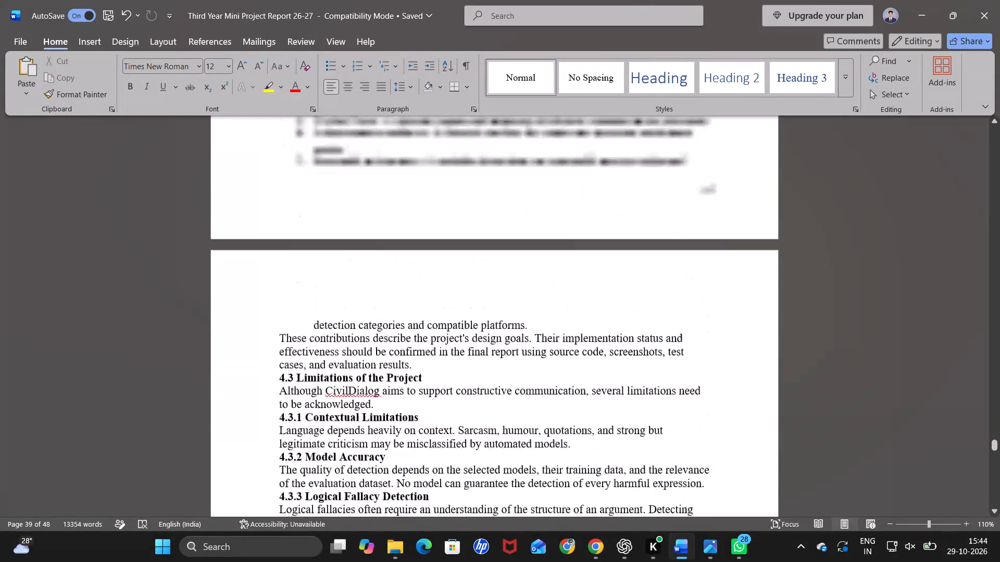
scroll(427, 272, down, 4)
scroll(427, 272, up, 1)
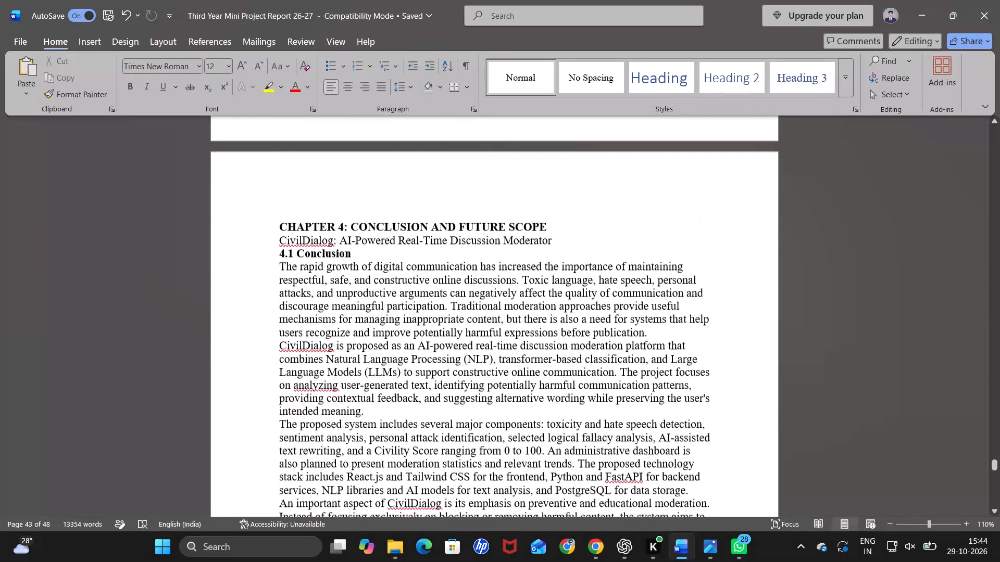
scroll(427, 272, up, 2)
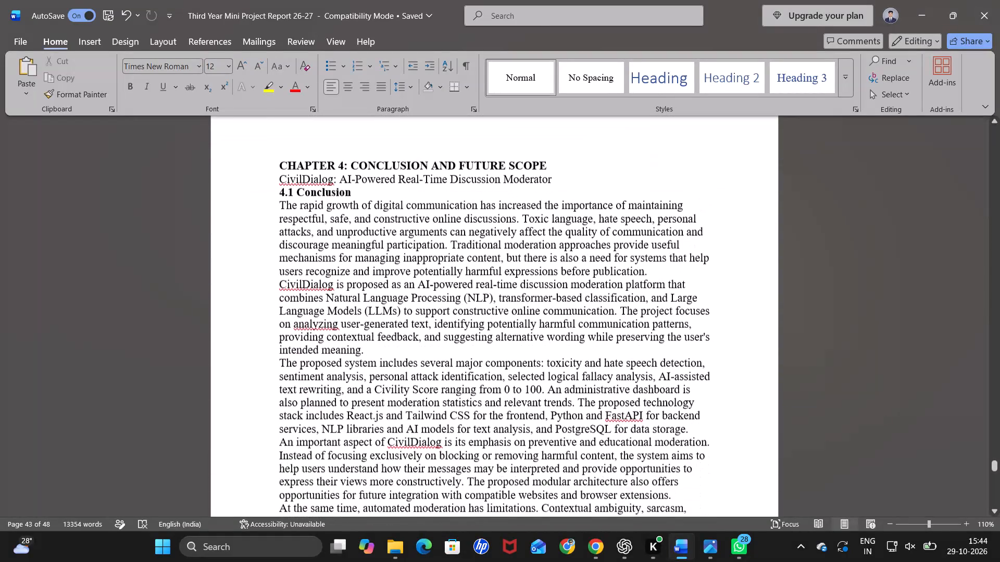
scroll(427, 272, up, 2)
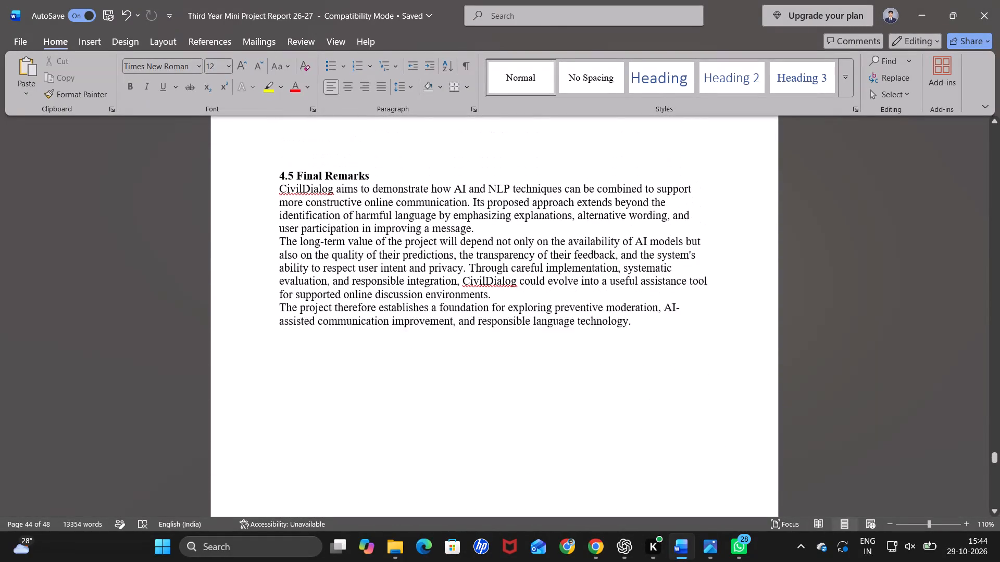
drag(636, 341, 253, 177)
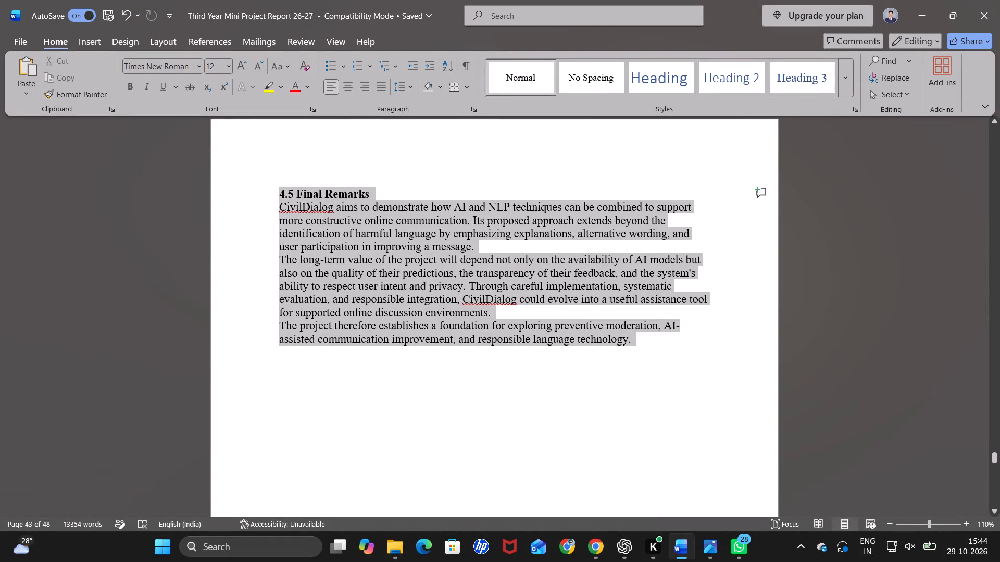
drag(253, 177, 241, 84)
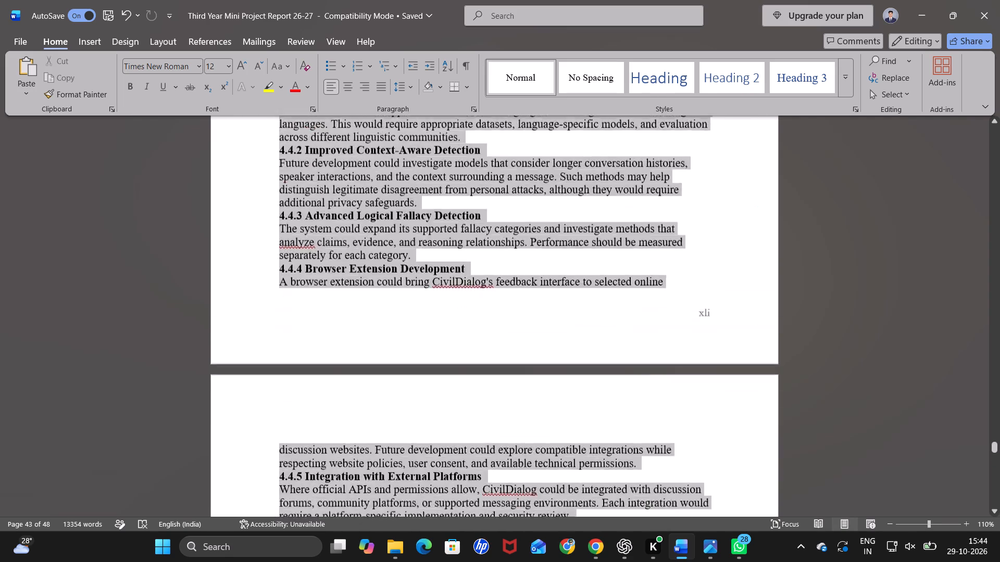
drag(241, 84, 278, 121)
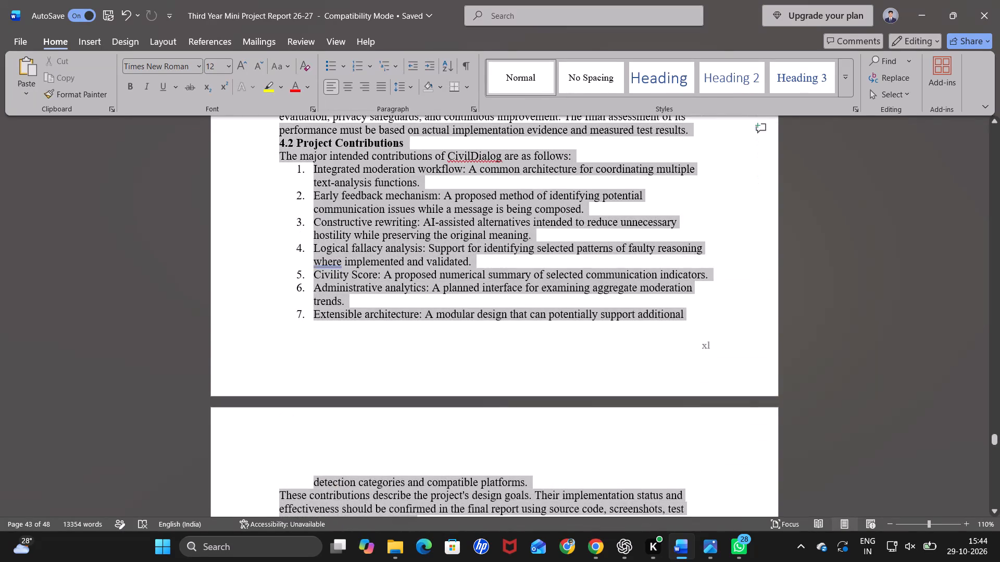
drag(278, 121, 278, 105)
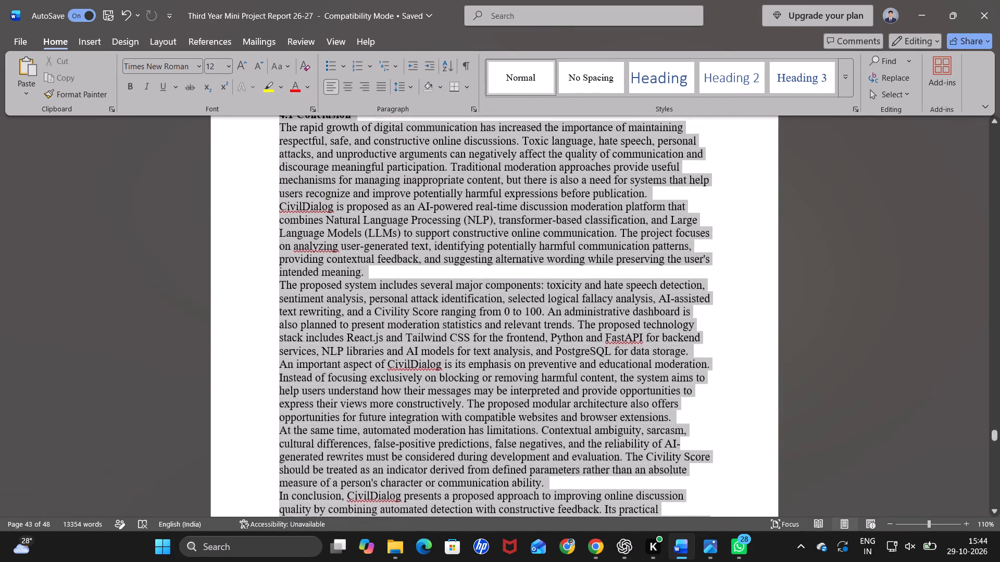
drag(278, 105, 294, 276)
key(BackSpace)
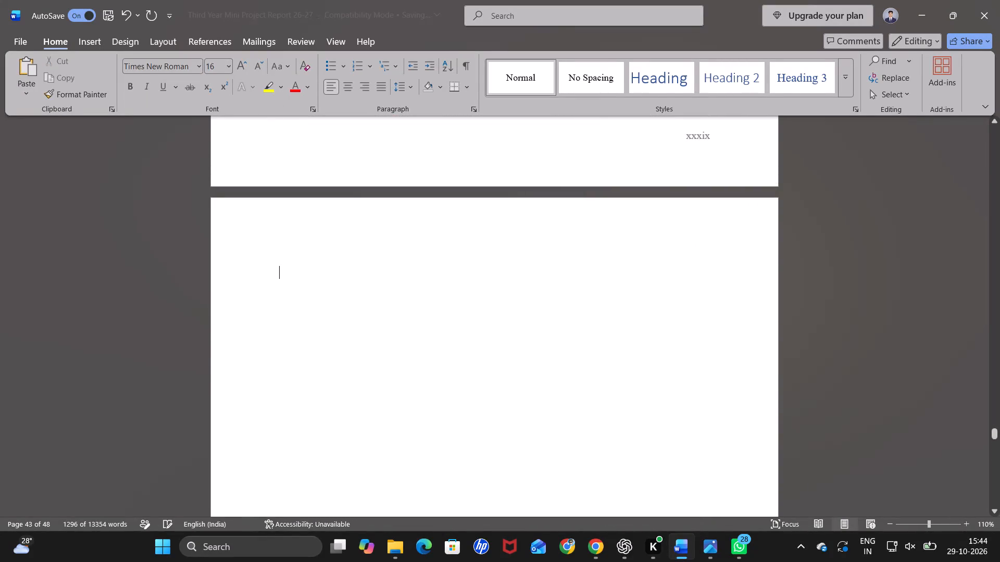
key(BackSpace)
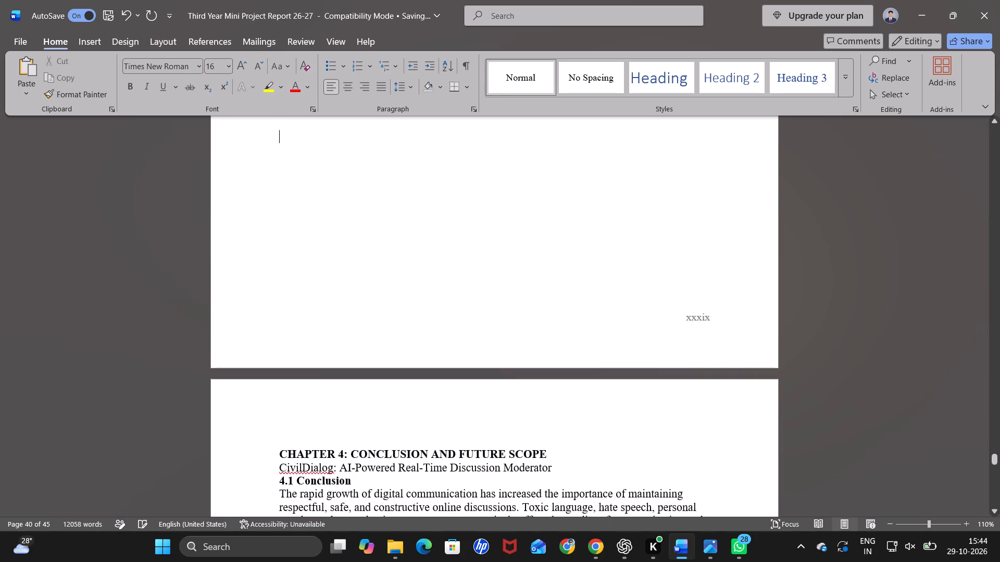
Check the start of the remaining Chapter 4, and examine the Fig. 3.1 to Fig. 5.6 rows of the figure sheet in Photos.
scroll(294, 276, down, 2)
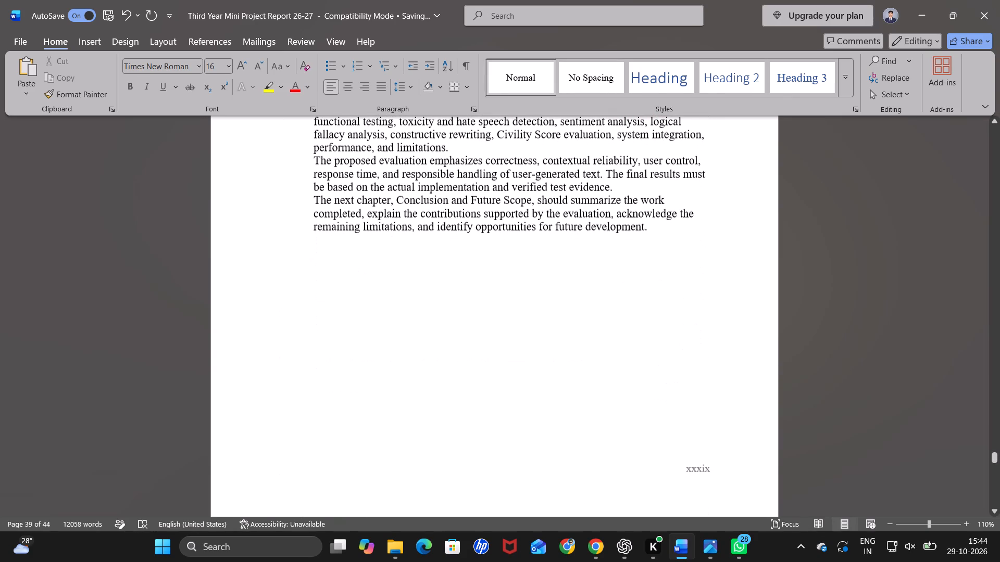
scroll(294, 276, down, 2)
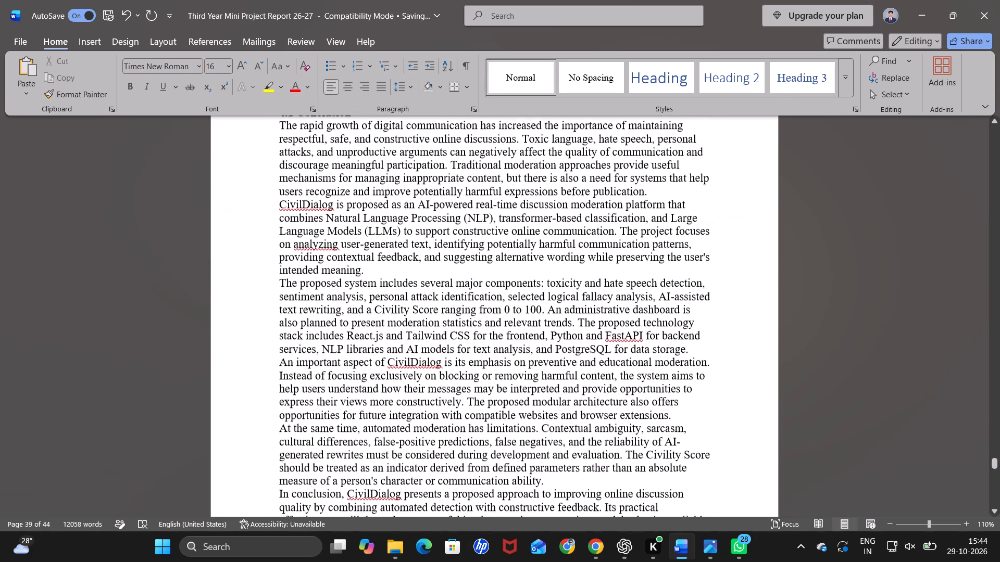
click(706, 548)
drag(503, 326, 327, 234)
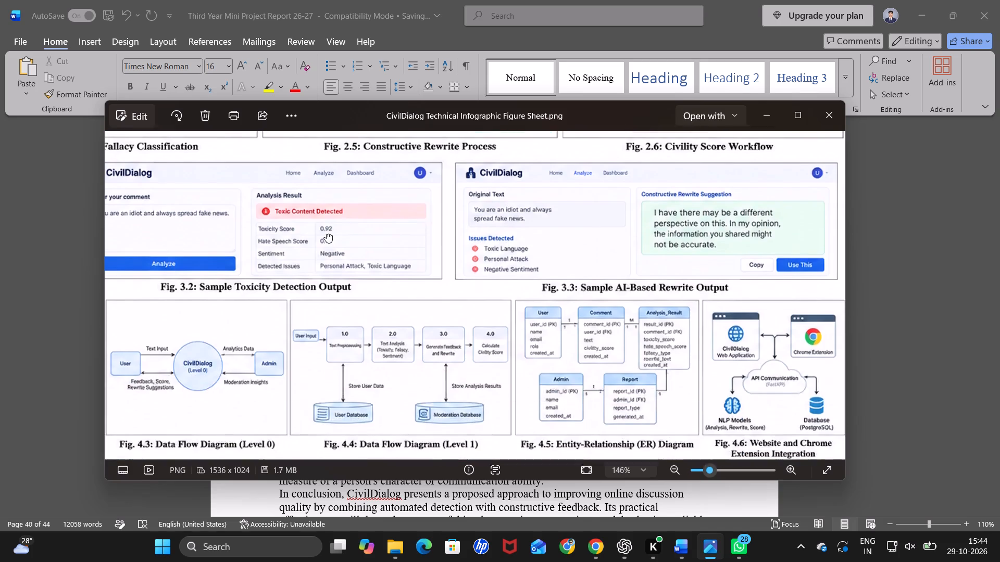
drag(327, 234, 671, 156)
drag(442, 336, 610, 291)
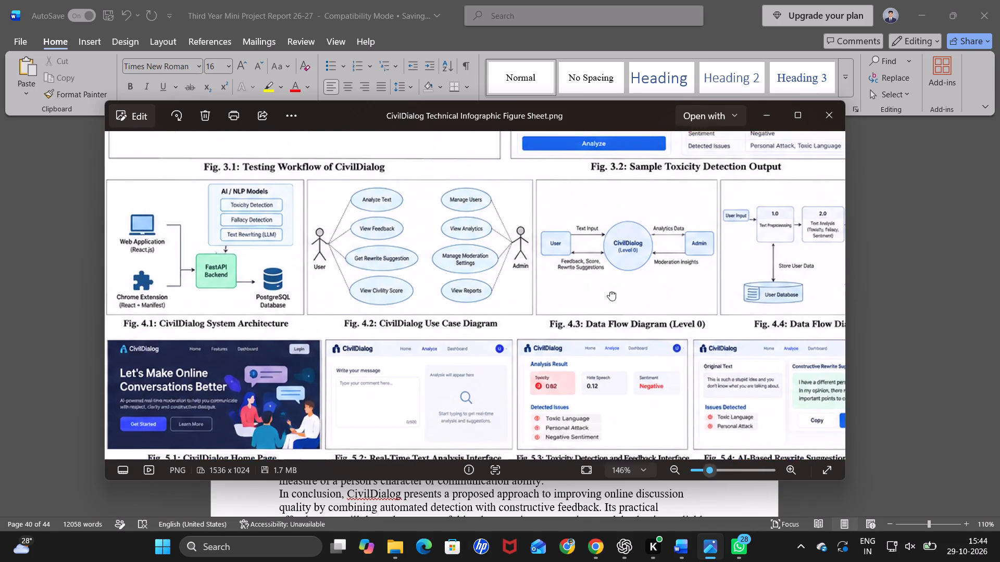
drag(610, 291, 627, 295)
drag(645, 338, 435, 269)
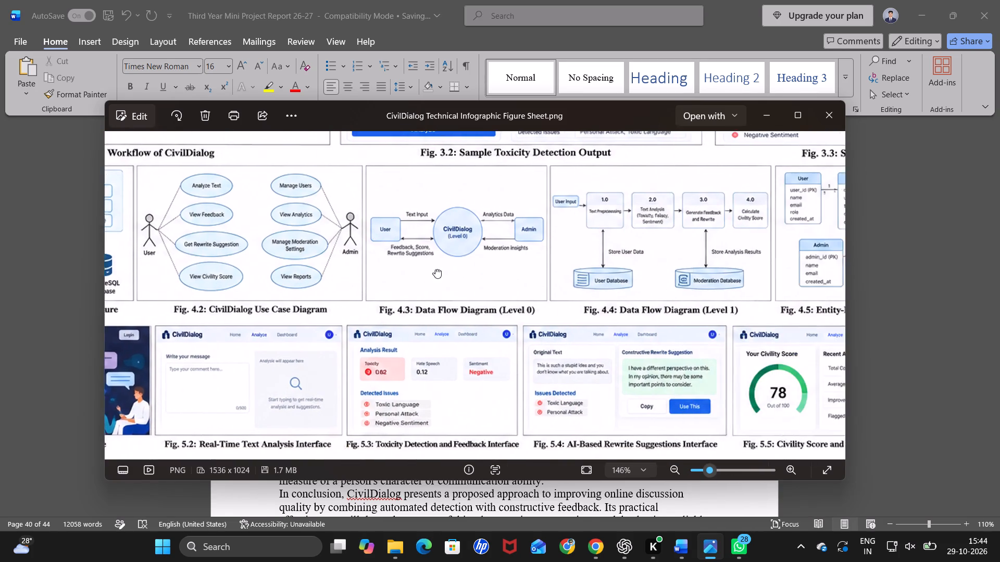
drag(435, 269, 239, 247)
drag(639, 213, 360, 205)
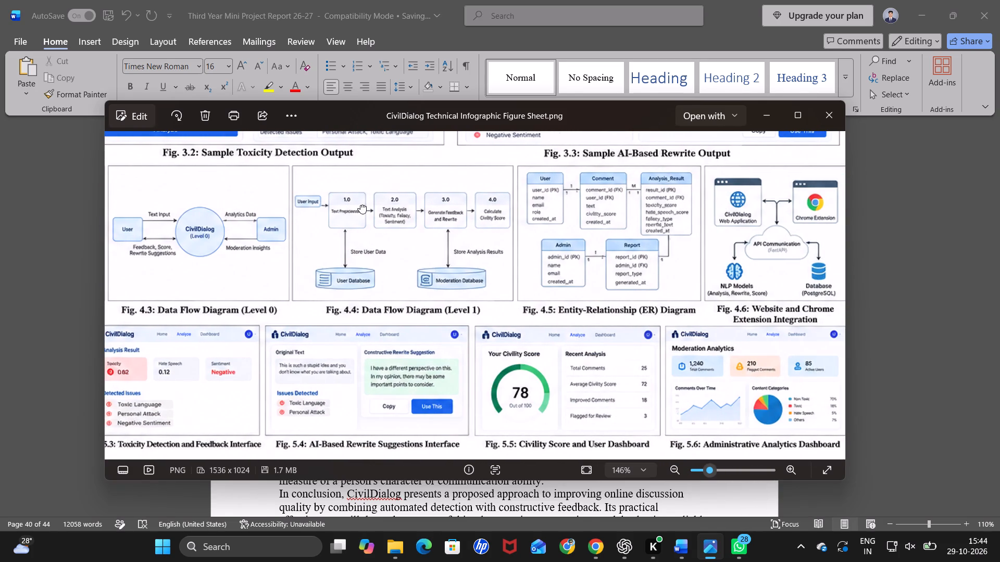
drag(360, 205, 349, 205)
click(960, 250)
scroll(492, 350, down, 1)
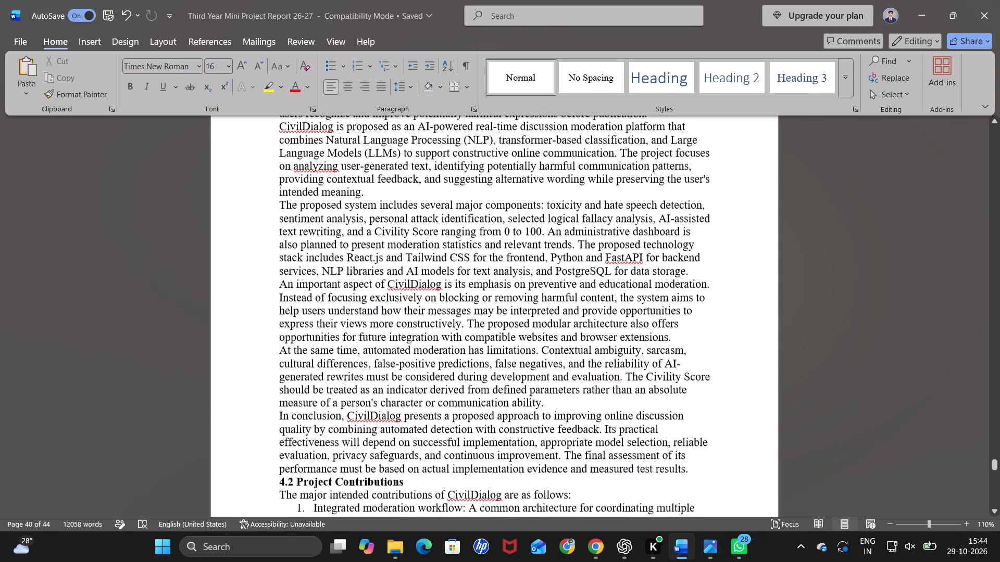
scroll(492, 350, down, 4)
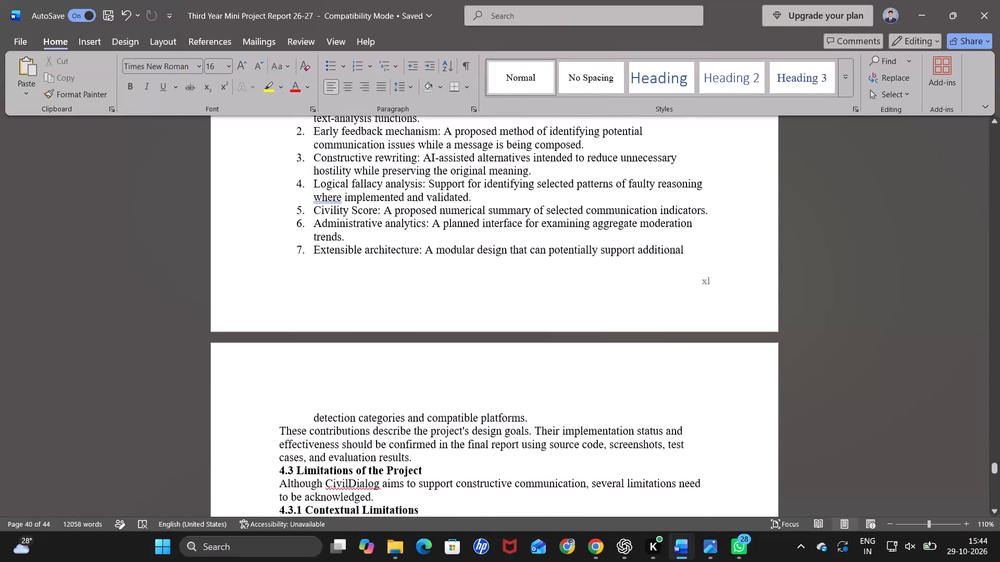
scroll(492, 350, down, 2)
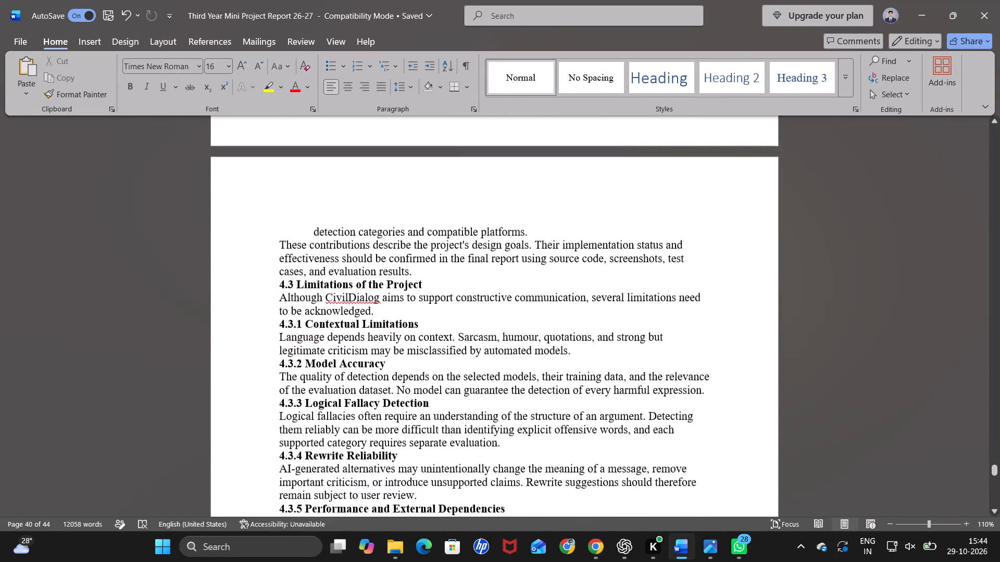
scroll(492, 350, down, 2)
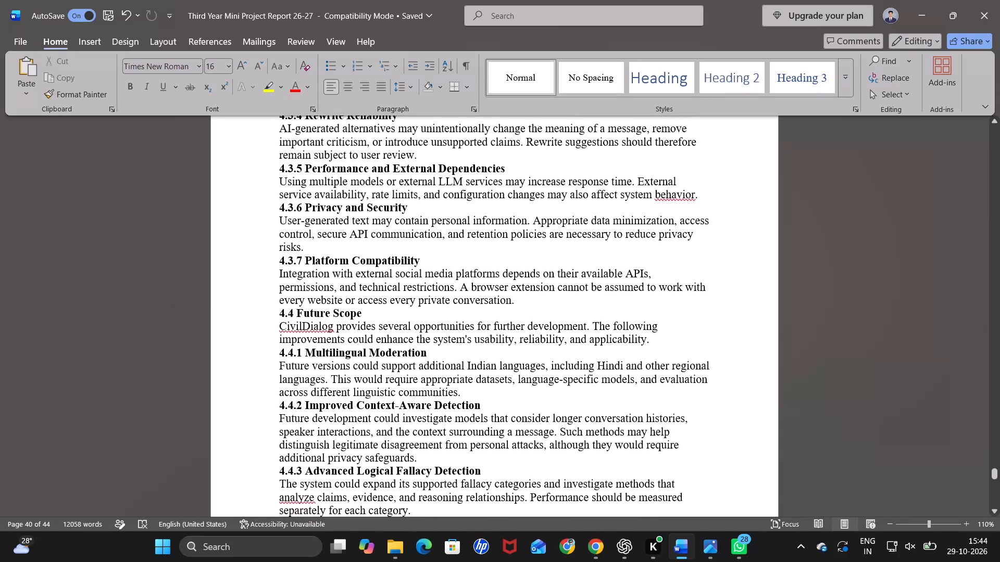
scroll(492, 350, down, 5)
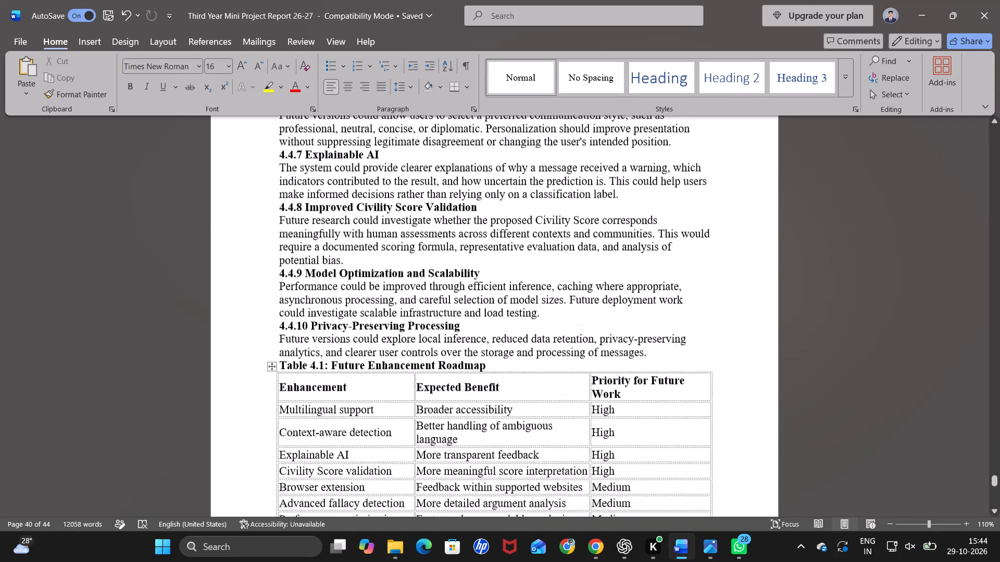
scroll(492, 350, down, 4)
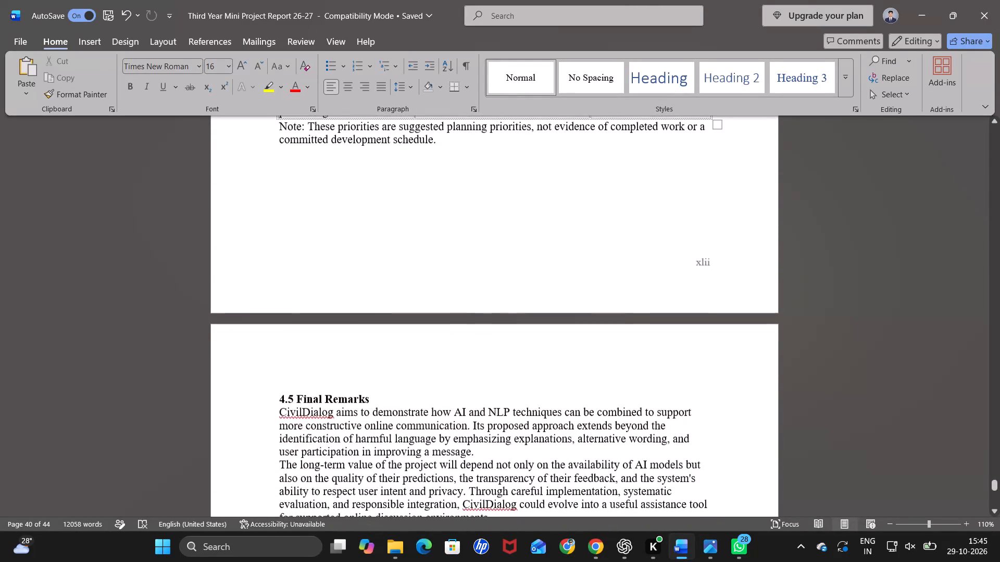
scroll(492, 350, down, 6)
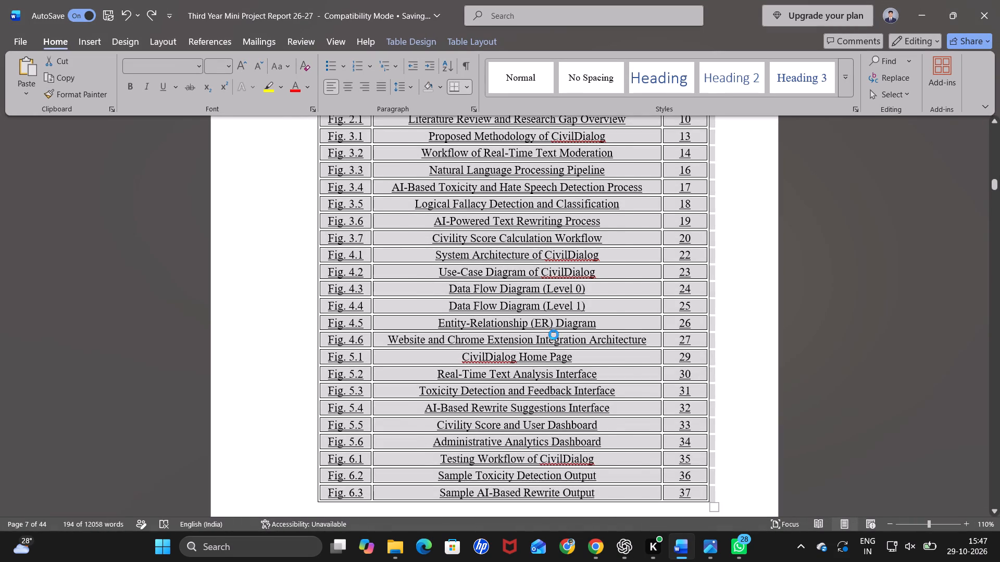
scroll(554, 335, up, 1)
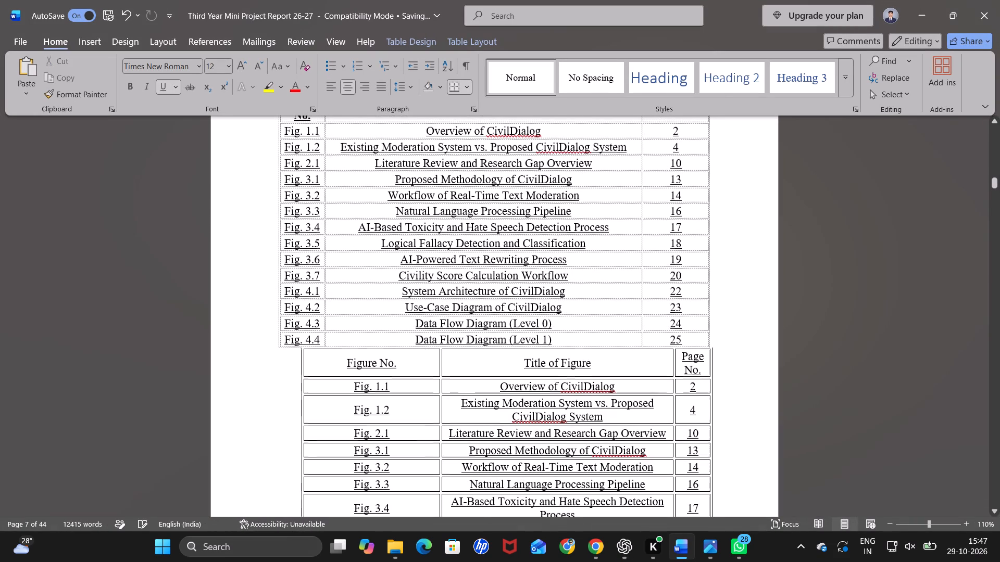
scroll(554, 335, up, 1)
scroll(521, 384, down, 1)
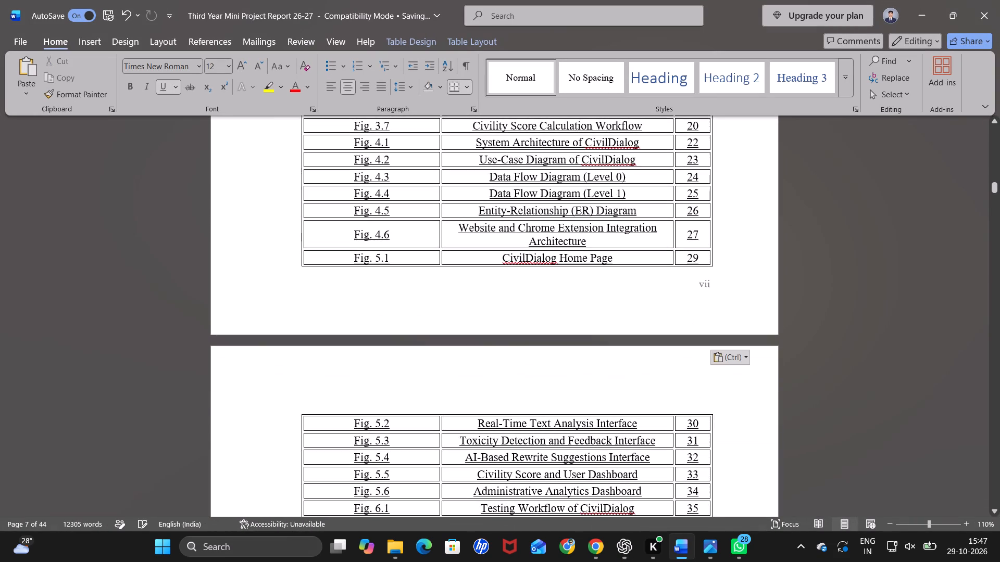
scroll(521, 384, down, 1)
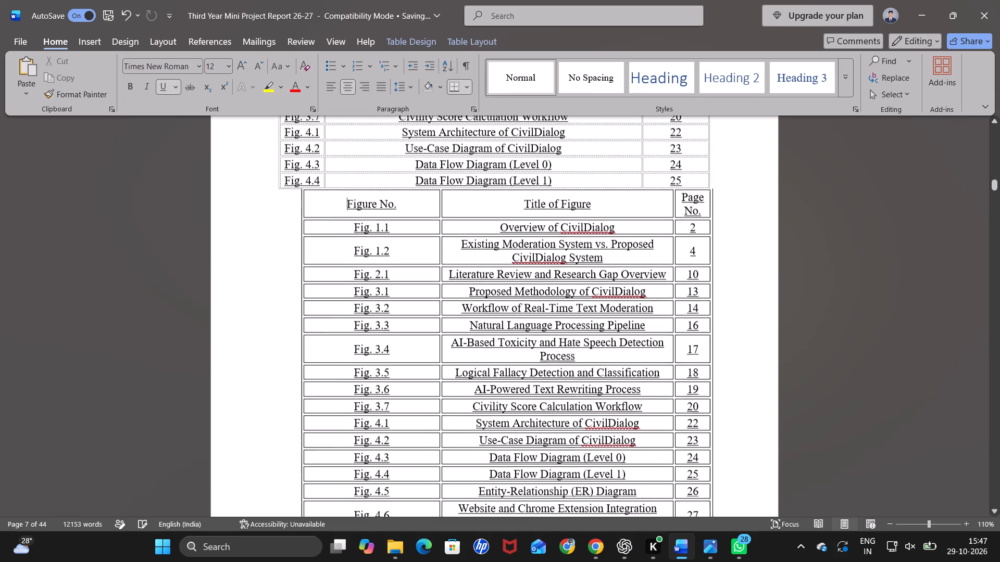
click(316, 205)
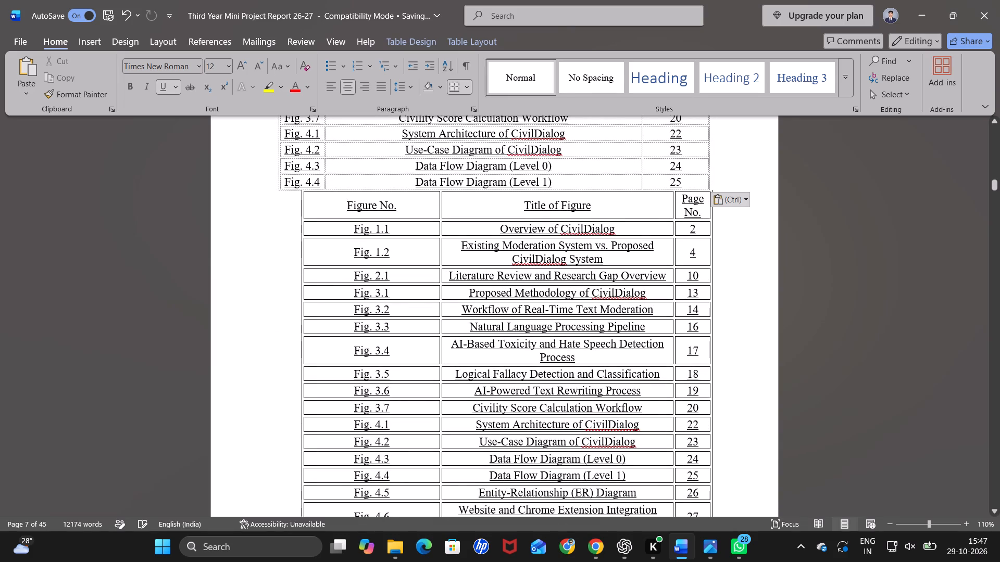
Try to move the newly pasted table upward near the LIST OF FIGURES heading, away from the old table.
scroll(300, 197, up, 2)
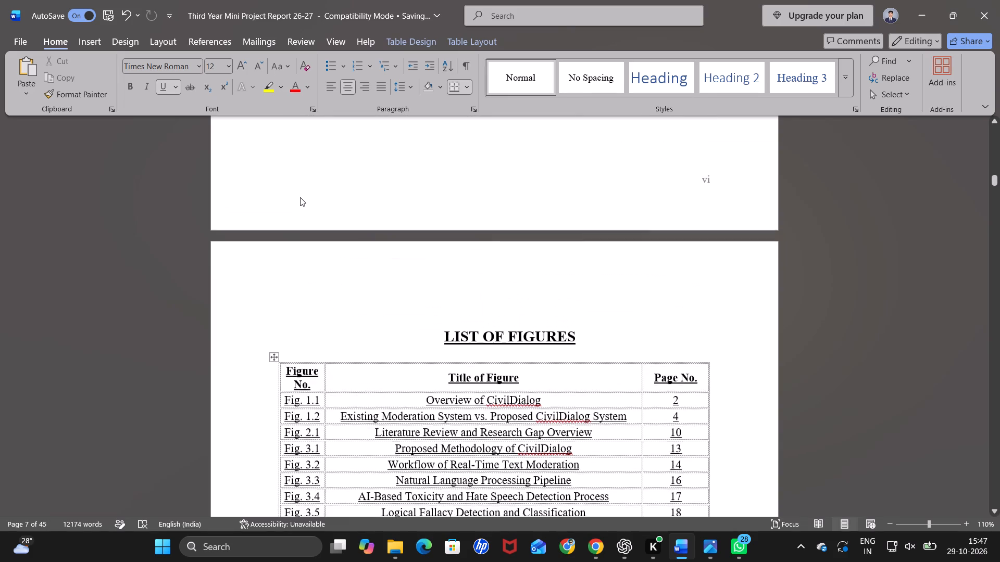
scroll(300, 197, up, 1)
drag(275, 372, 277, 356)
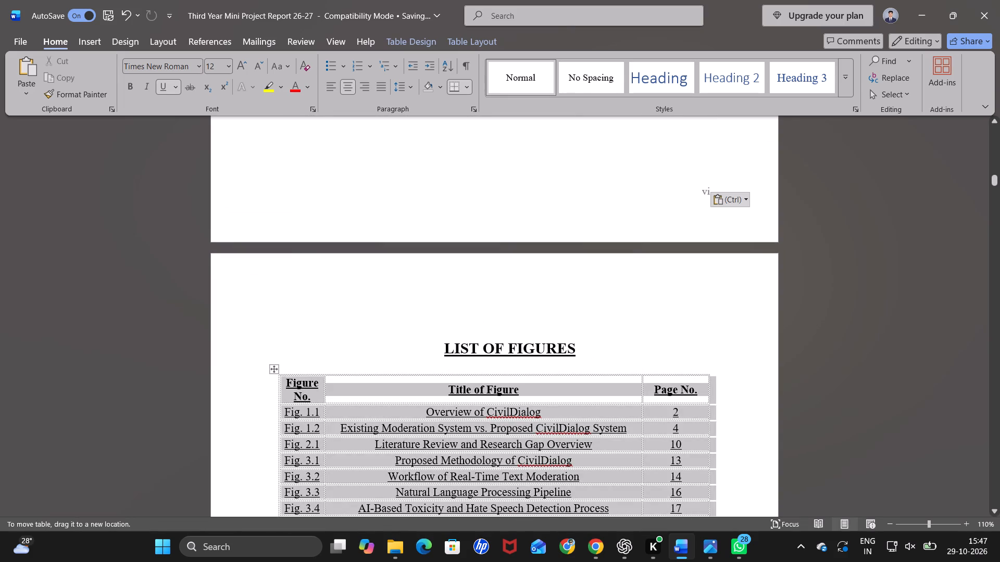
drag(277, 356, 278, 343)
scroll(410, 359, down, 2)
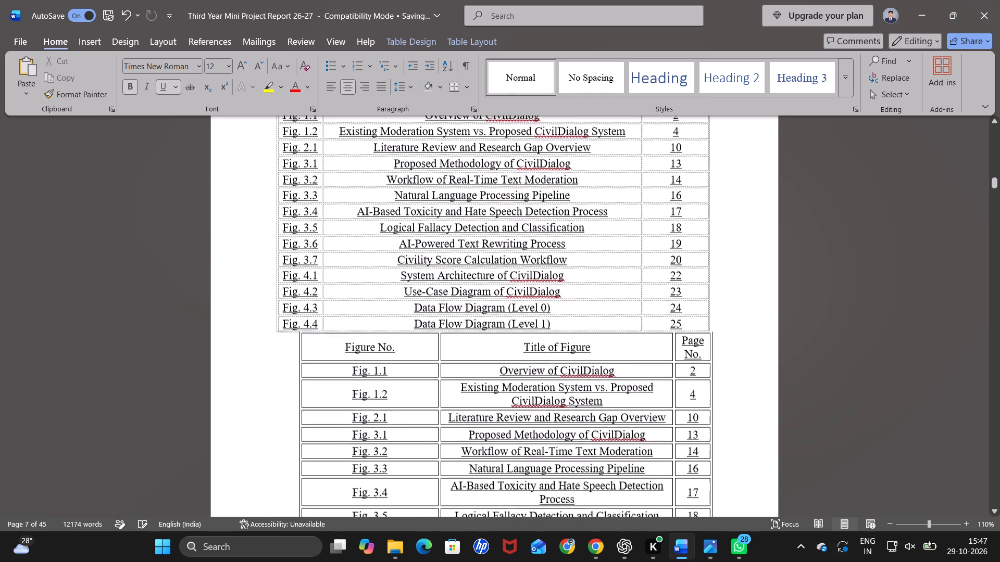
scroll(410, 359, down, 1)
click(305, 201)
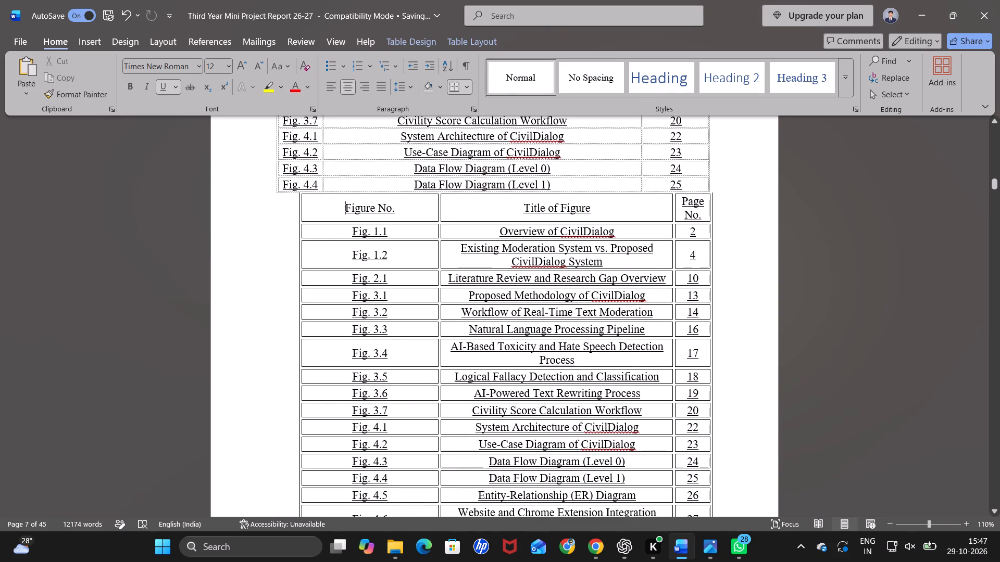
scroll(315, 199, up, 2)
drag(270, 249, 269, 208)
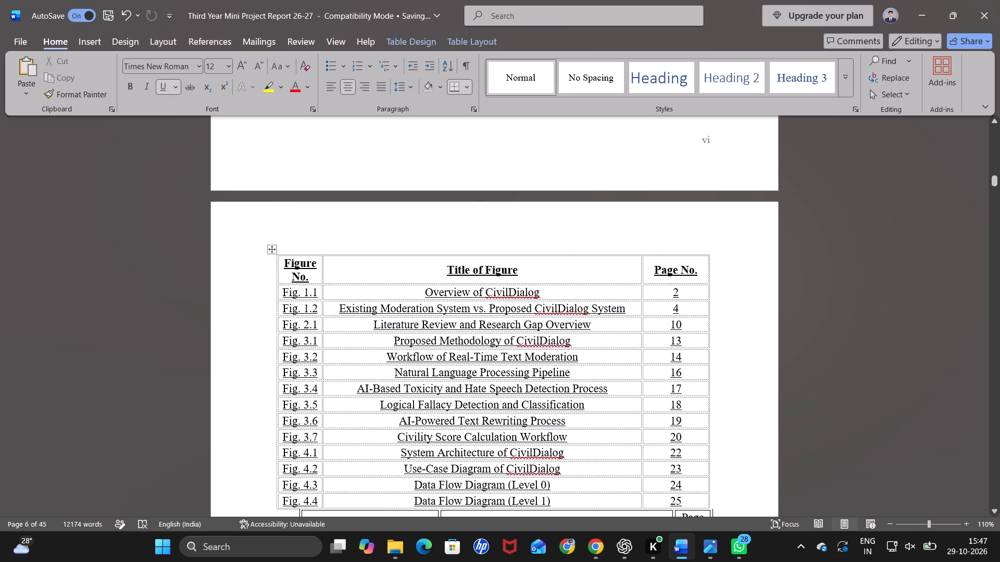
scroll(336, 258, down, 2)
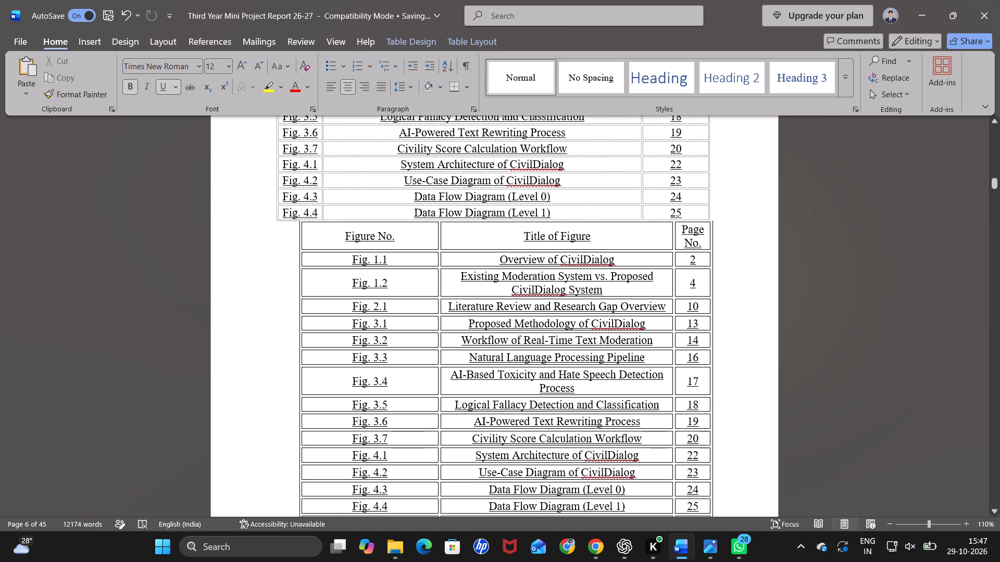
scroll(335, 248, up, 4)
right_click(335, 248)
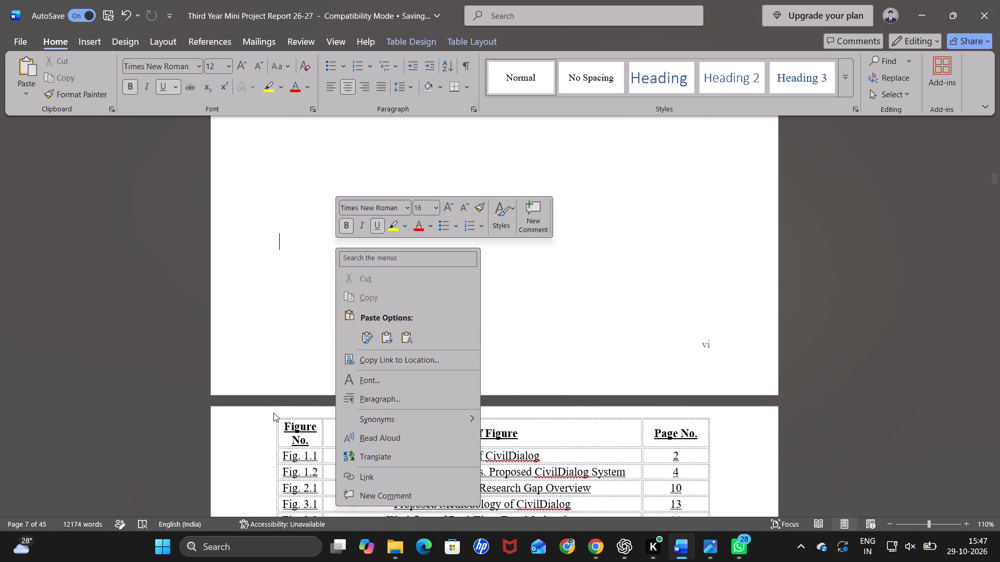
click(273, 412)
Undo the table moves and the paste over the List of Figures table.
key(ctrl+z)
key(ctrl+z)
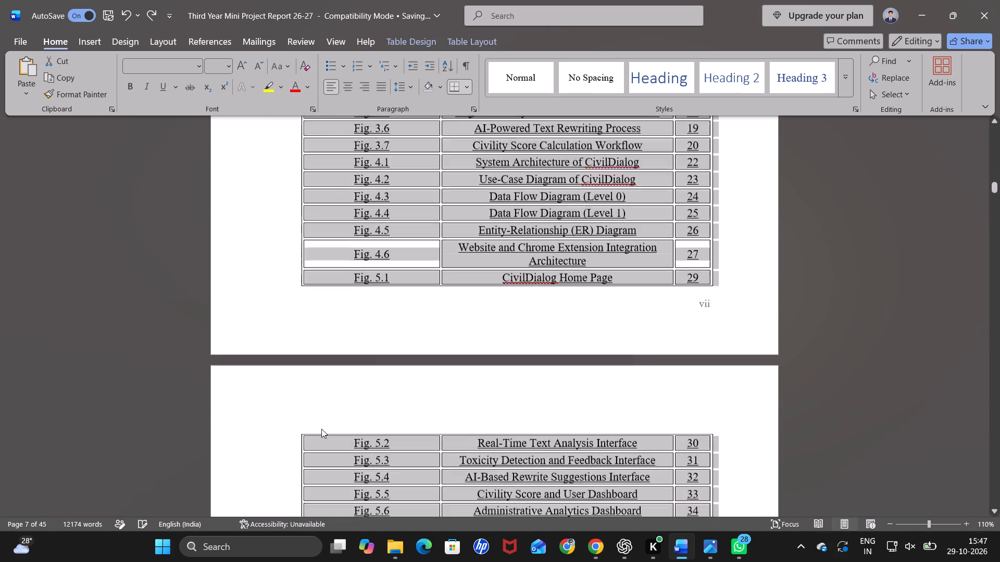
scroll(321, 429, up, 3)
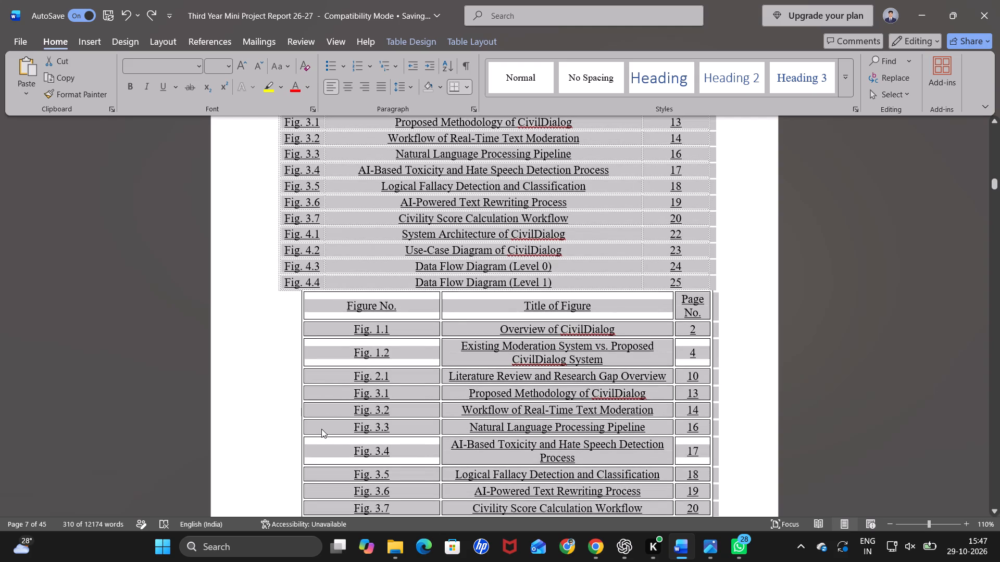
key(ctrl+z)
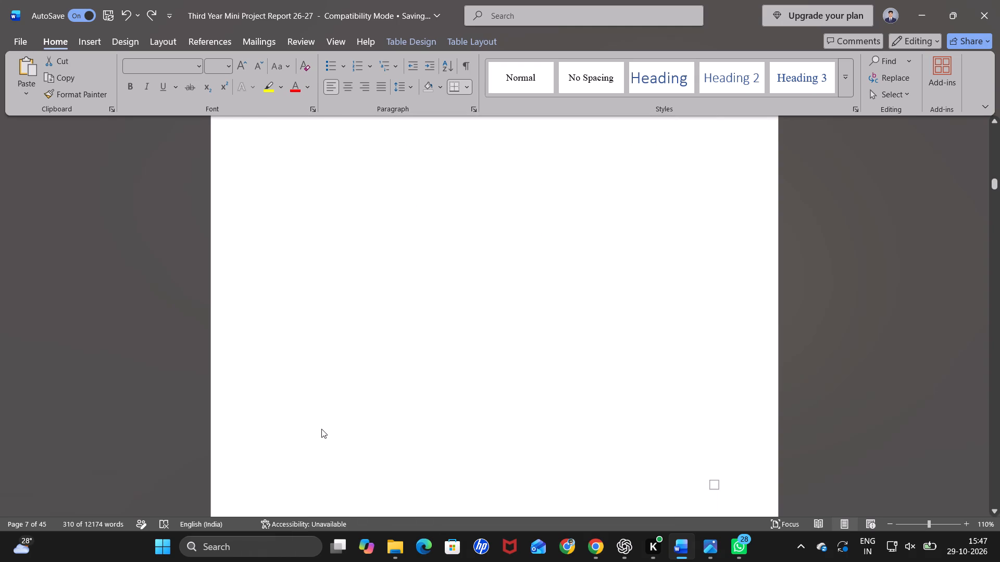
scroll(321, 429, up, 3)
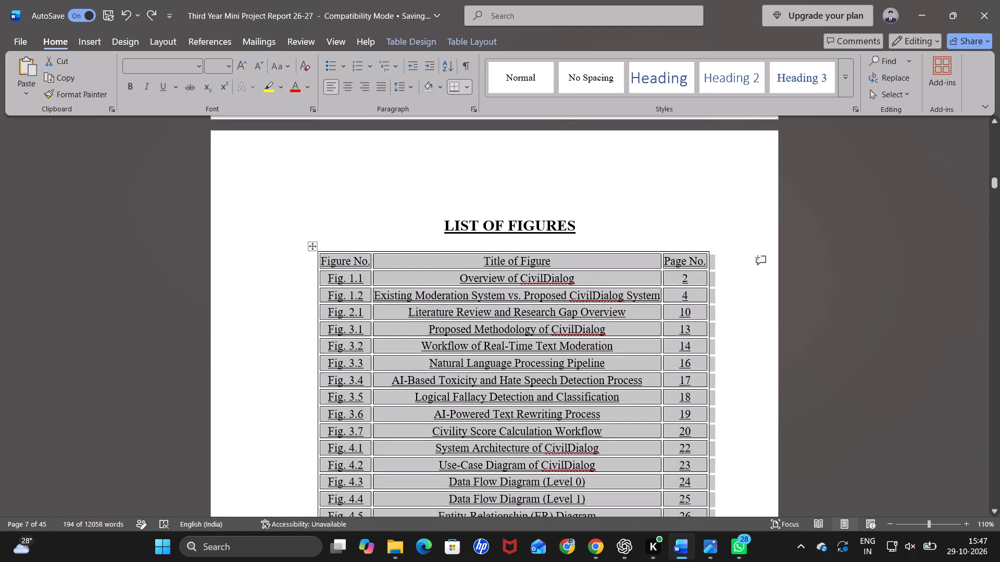
Delete the entire original table under the LIST OF FIGURES heading.
click(309, 247)
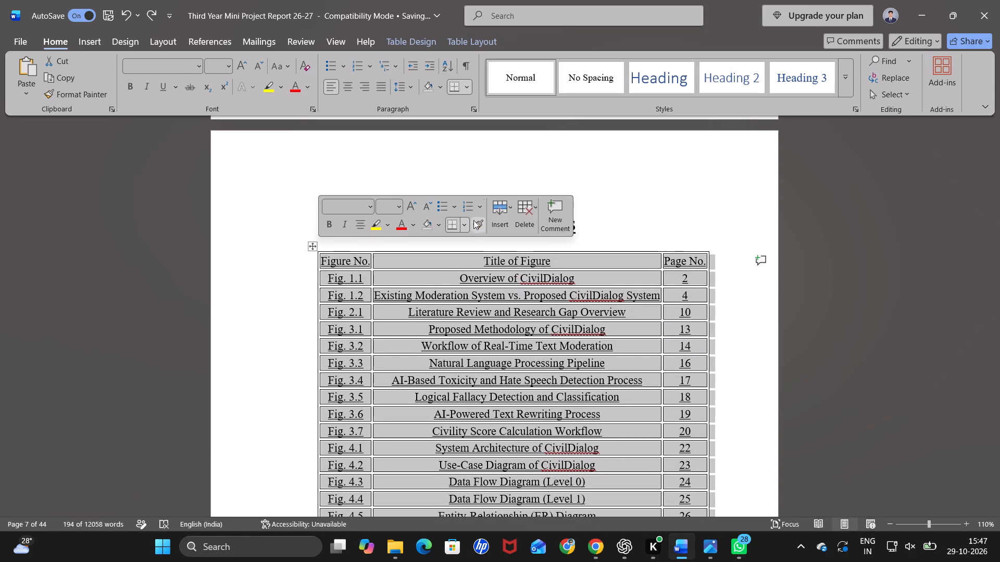
click(526, 219)
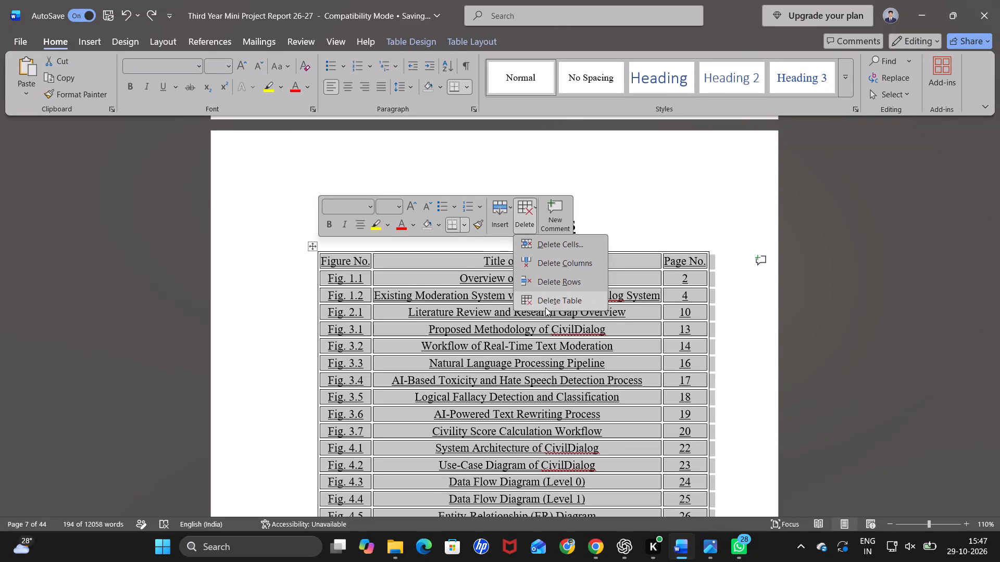
click(548, 302)
Paste the copied table ending at Fig. 4.4 into the empty space below the LIST OF FIGURES heading.
click(419, 277)
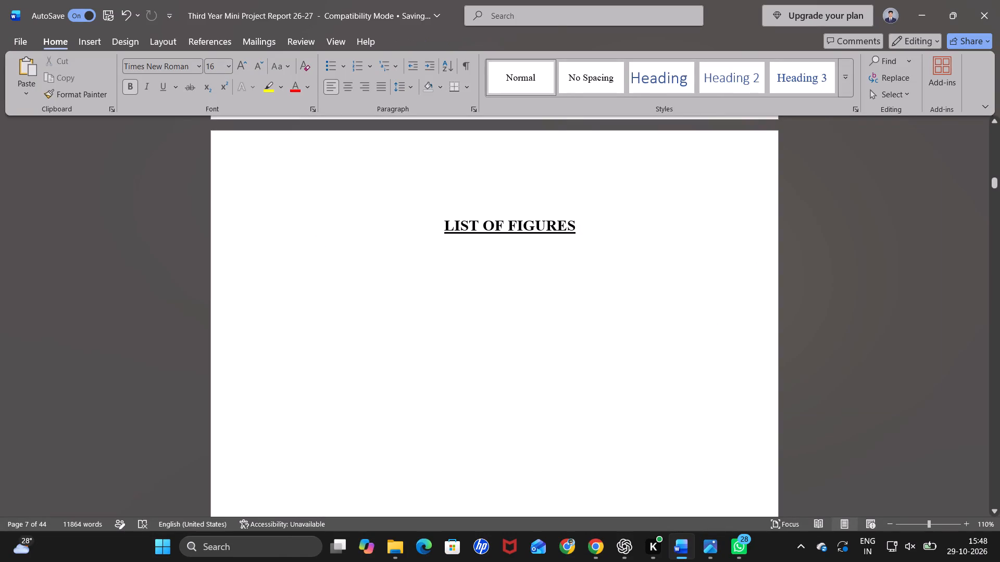
double_click(419, 277)
key(ctrl+v)
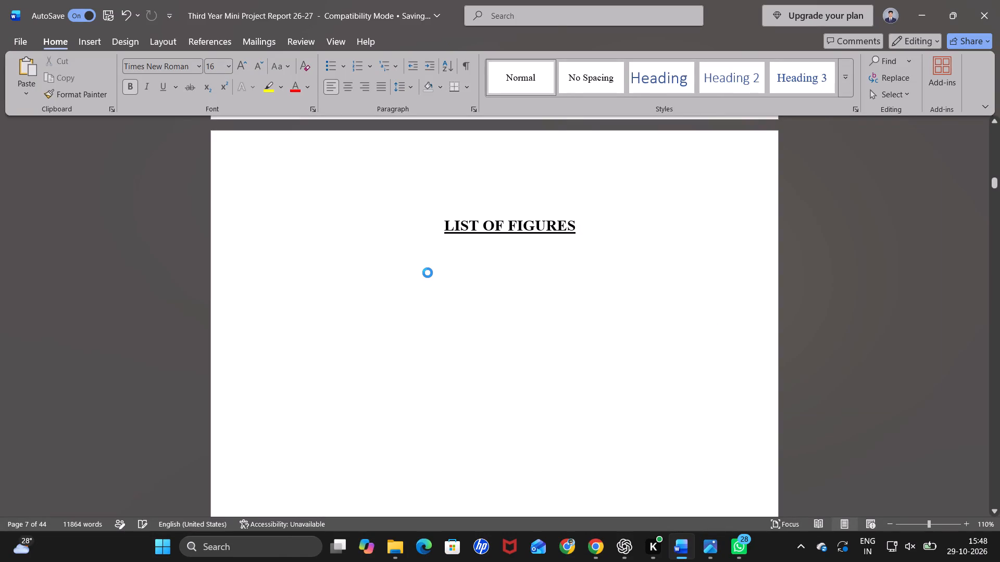
right_click(428, 273)
right_click(428, 273)
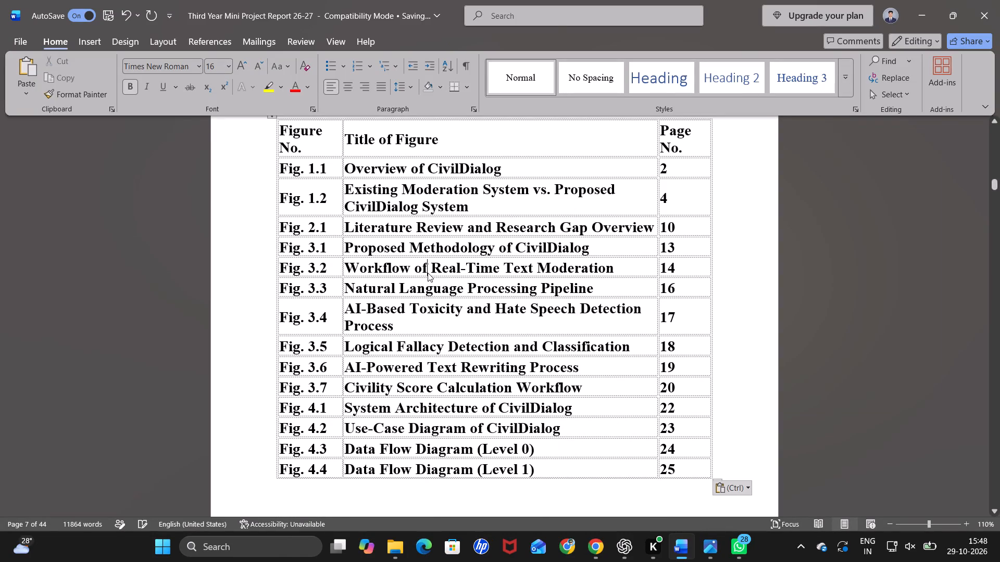
click(339, 266)
scroll(339, 266, up, 1)
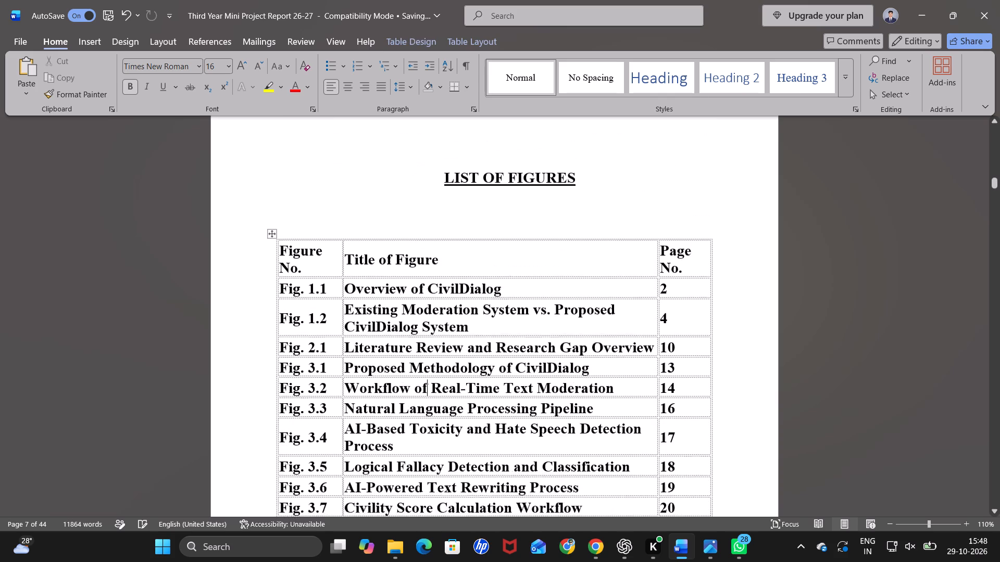
Set the whole List of Figures table to font size 12 and remove its bold formatting.
scroll(339, 266, up, 1)
click(272, 279)
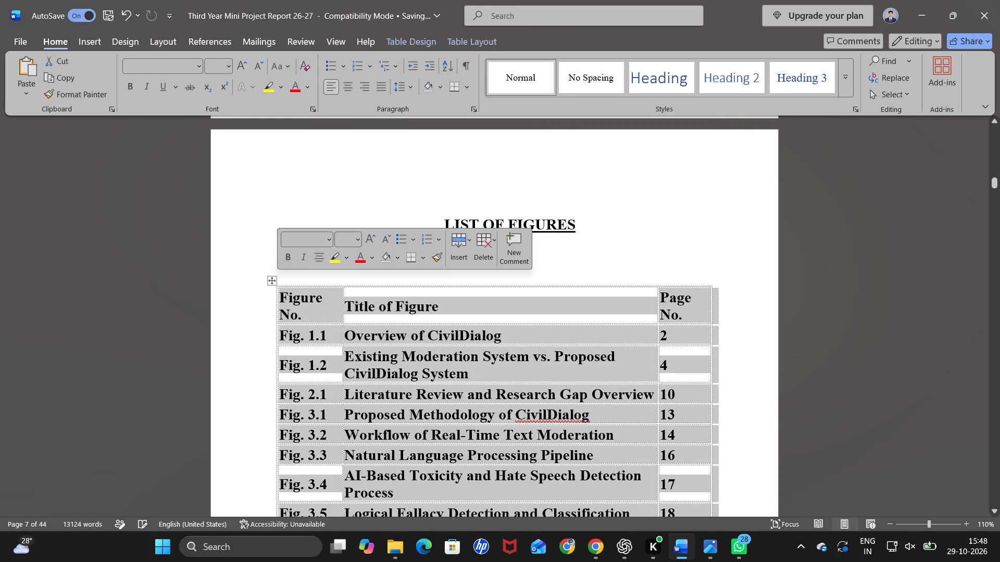
click(348, 237)
text(12)
click(289, 254)
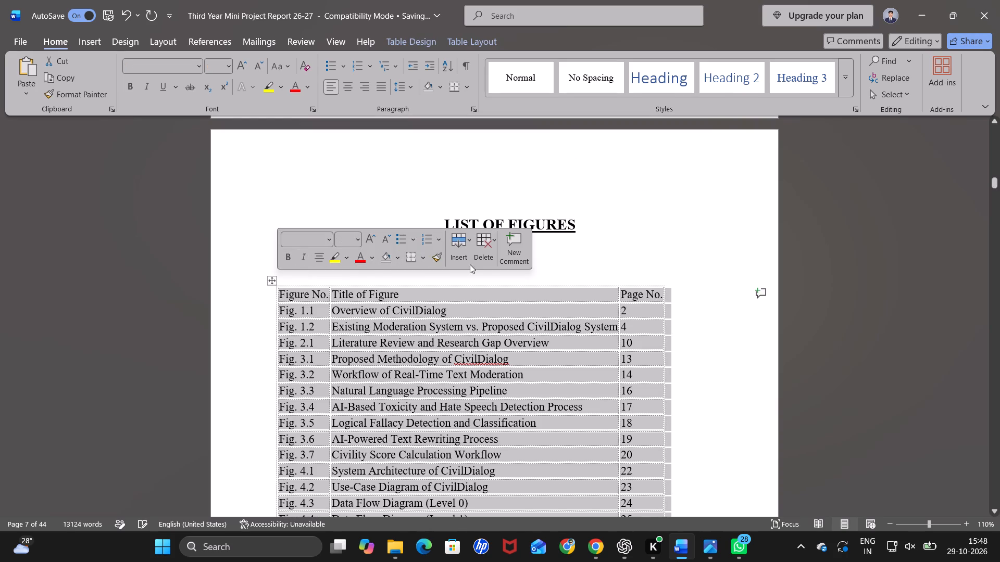
Apply all borders to the List of Figures table.
click(418, 257)
click(424, 257)
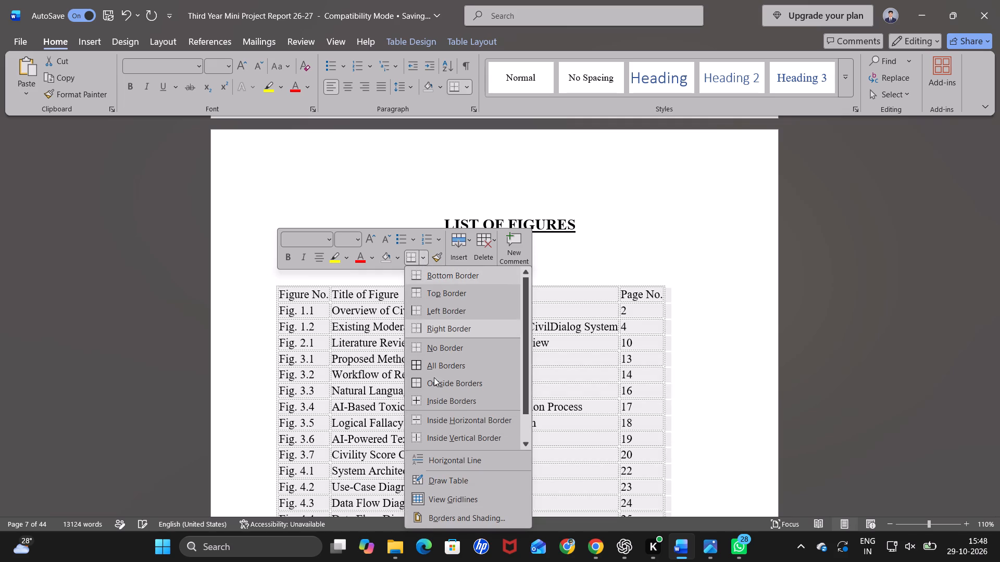
click(431, 359)
click(626, 232)
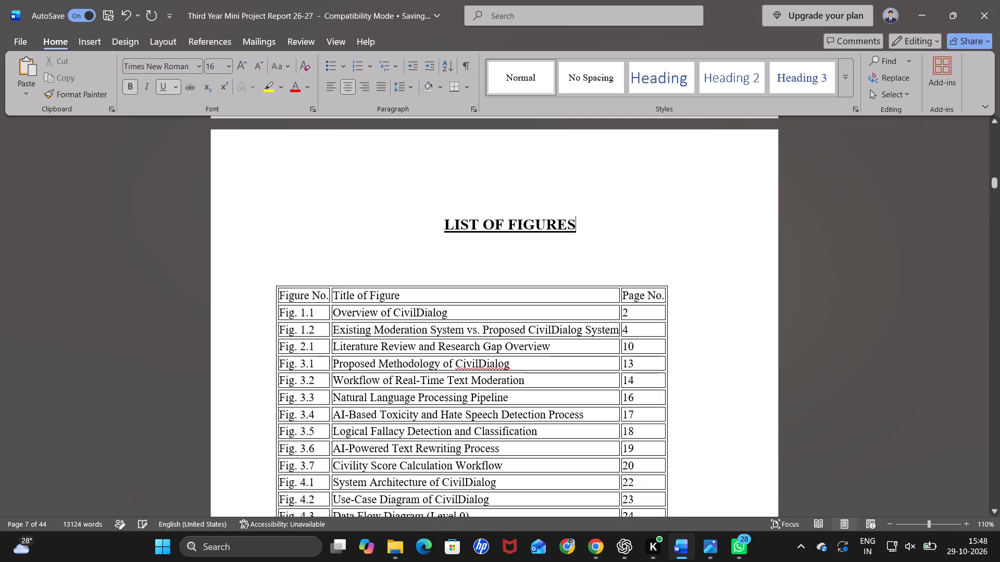
Delete the blank line and centring ahead of the LIST OF FIGURES heading so it moves up one line.
click(344, 258)
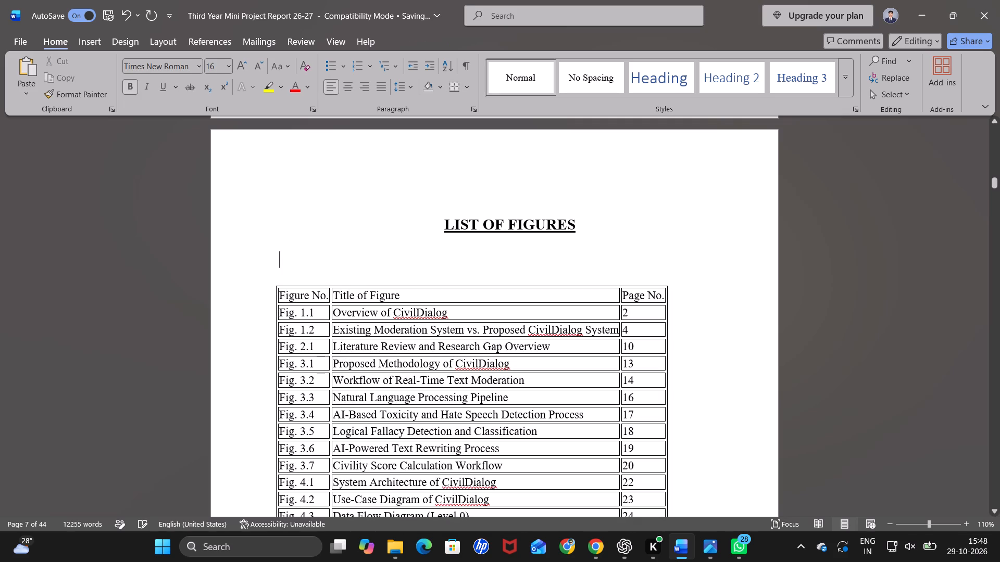
click(420, 232)
key(BackSpace)
key(BackSpace)
key(BackSpace)
key(BackSpace)
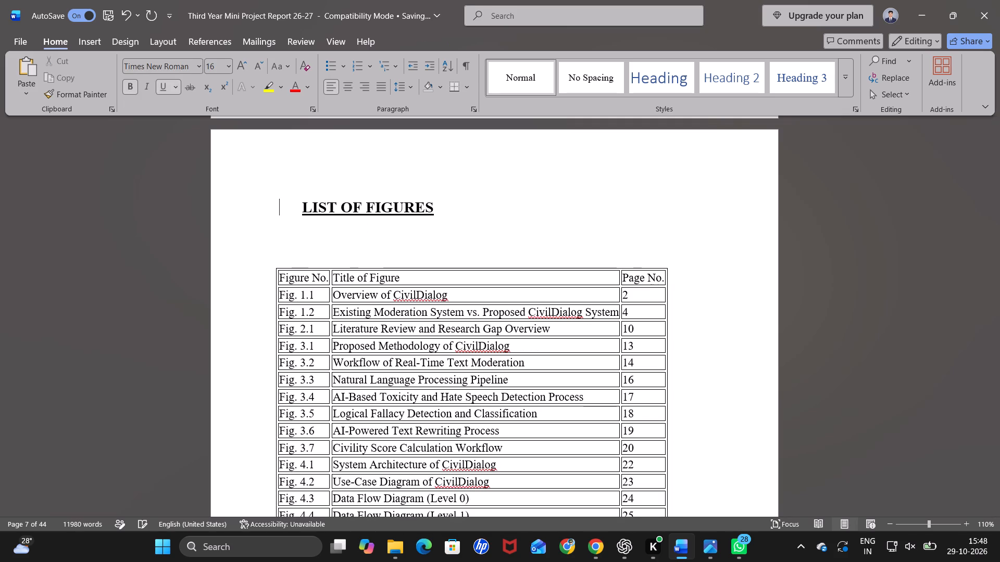
Pad the LIST OF FIGURES heading with leading spaces until it sits roughly centred on the page.
key(space)
key(space)
key(space)
key(space)
key(space)
key(space)
key(space)
key(space)
key(space)
key(space)
key(space)
key(space)
key(space)
key(space)
key(space)
key(space)
key(space)
key(space)
key(space)
key(space)
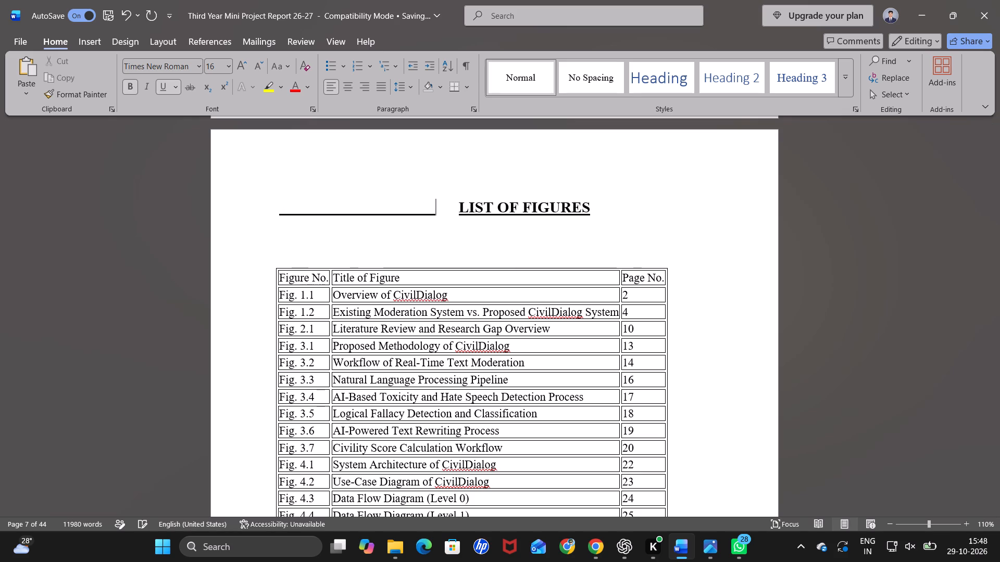
key(BackSpace)
key(BackSpace)
key(BackSpace)
key(BackSpace)
key(BackSpace)
key(BackSpace)
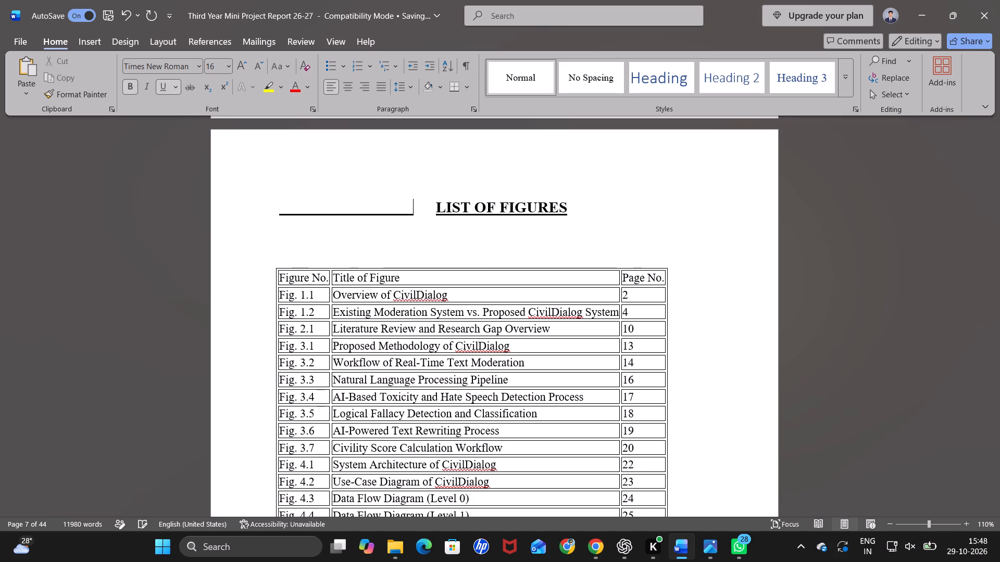
Remove the underline from the spaces before the LIST OF FIGURES heading and delete one extra space.
click(413, 212)
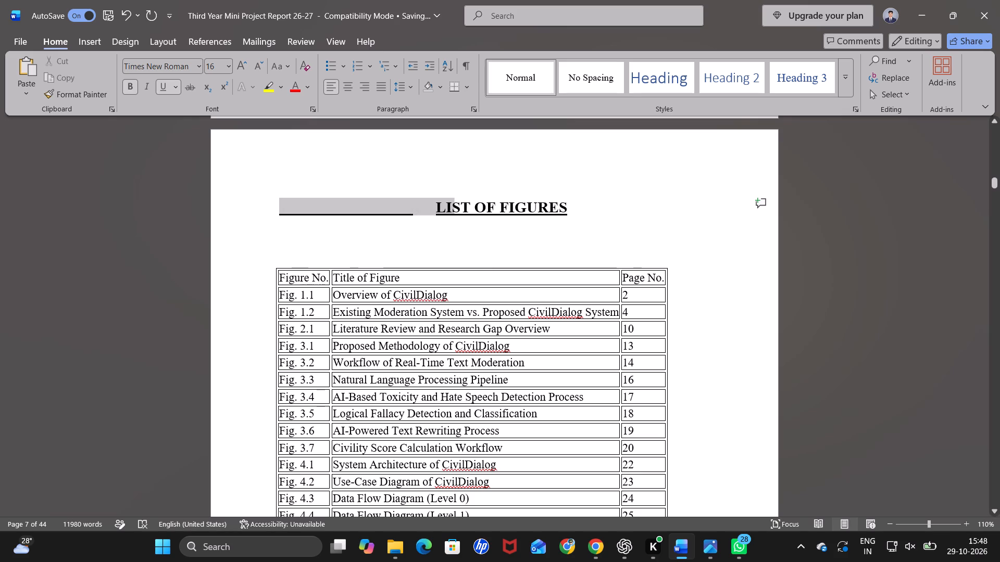
click(166, 85)
click(433, 200)
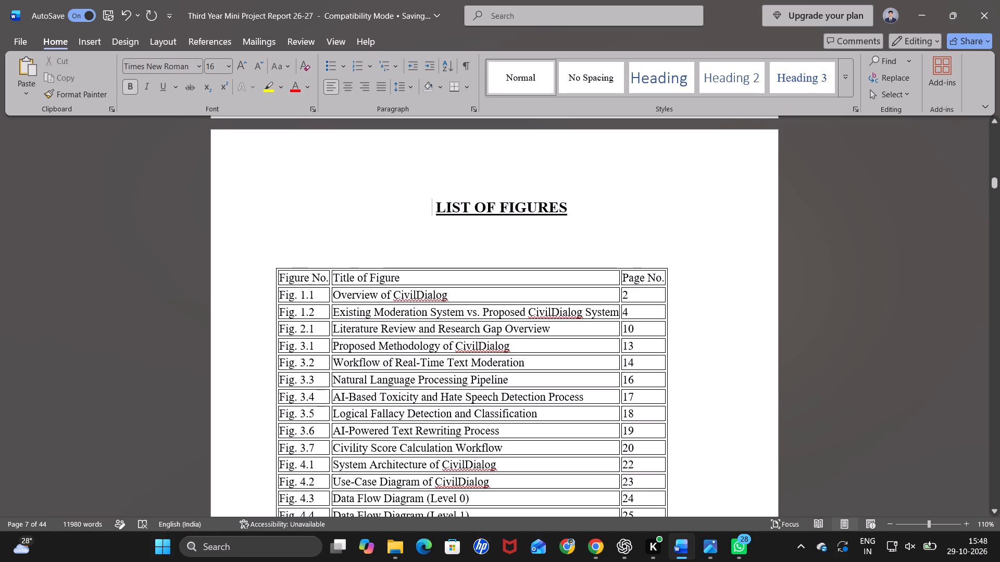
key(BackSpace)
Try to move the List of Figures table up and slightly right, closer to its heading.
scroll(575, 286, down, 1)
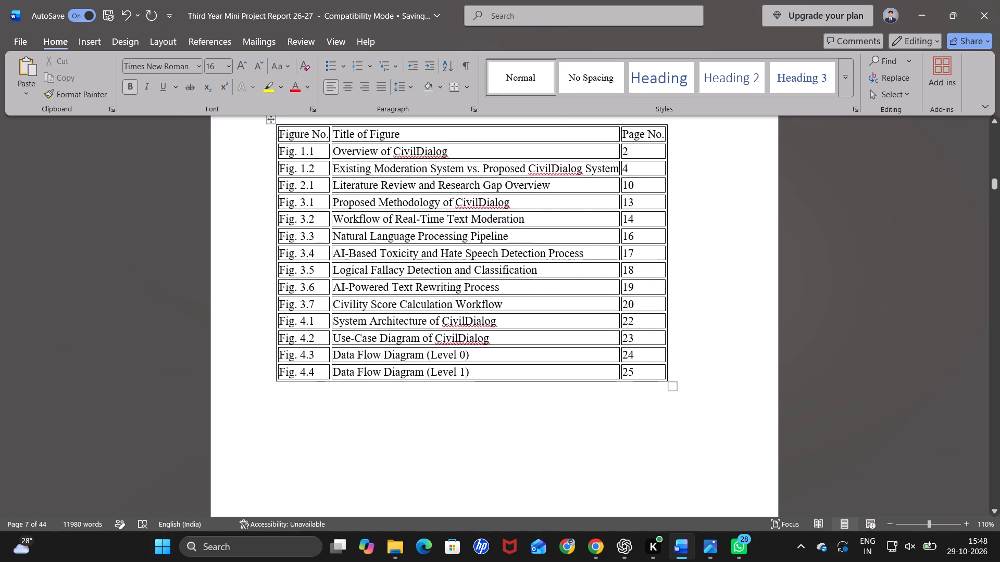
scroll(432, 269, up, 1)
drag(274, 214, 292, 213)
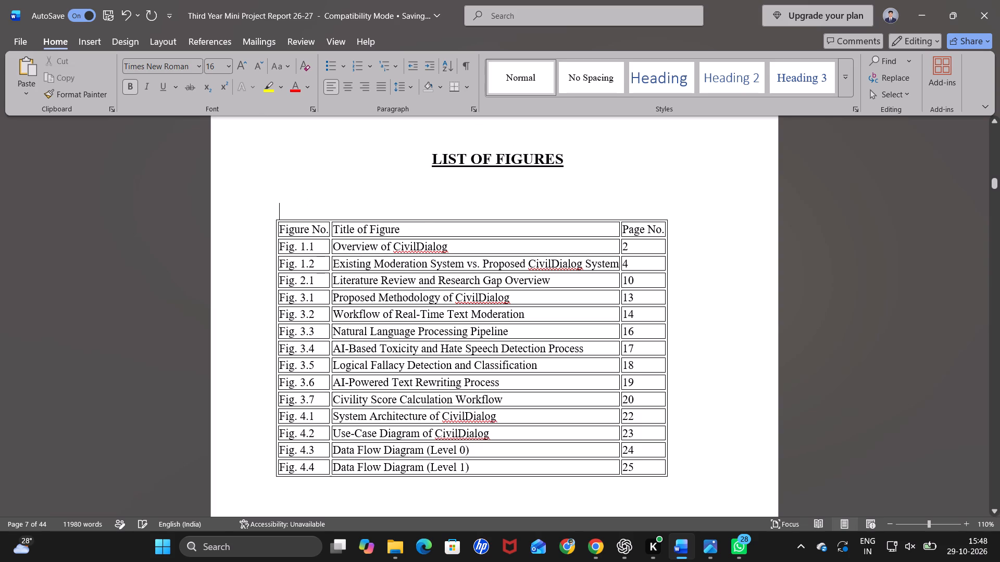
click(268, 210)
click(281, 210)
drag(270, 218, 280, 214)
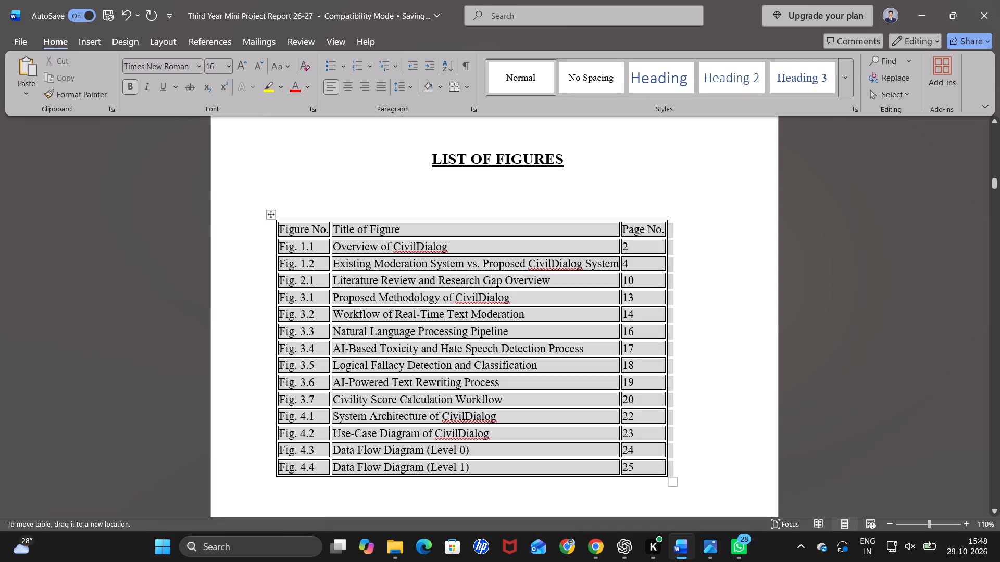
drag(280, 214, 297, 184)
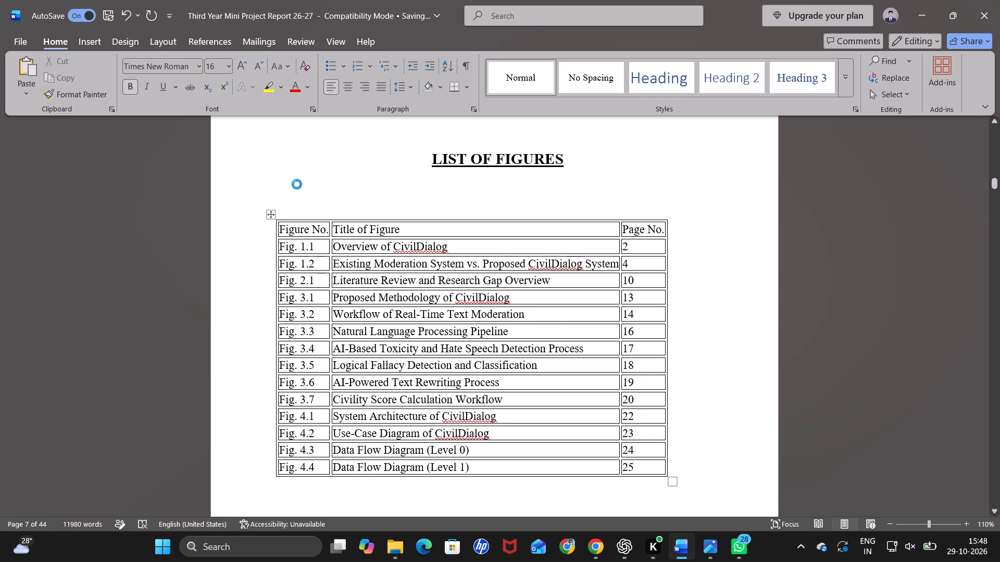
Copy the Chapter 4: Conclusion and Future Scope text, from its heading through the end of 4.5 Final Remarks.
scroll(559, 332, down, 6)
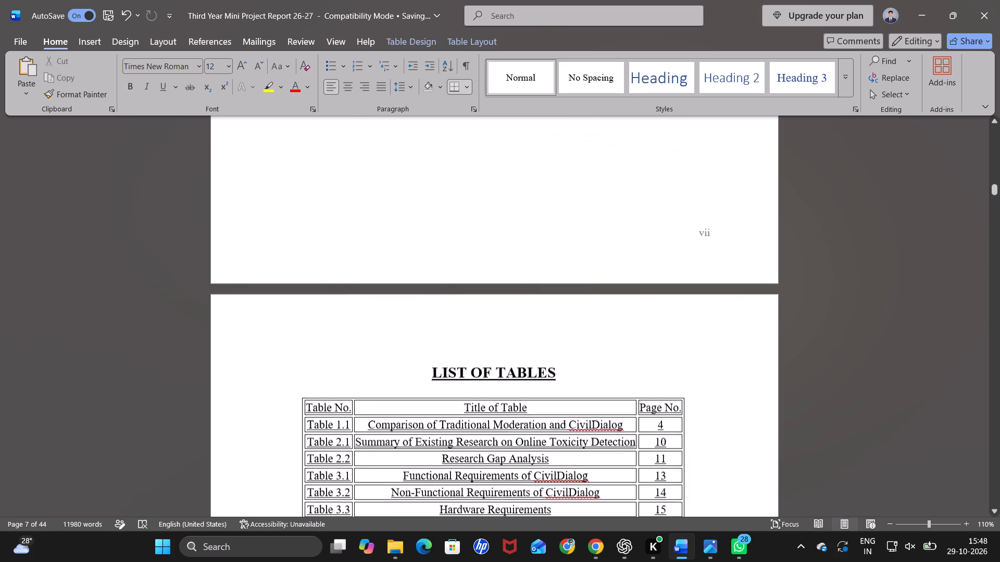
scroll(530, 397, down, 8)
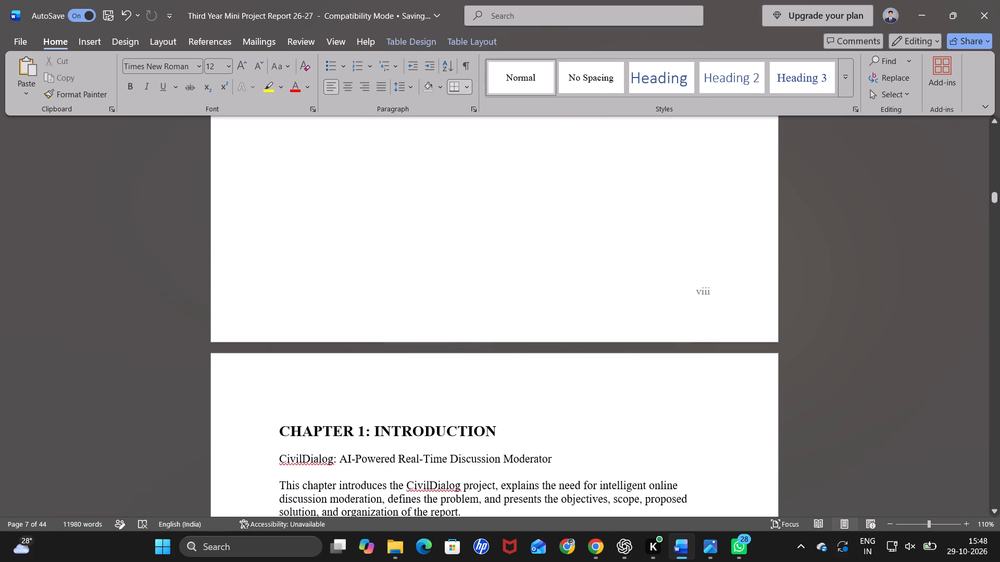
scroll(538, 406, down, 5)
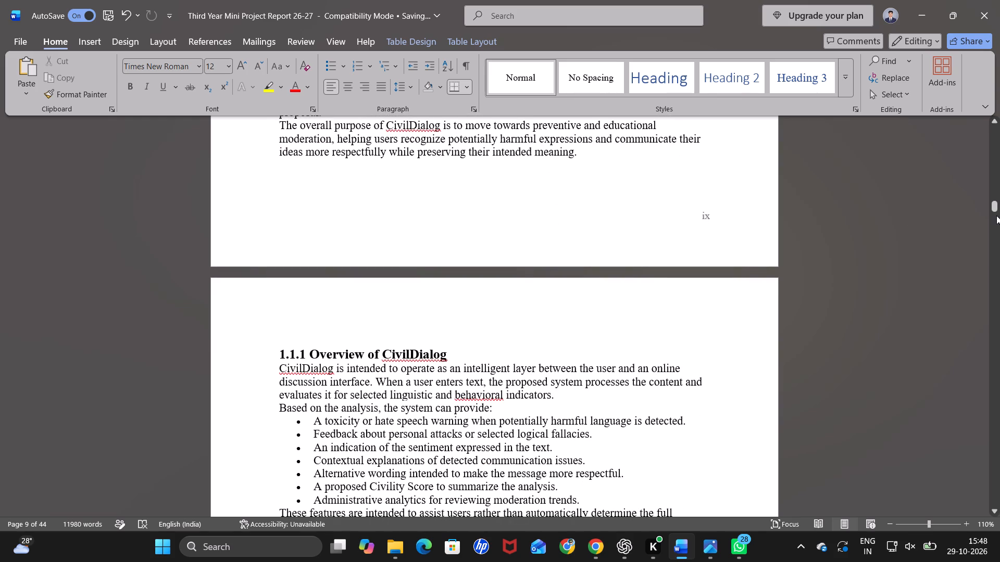
drag(997, 209, 999, 517)
scroll(637, 379, up, 6)
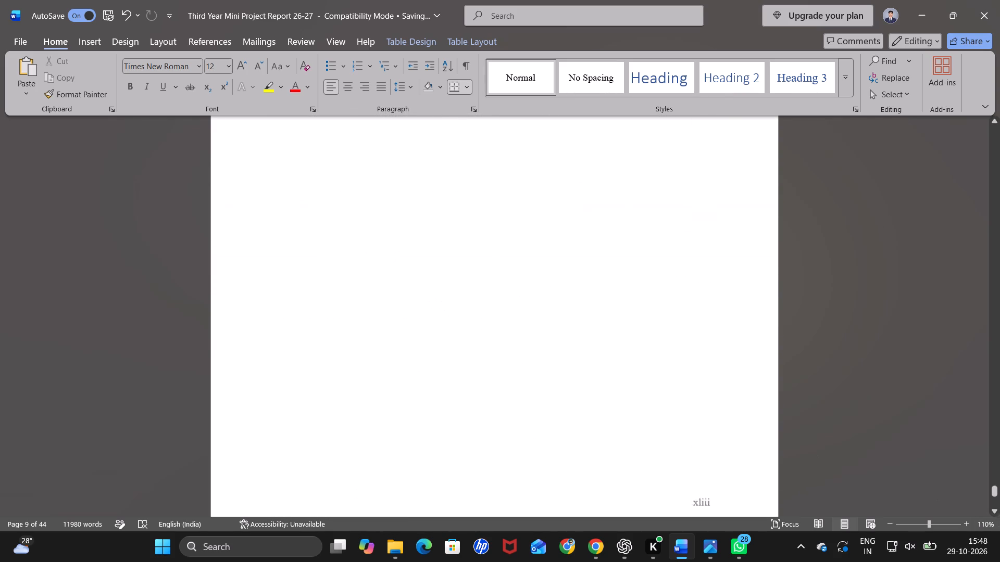
scroll(637, 379, up, 2)
right_click(637, 379)
click(549, 328)
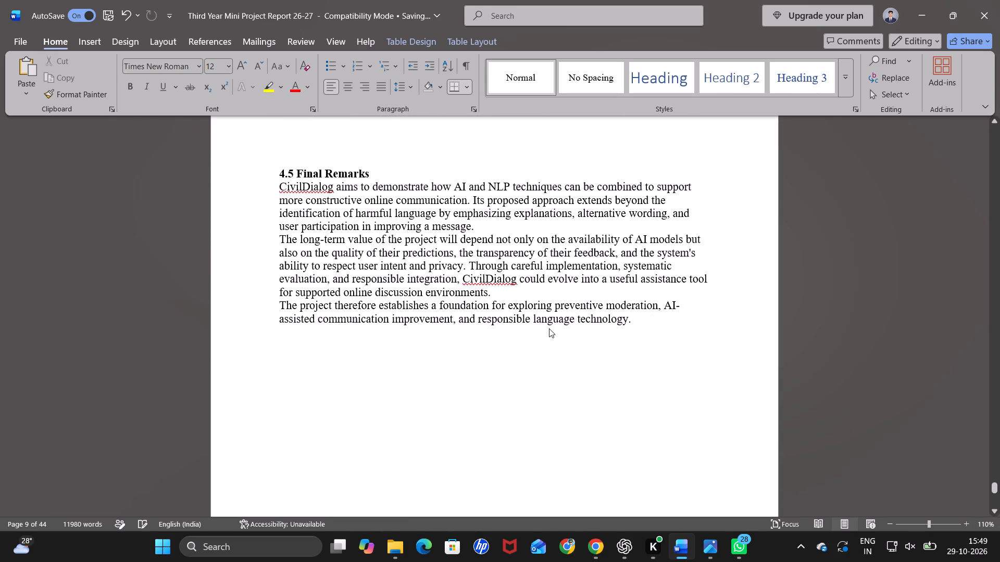
drag(629, 322, 269, 182)
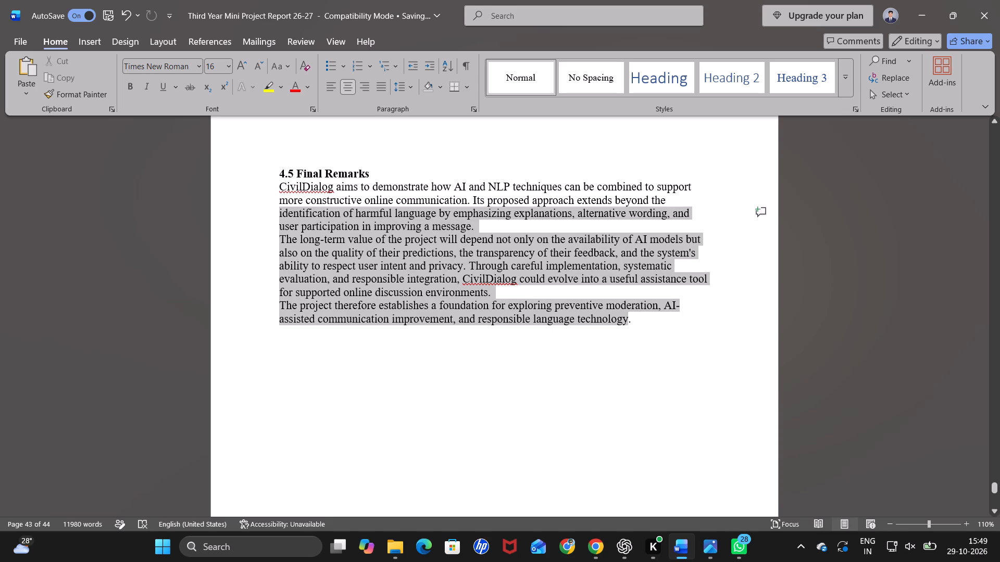
drag(269, 182, 279, 54)
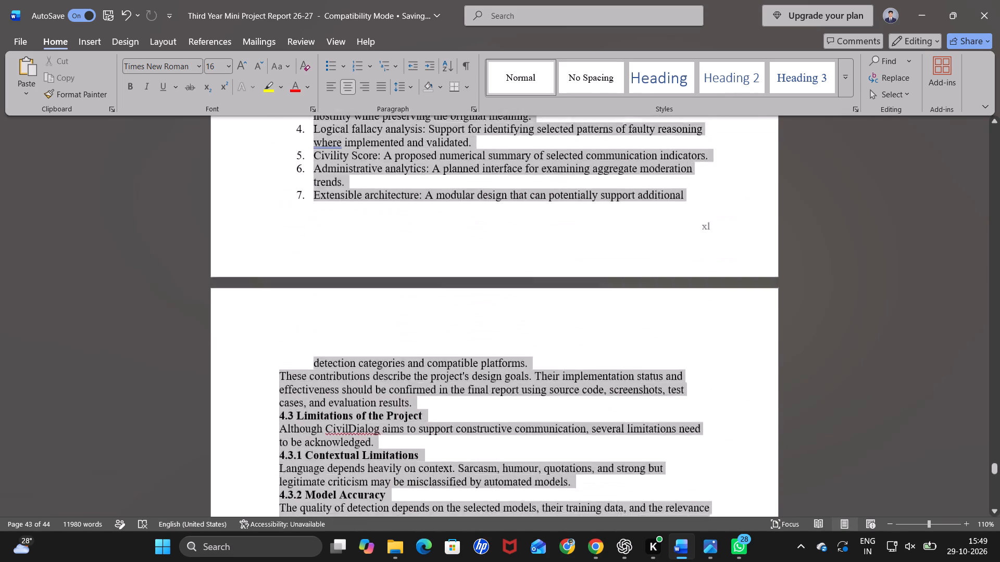
drag(279, 54, 279, 474)
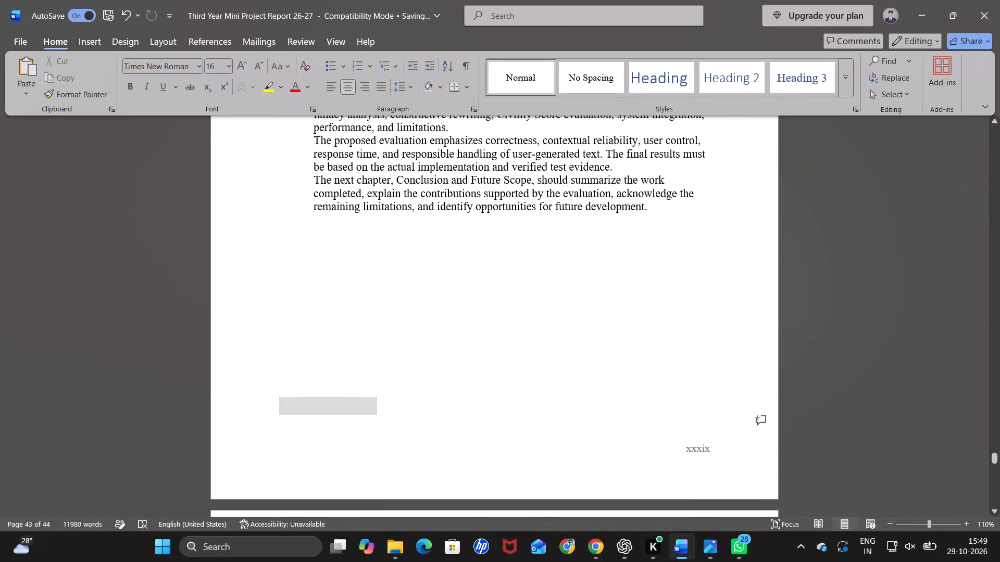
drag(279, 474, 273, 326)
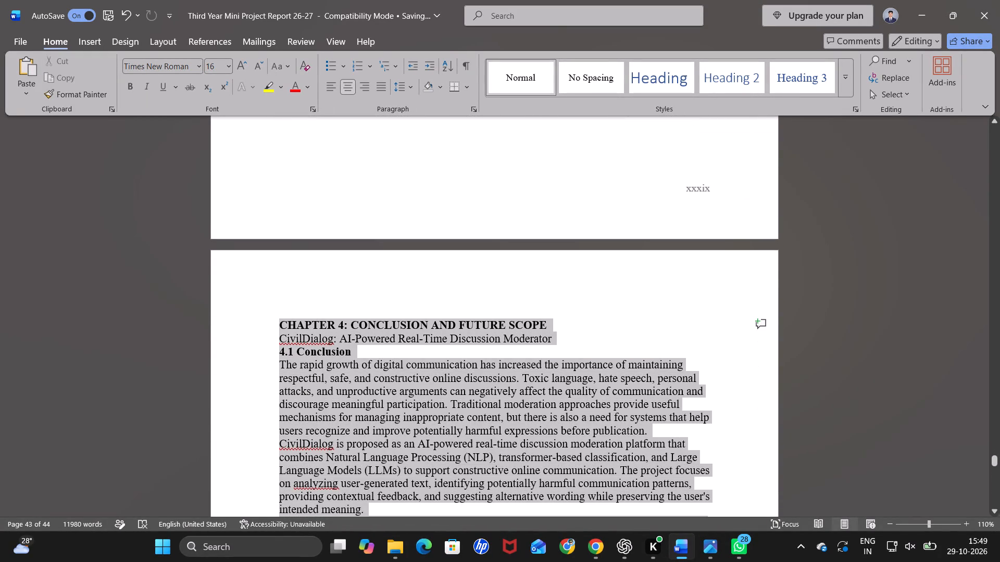
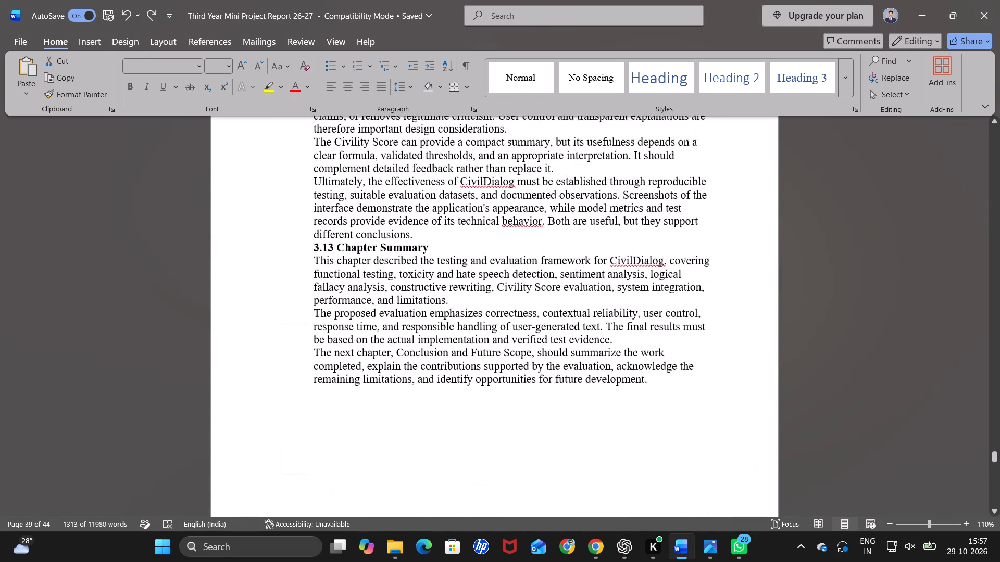
scroll(496, 237, down, 2)
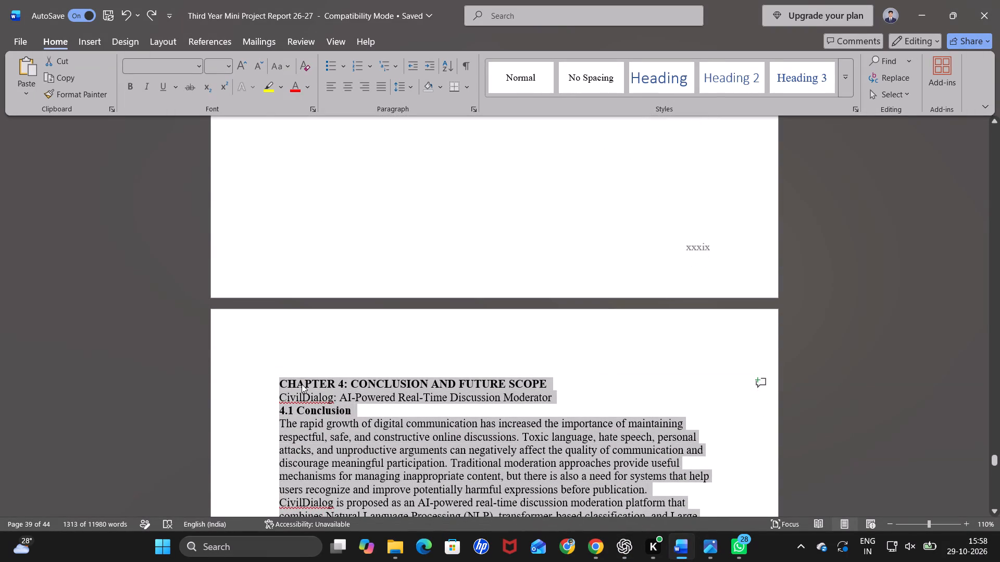
key(ctrl+v)
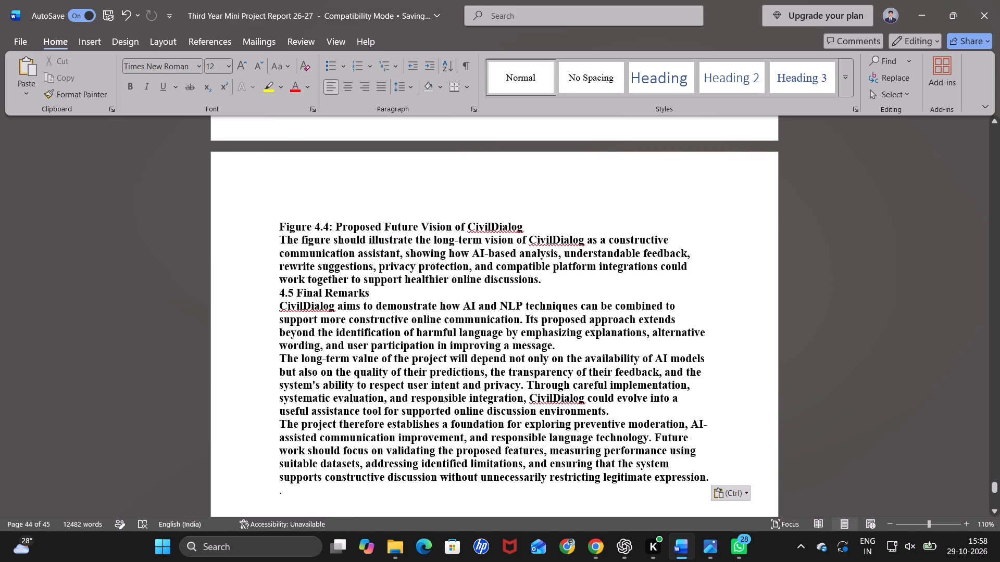
Remove bold from the entire pasted Chapter 4 text and set its font size to 12.
drag(715, 480, 243, 123)
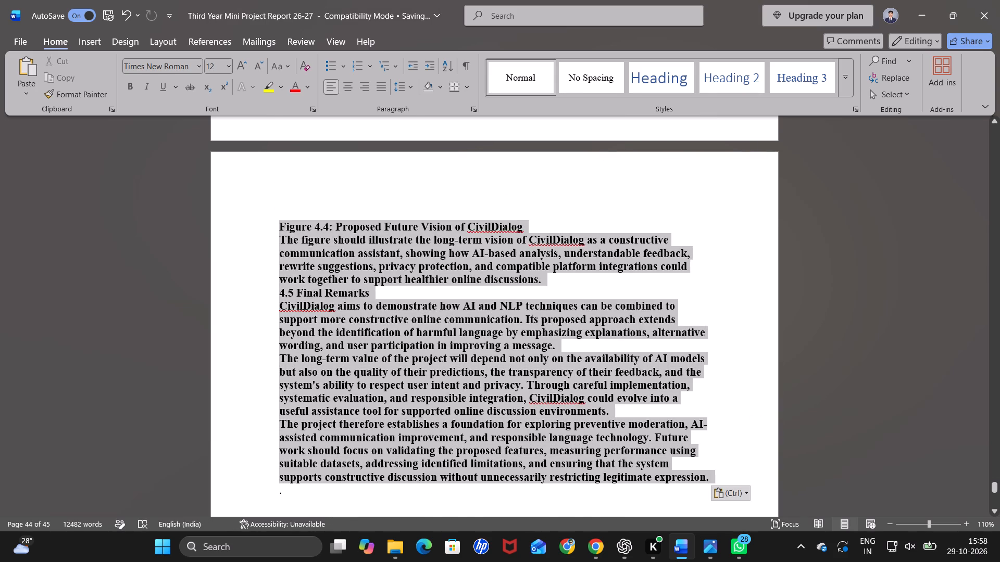
drag(243, 123, 249, 137)
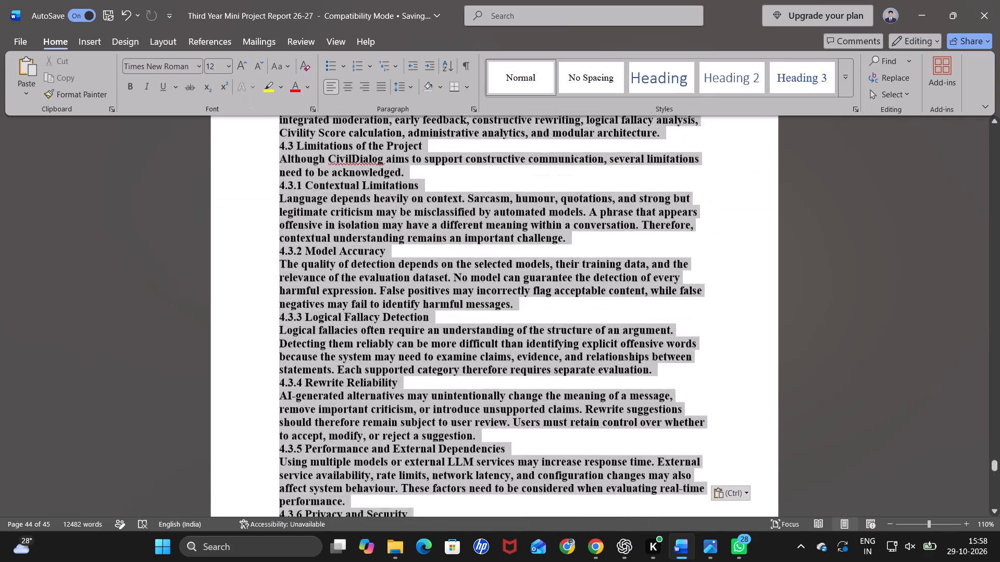
drag(249, 137, 292, 67)
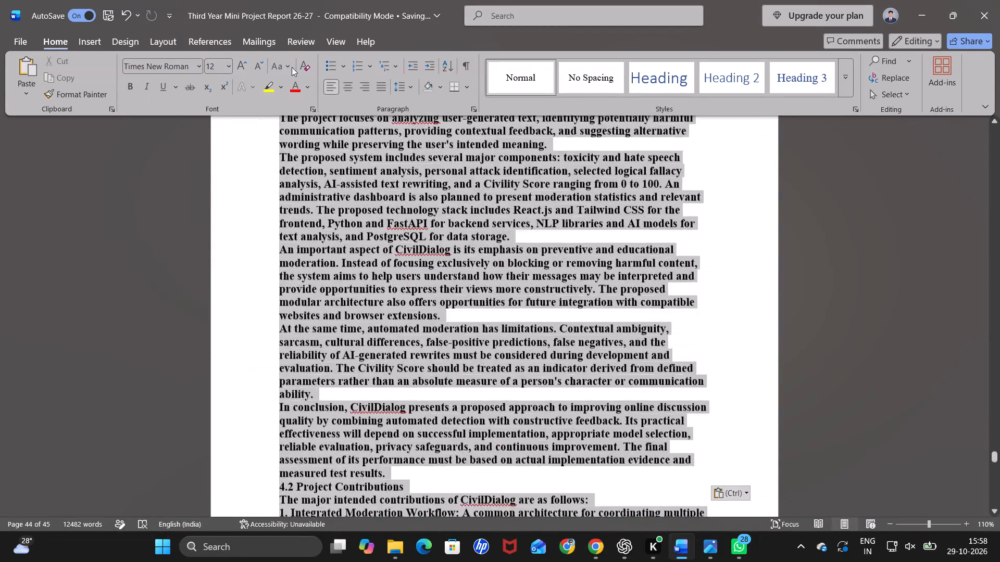
drag(292, 67, 274, 327)
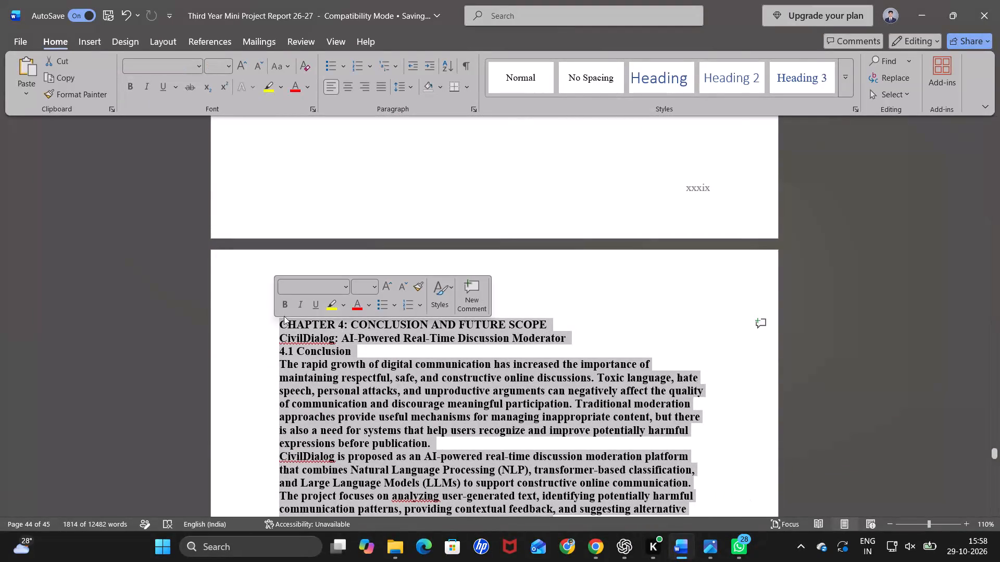
click(283, 302)
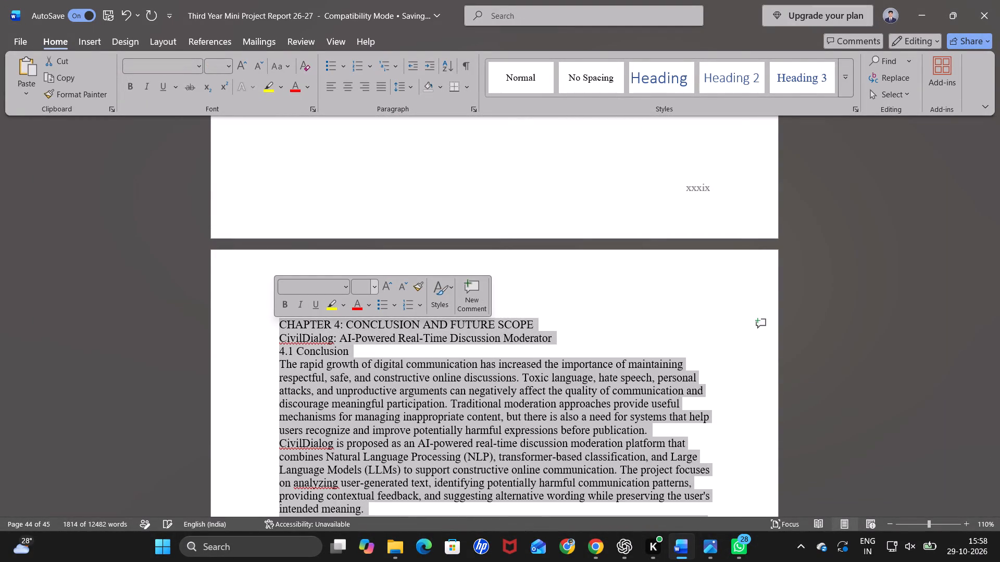
click(361, 286)
text(12)
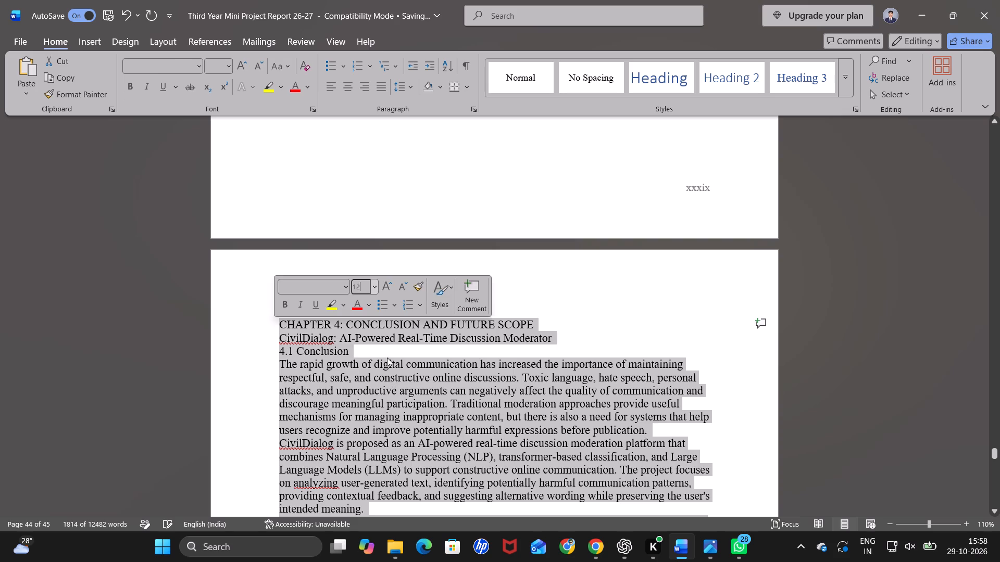
click(387, 357)
Format the heading "CHAPTER 4: CONCLUSION AND FUTURE SCOPE" as 16 pt bold.
drag(274, 319, 447, 299)
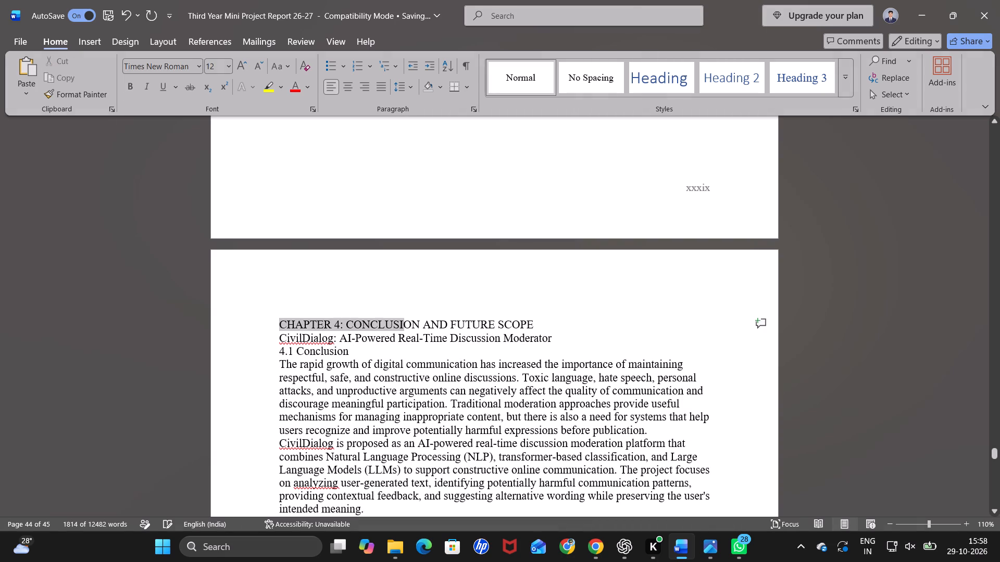
drag(447, 299, 529, 303)
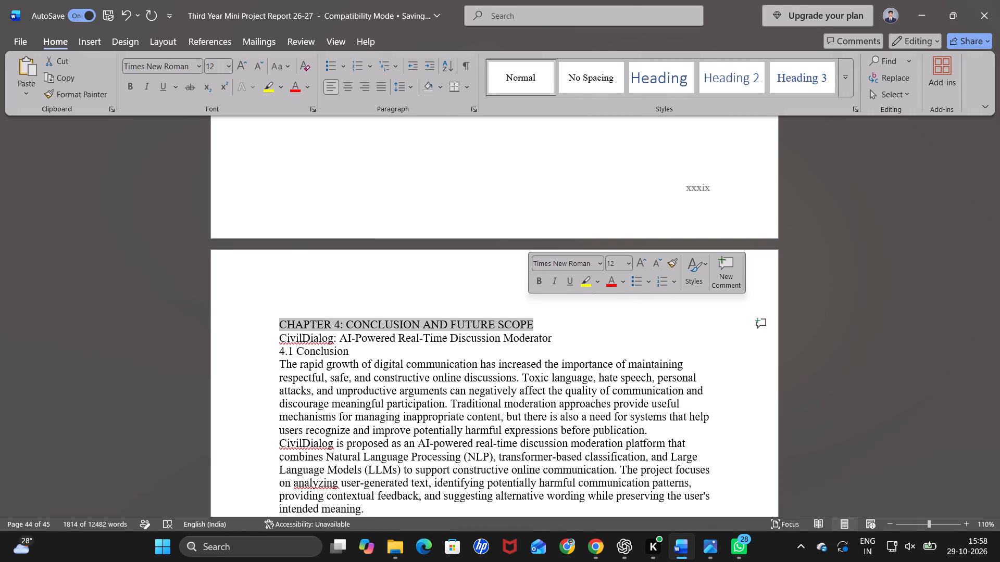
click(616, 264)
text(16)
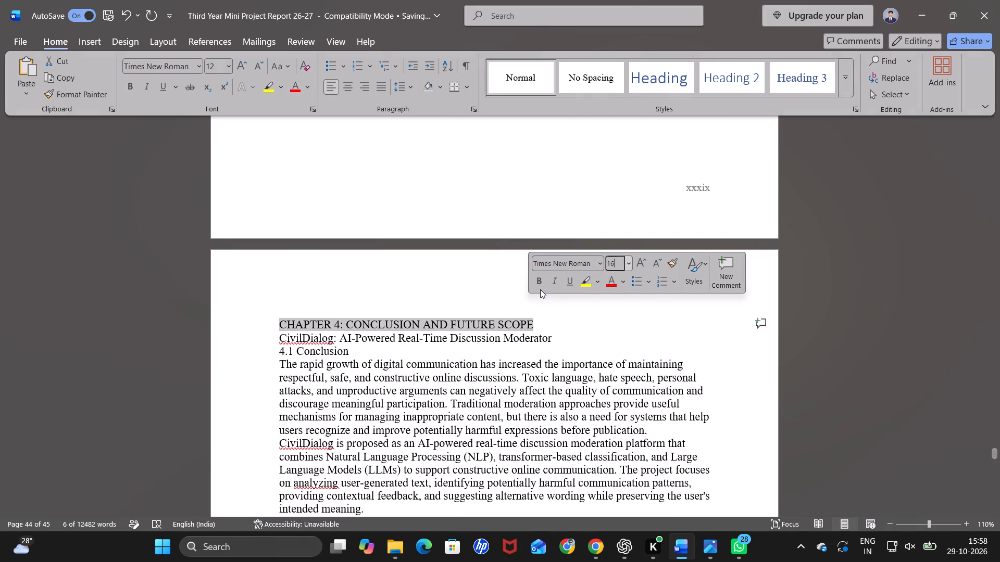
click(540, 289)
click(540, 286)
Shift the Chapter 4 heading toward the middle of its line by inserting nine spaces before it.
click(287, 323)
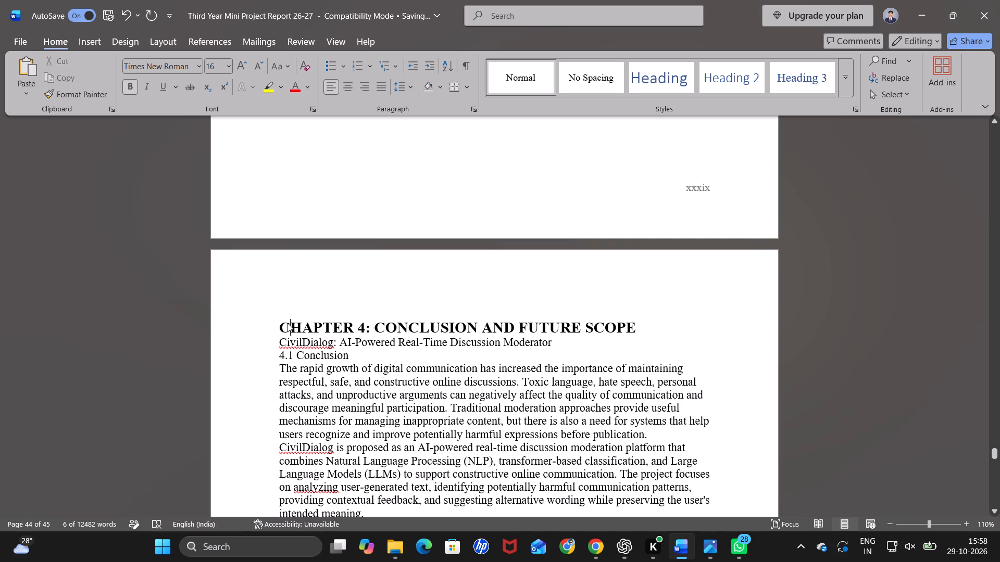
click(278, 323)
key(space)
key(space)
key(space)
key(space)
key(space)
key(space)
key(space)
key(space)
key(space)
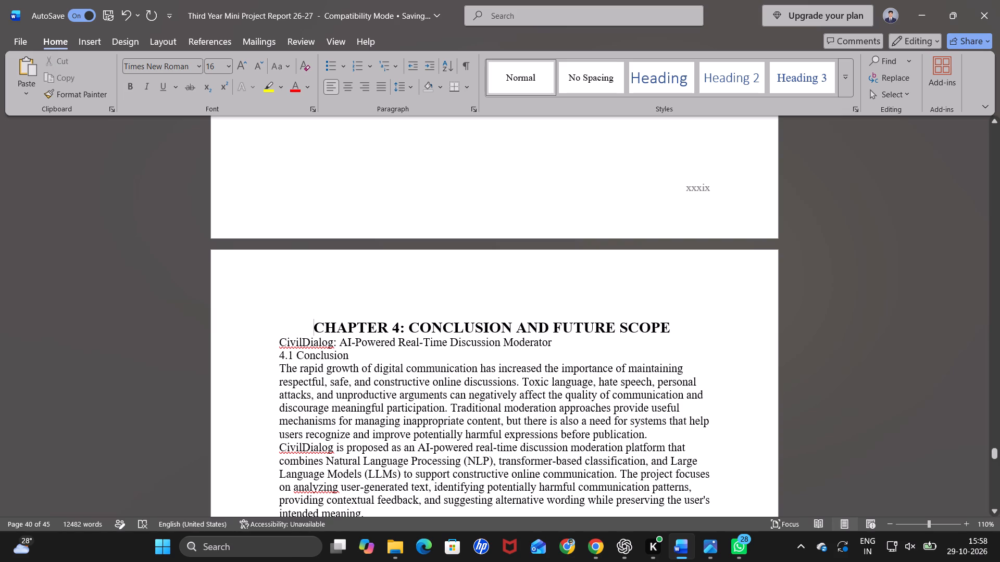
Format the section heading "4.1 Conclusion" as 14 pt bold.
click(346, 355)
drag(355, 355, 282, 357)
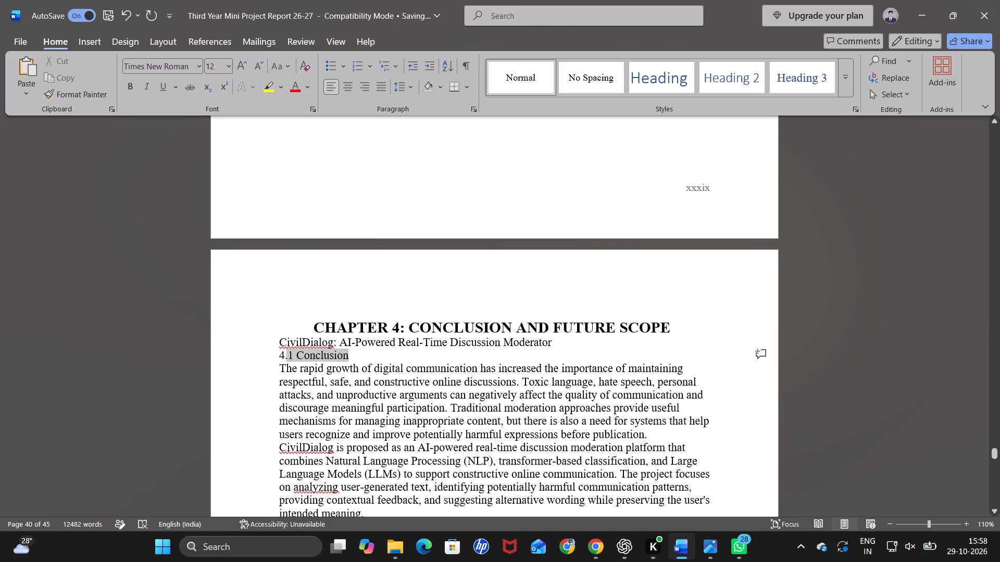
drag(282, 357, 273, 357)
click(364, 320)
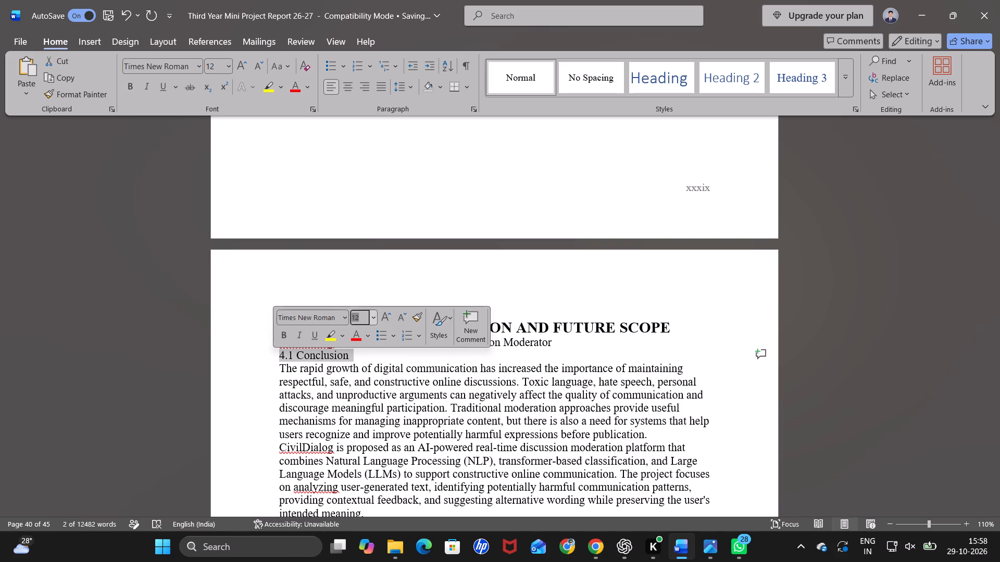
text(14)
click(286, 338)
Format the section heading "4.2 Project Contributions" as bold with a font size of 14.
scroll(373, 384, down, 1)
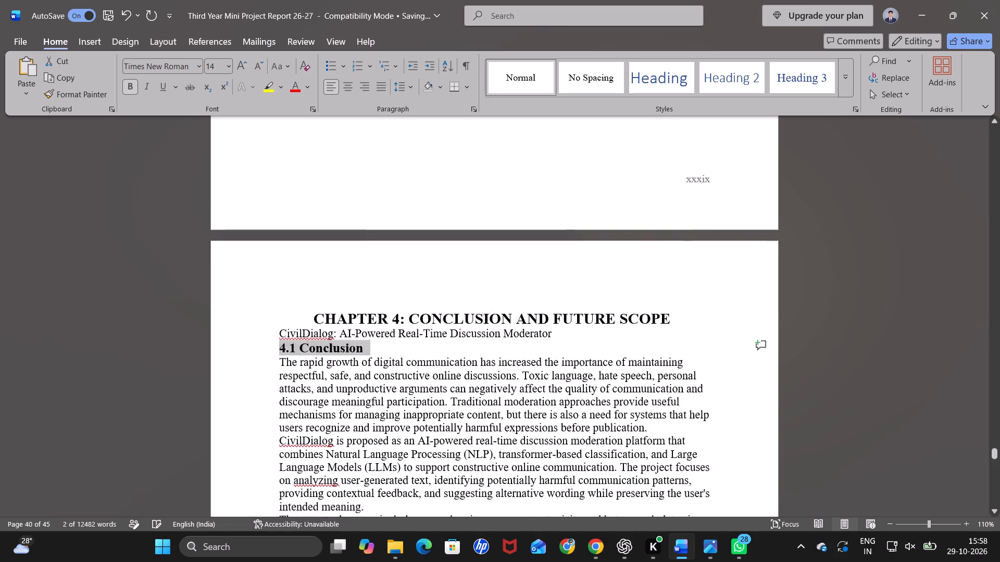
scroll(373, 384, down, 1)
click(381, 285)
scroll(381, 285, down, 1)
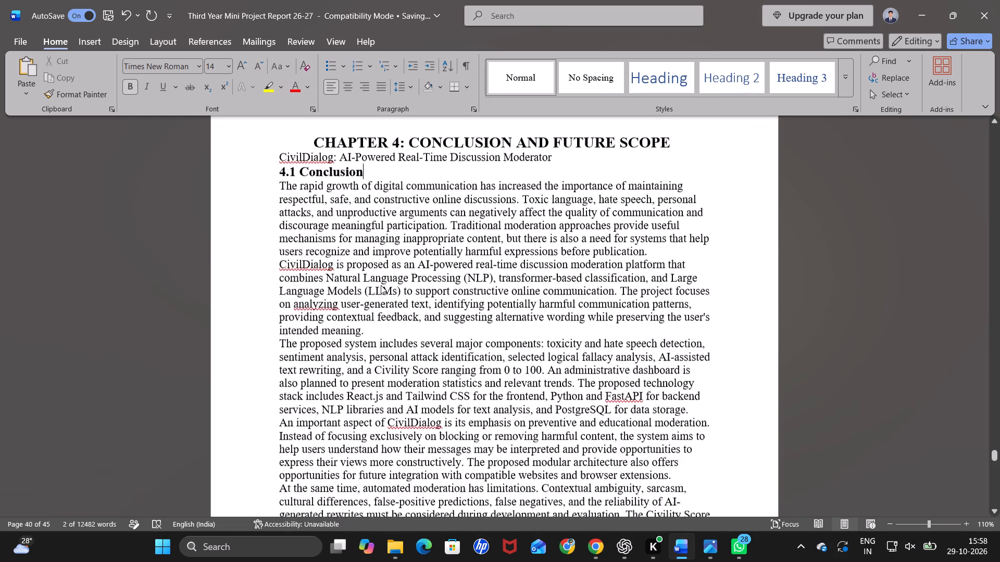
scroll(381, 285, down, 3)
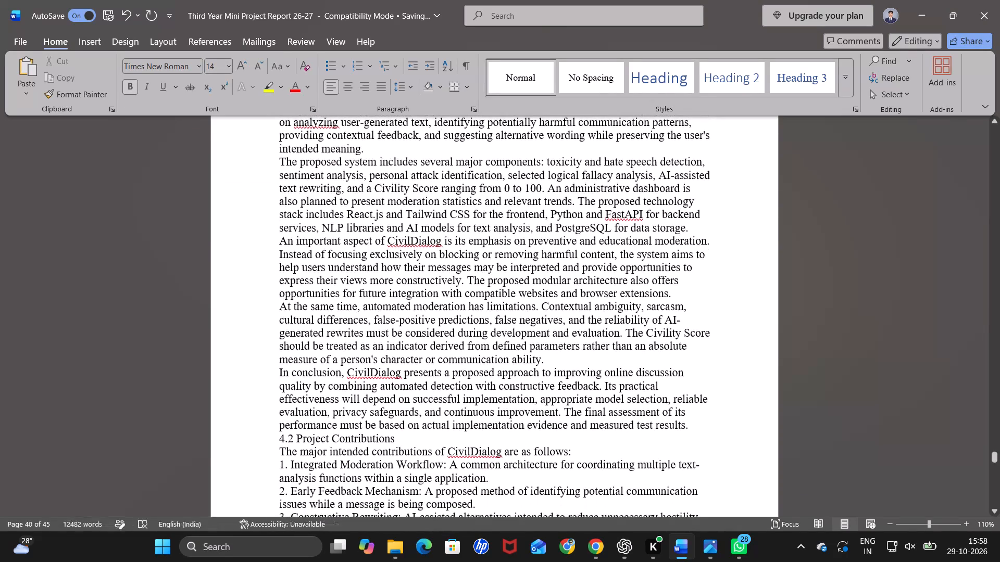
drag(396, 439, 276, 436)
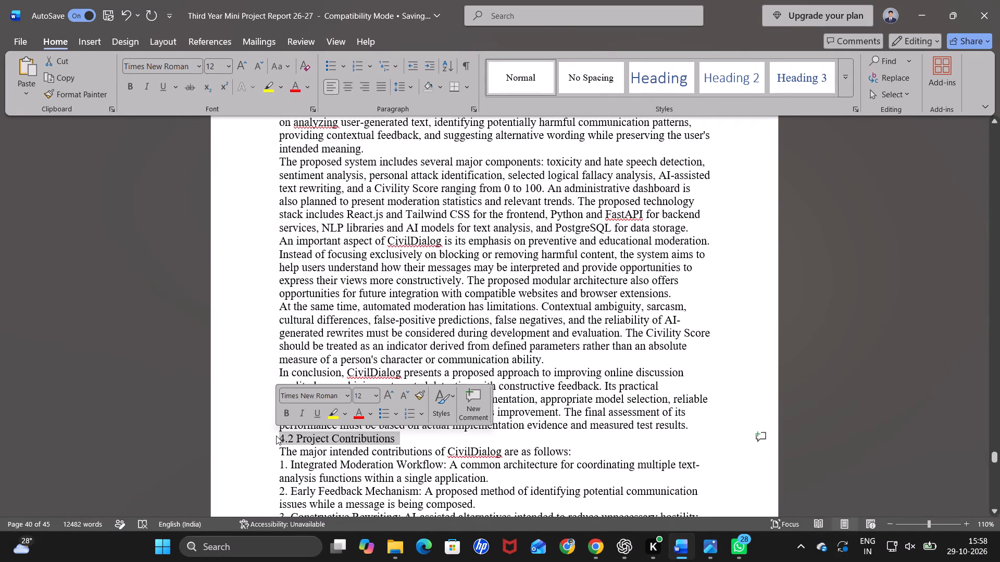
click(285, 417)
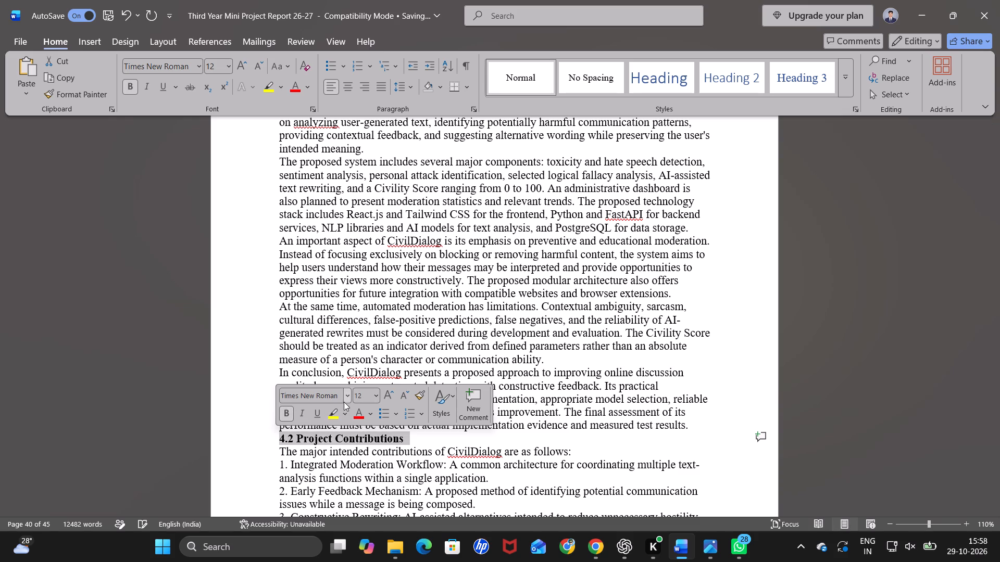
click(369, 395)
text(14)
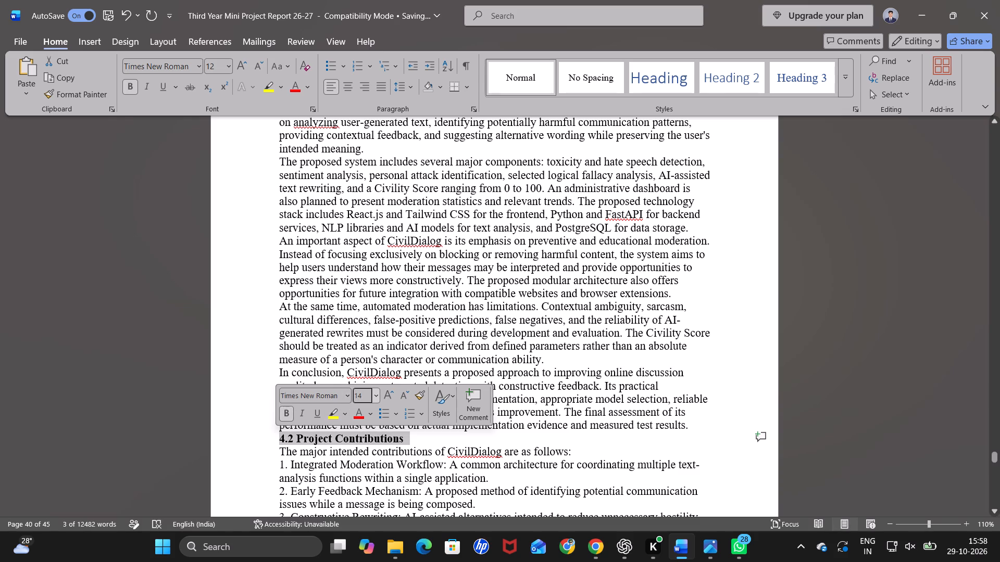
Add four blank lines after the last body paragraph of 4.2 and delete the "[INSERT FIGURE 4.1 HERE…]" placeholder above the Figure 4.1 caption.
scroll(430, 365, down, 5)
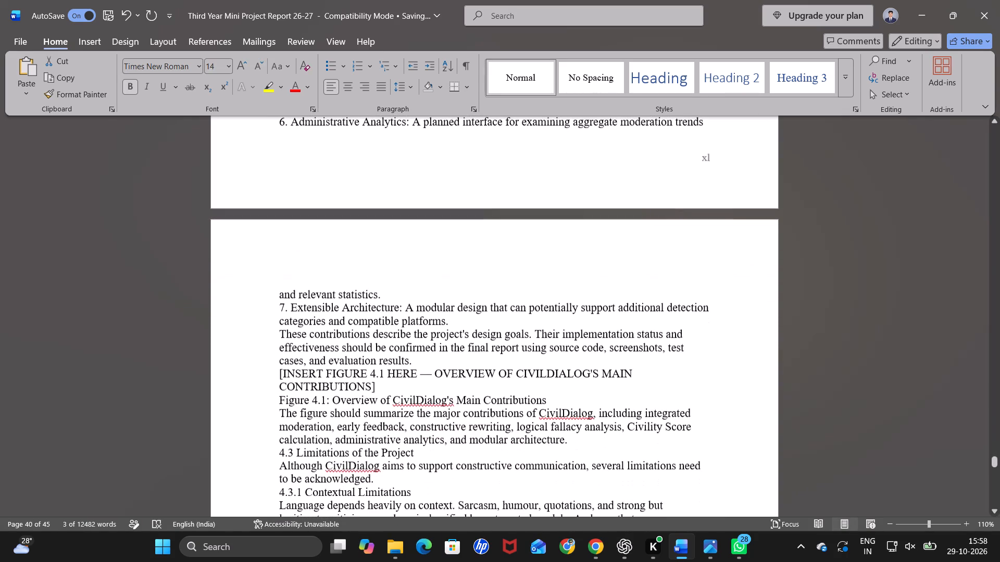
click(411, 362)
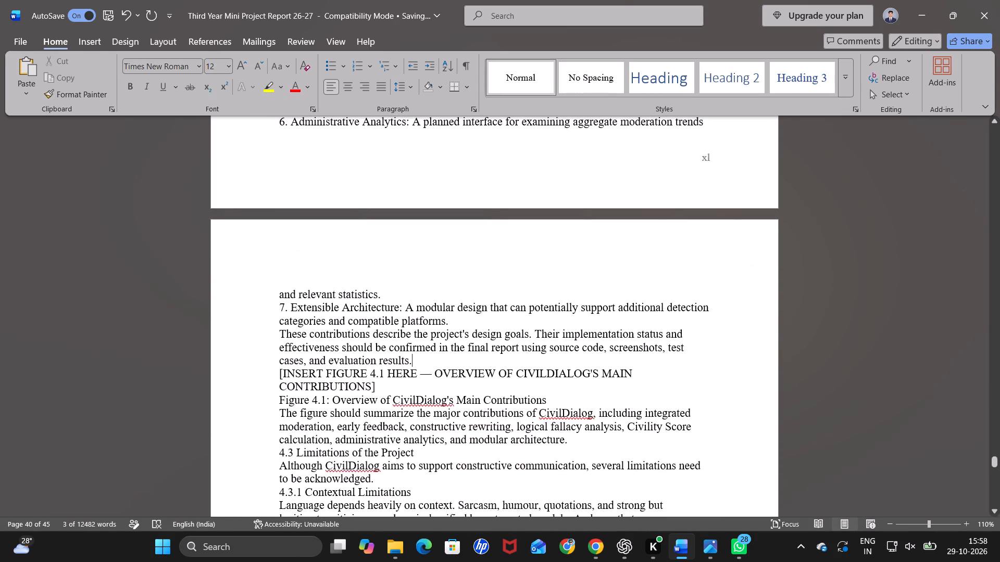
key(Return)
key(Return)
key(Return)
key(Return)
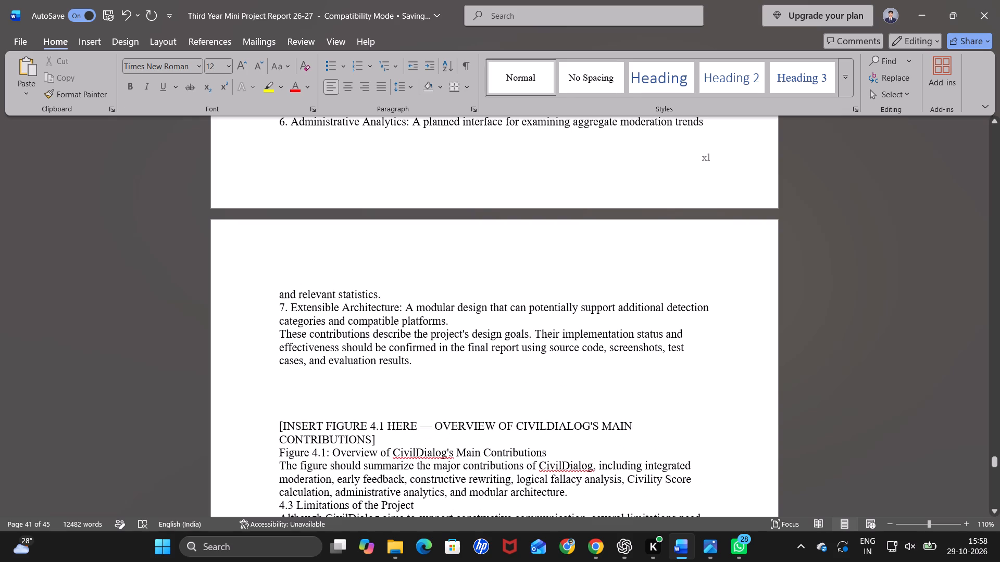
drag(394, 439, 257, 421)
key(BackSpace)
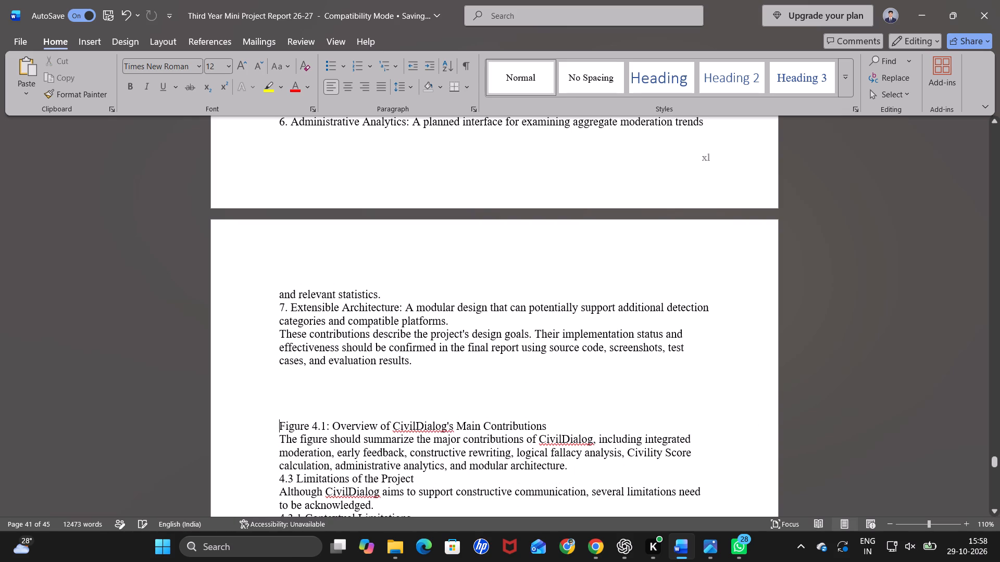
Switch to Photos and look through the CivilDialog Technical Infographic Figure Sheet for figures matching the Chapter 4 captions.
click(711, 546)
drag(451, 354, 598, 272)
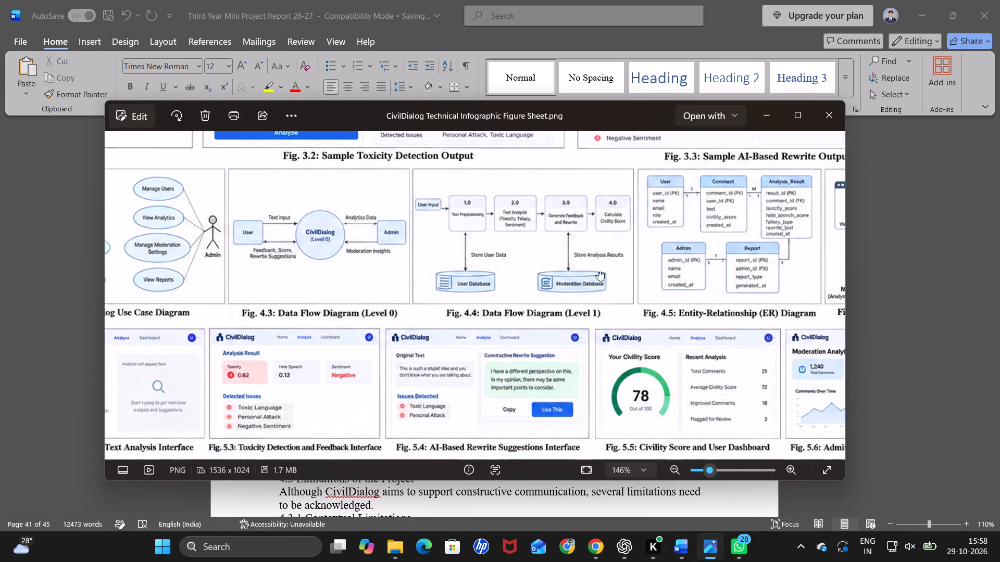
drag(598, 272, 999, 295)
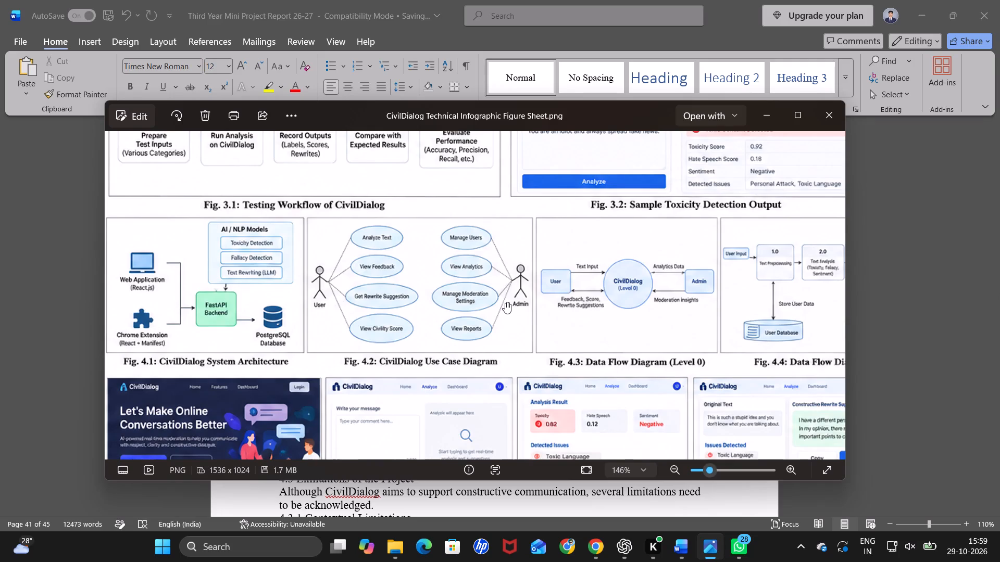
drag(505, 302, 175, 291)
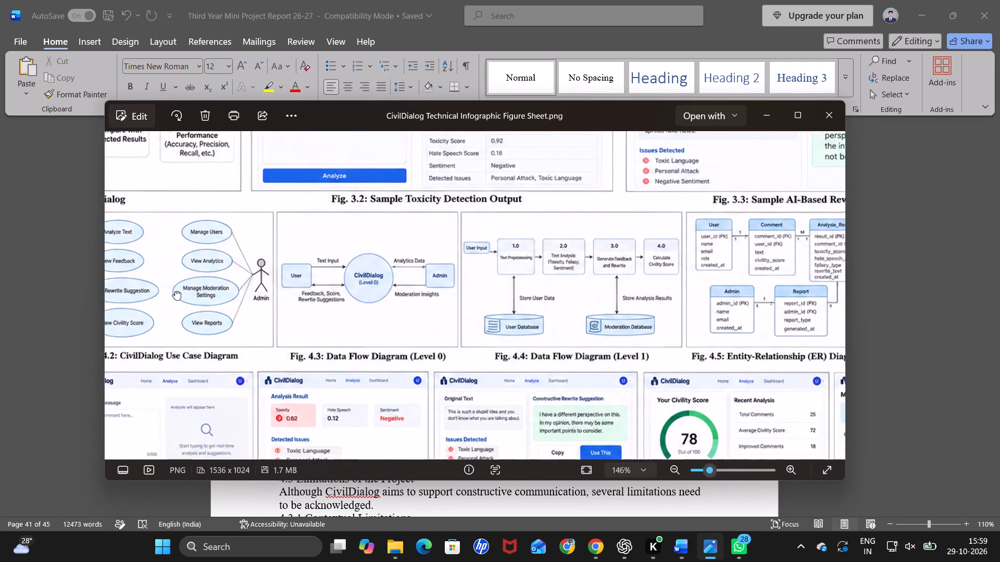
drag(175, 291, 281, 260)
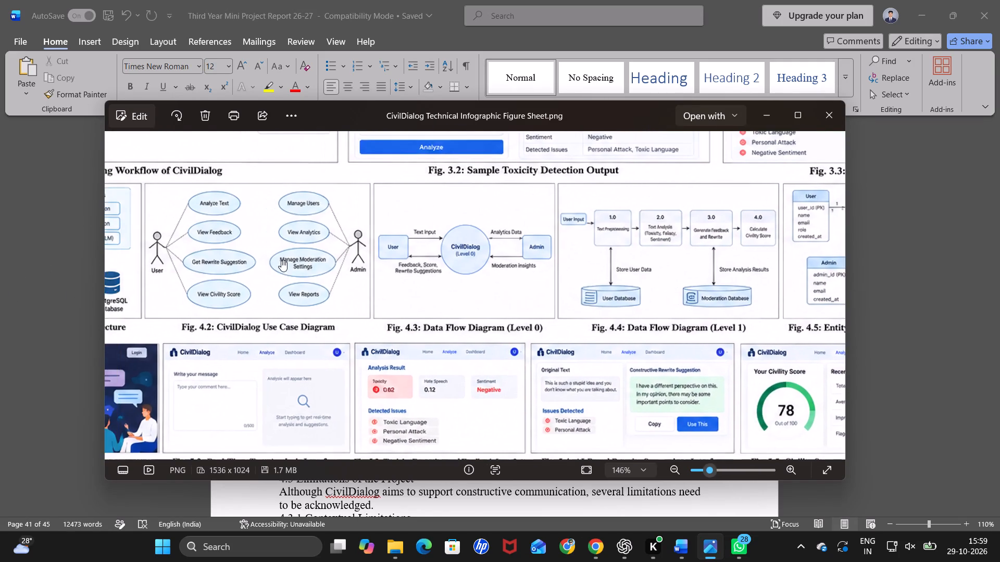
drag(281, 260, 494, 204)
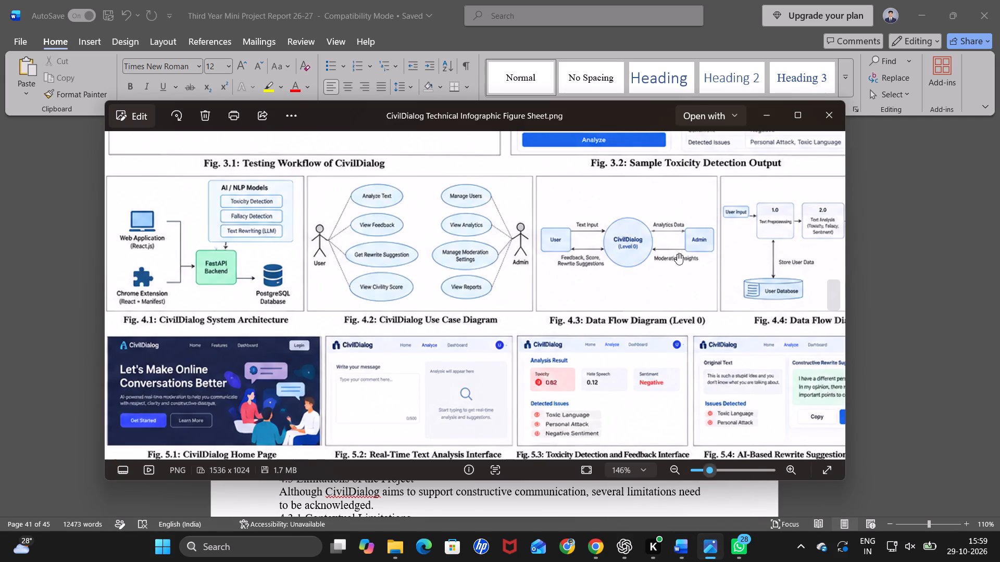
drag(677, 253, 276, 189)
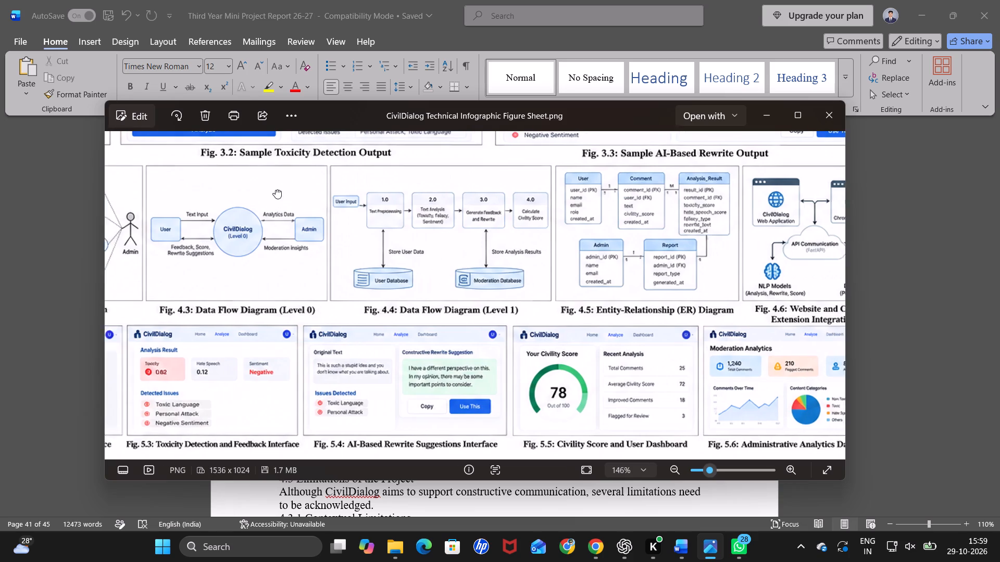
drag(276, 189, 104, 184)
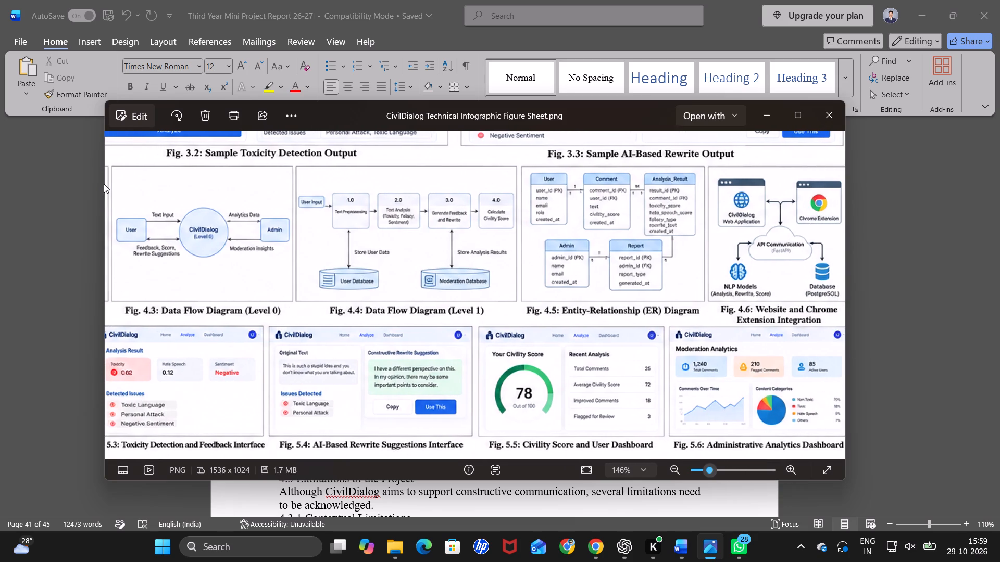
drag(104, 184, 641, 284)
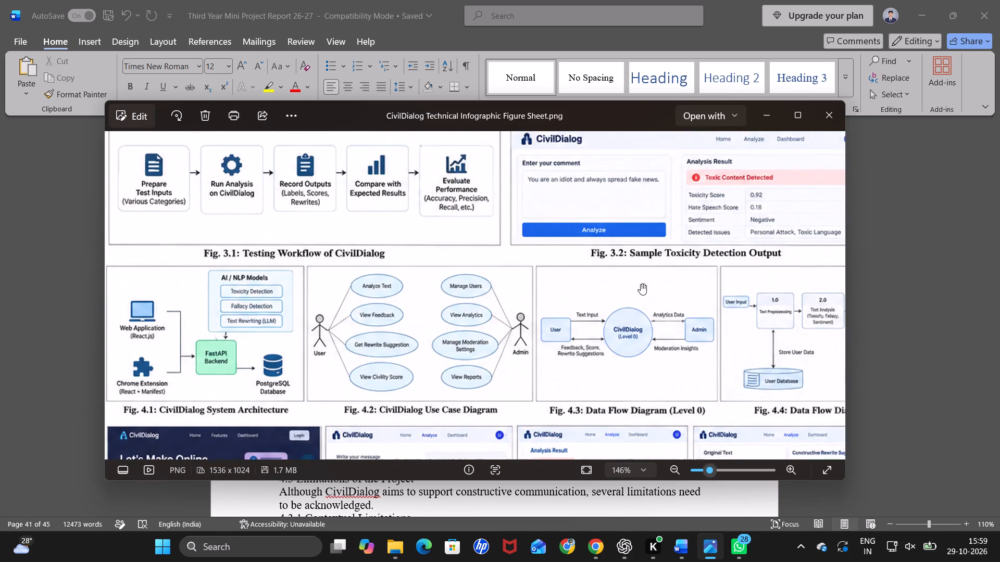
drag(641, 284, 642, 284)
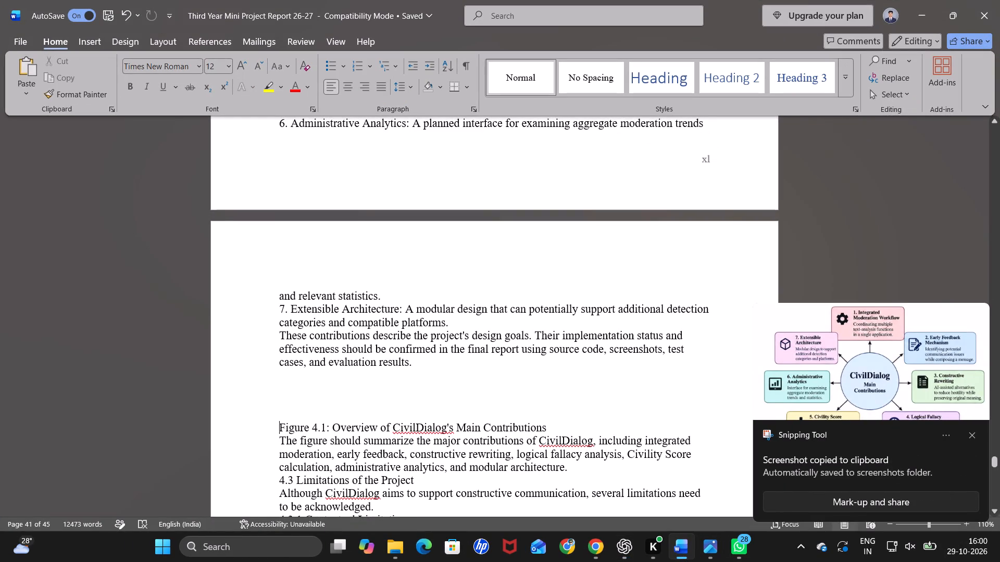
click(333, 391)
click(333, 391)
key(ctrl+v)
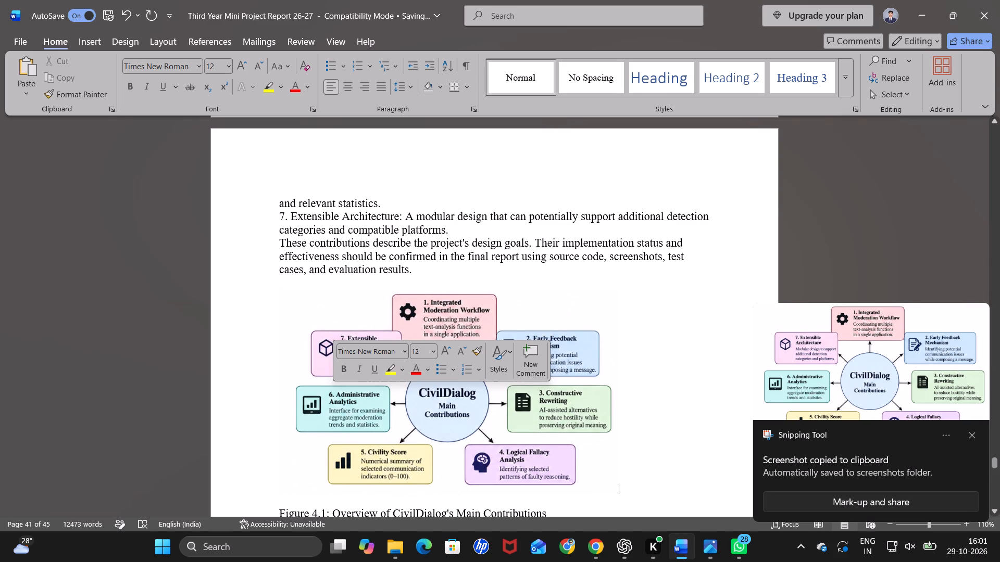
Set the Figure 4.1 picture's text wrapping to In Front of Text and move it toward the right margin.
click(544, 439)
right_click(544, 439)
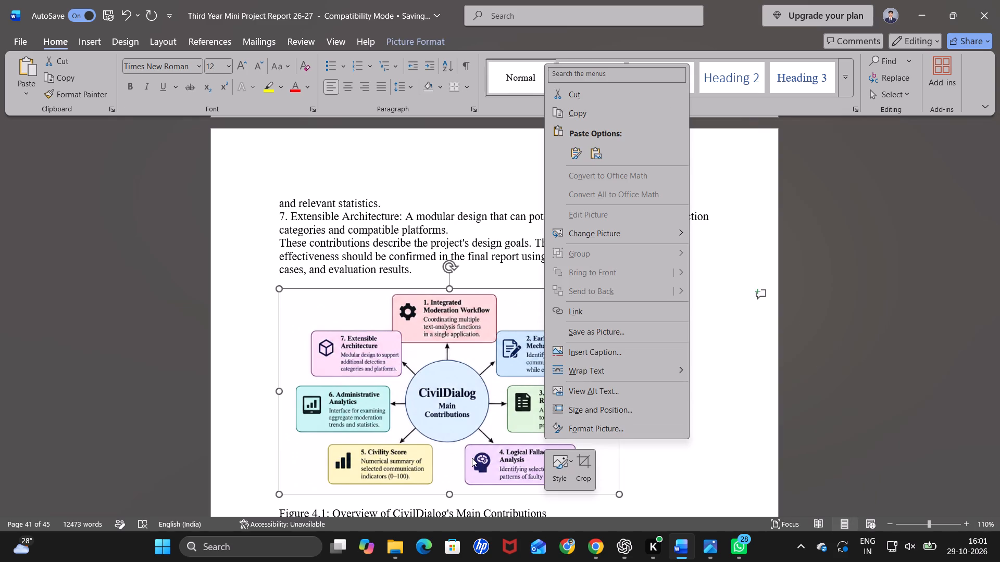
drag(466, 456, 510, 460)
right_click(510, 460)
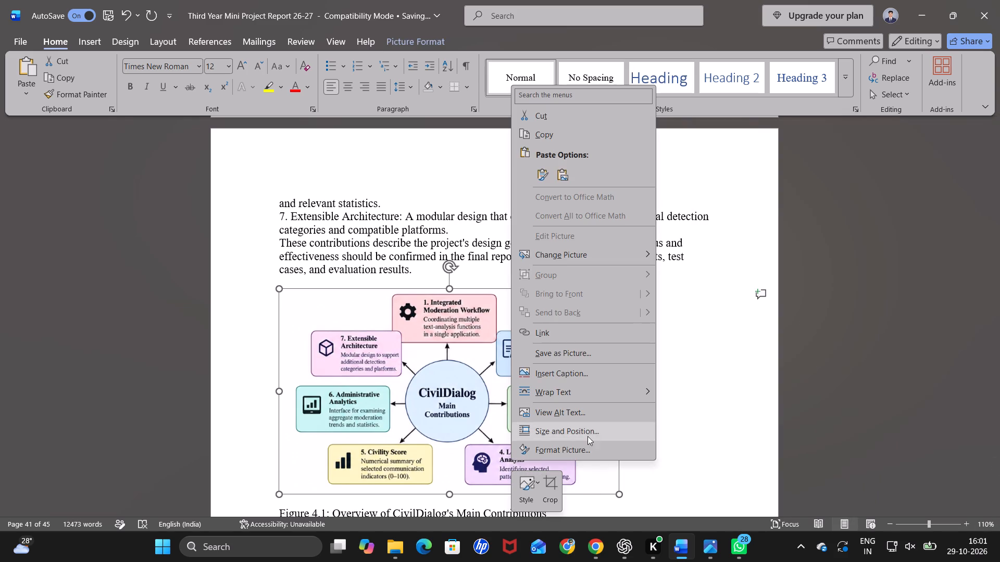
scroll(681, 423, right, 1)
click(681, 423)
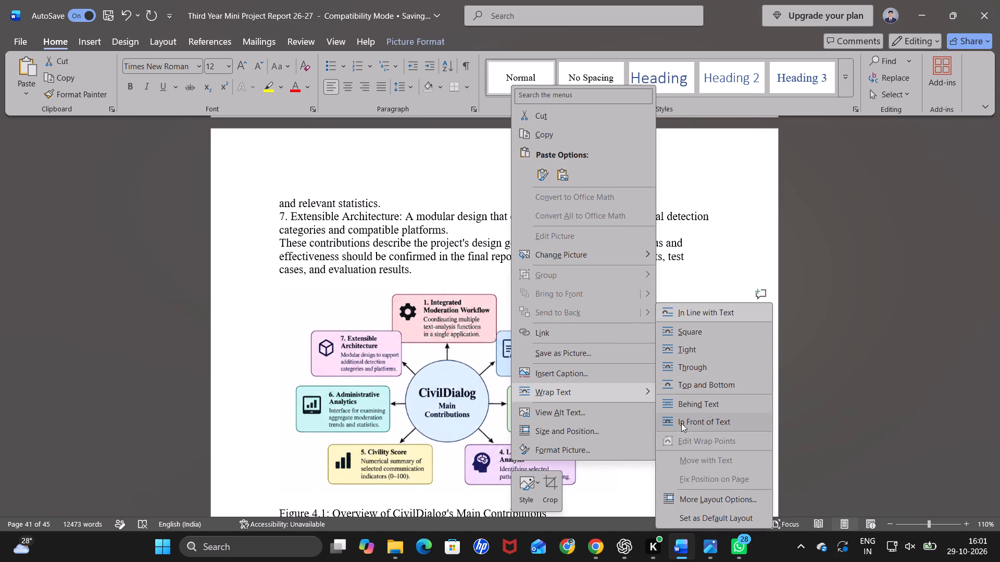
scroll(408, 409, down, 1)
drag(408, 409, 507, 420)
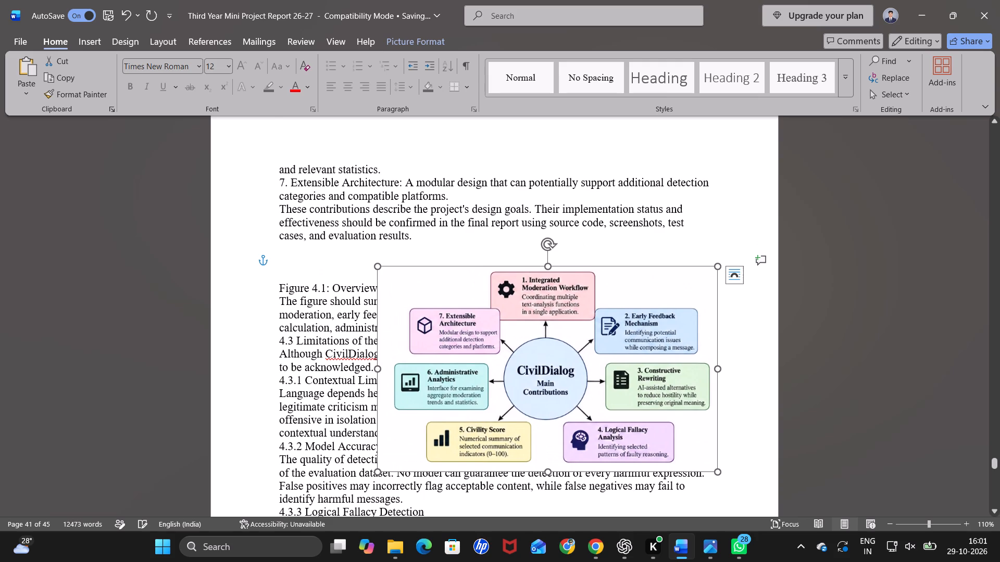
Insert twelve blank lines above the Figure 4.1 caption to make room for the picture.
click(293, 267)
key(Return)
key(Return)
key(Return)
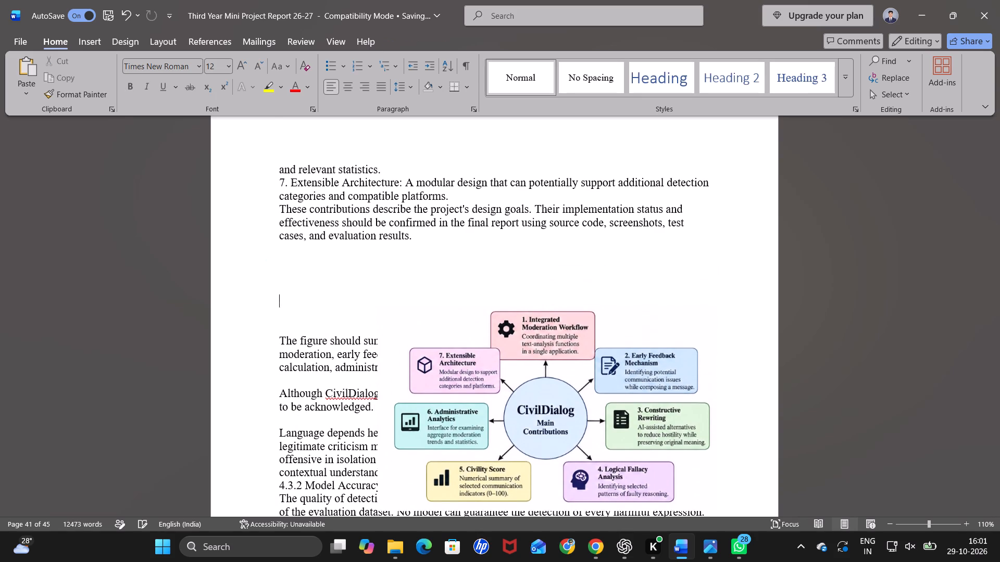
key(Return)
key(Return)
key(Return)
key(Return)
key(Return)
key(Return)
key(Return)
key(Return)
key(Return)
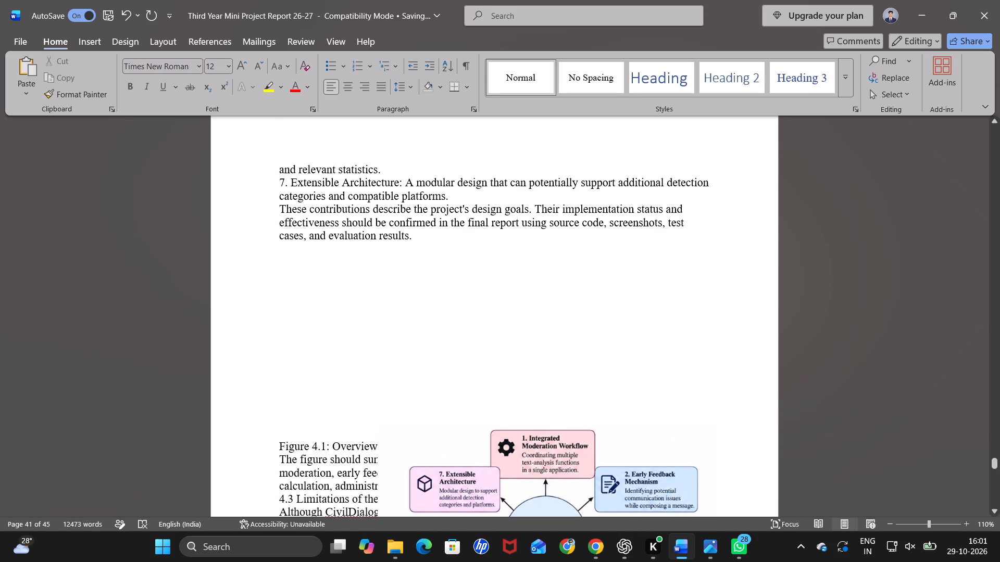
Move the Figure 4.1 picture directly below the contributions paragraph and centre it on the page, adding two more blank lines above its caption.
drag(442, 463, 428, 283)
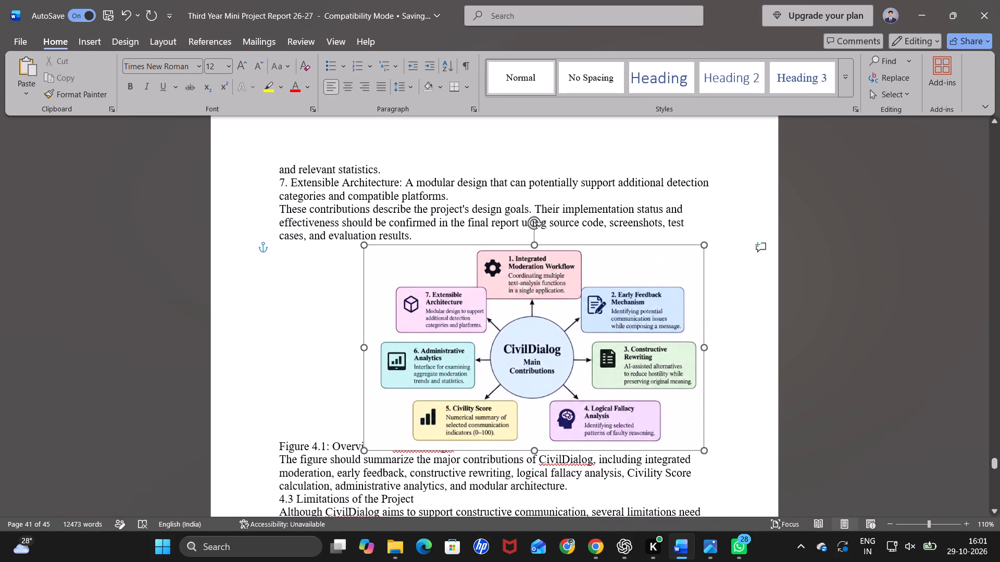
drag(428, 283, 426, 279)
click(304, 419)
key(Return)
key(Return)
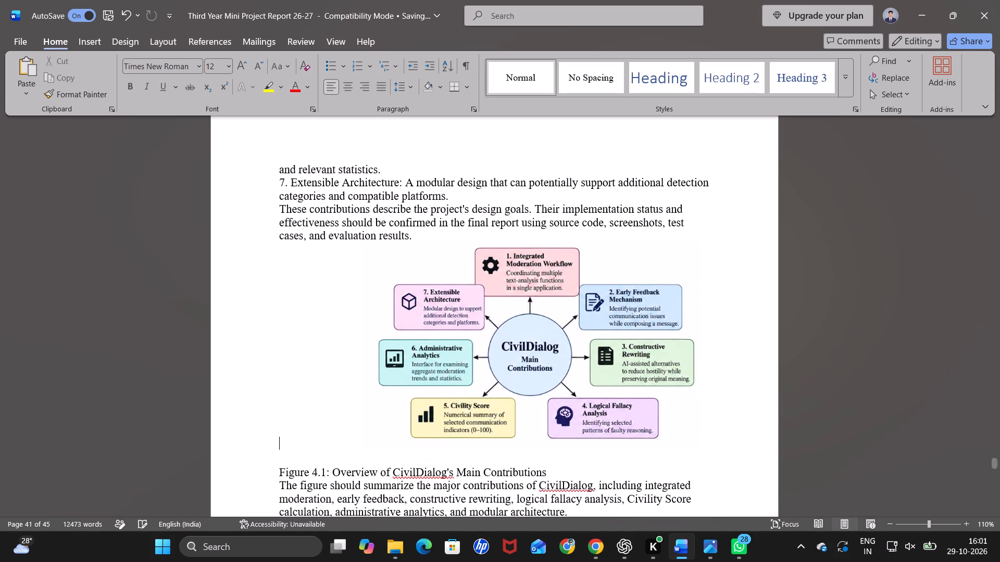
drag(421, 399, 368, 406)
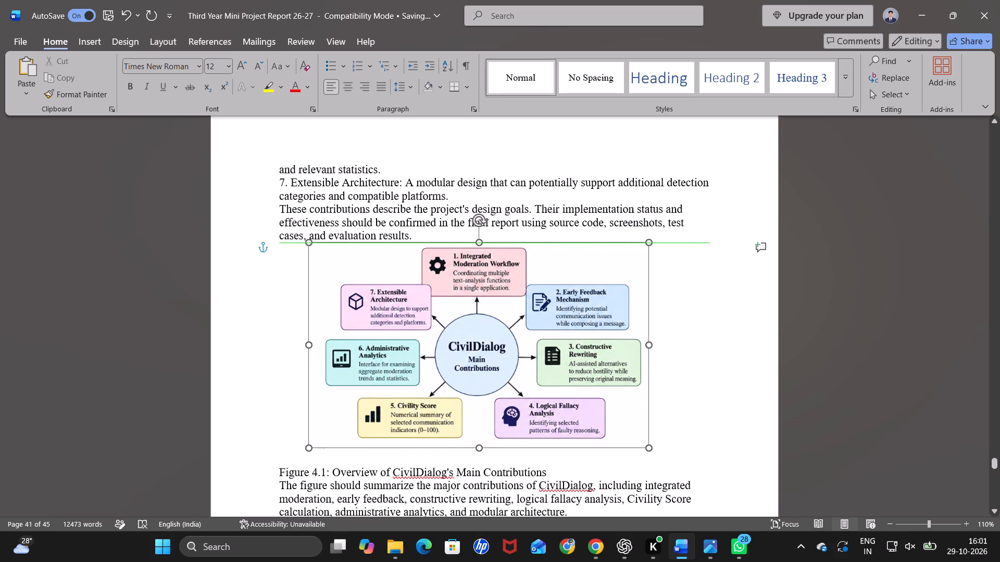
drag(368, 406, 368, 406)
Make the caption "Figure 4.1: Overview of CivilDialog's Main Contributions" bold.
drag(279, 469, 316, 466)
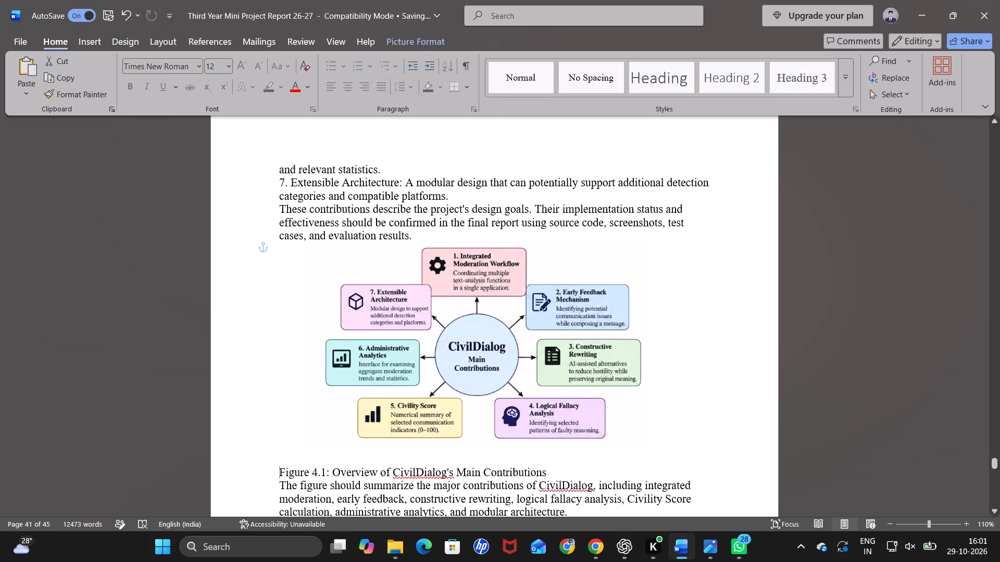
drag(316, 466, 547, 474)
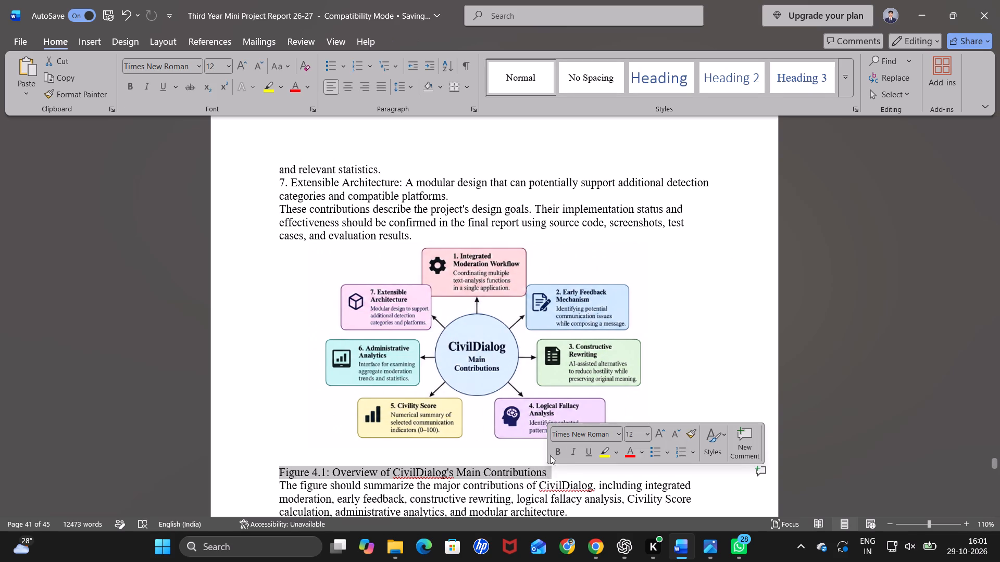
click(560, 456)
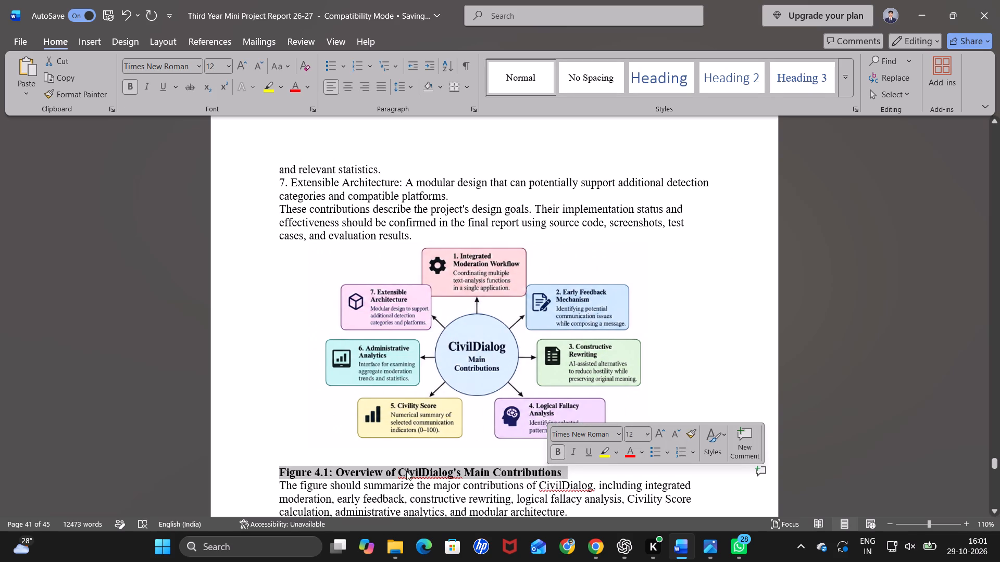
Insert 25 leading spaces before the Figure 4.1 caption to centre it beneath the picture.
click(312, 474)
click(281, 469)
key(space)
key(space)
key(space)
key(space)
key(space)
key(space)
key(space)
key(space)
key(space)
key(space)
key(space)
key(space)
key(space)
key(space)
key(space)
key(space)
key(space)
key(space)
key(space)
key(space)
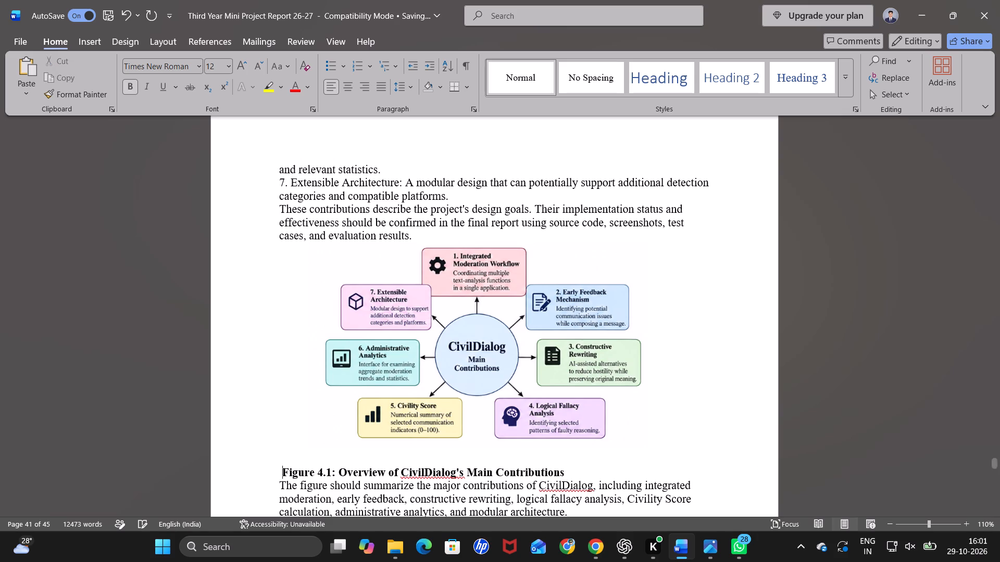
key(space)
key(space)
key(space)
key(space)
key(space)
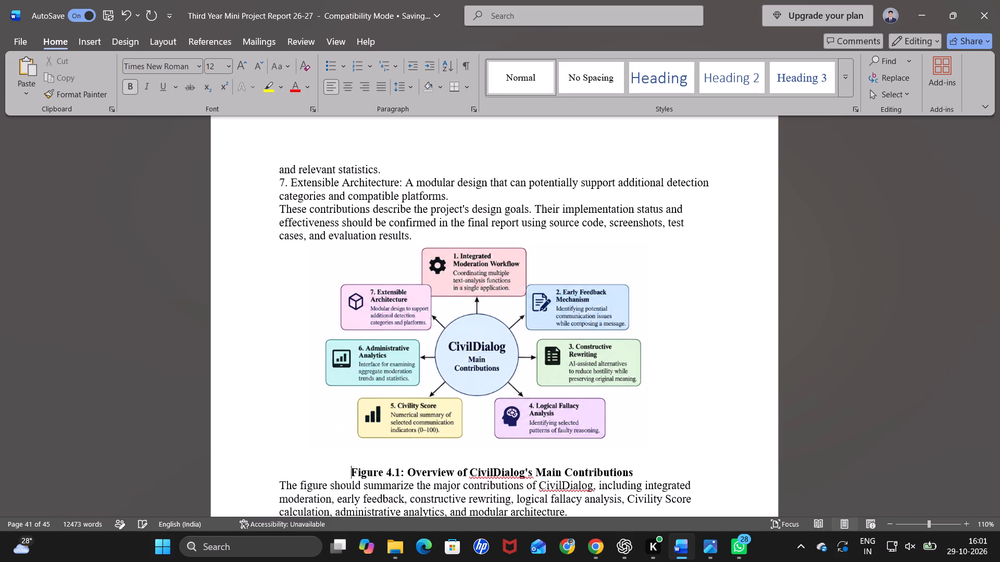
Format the heading "4.3 Limitations of the Project" as 14 pt bold.
scroll(359, 399, down, 3)
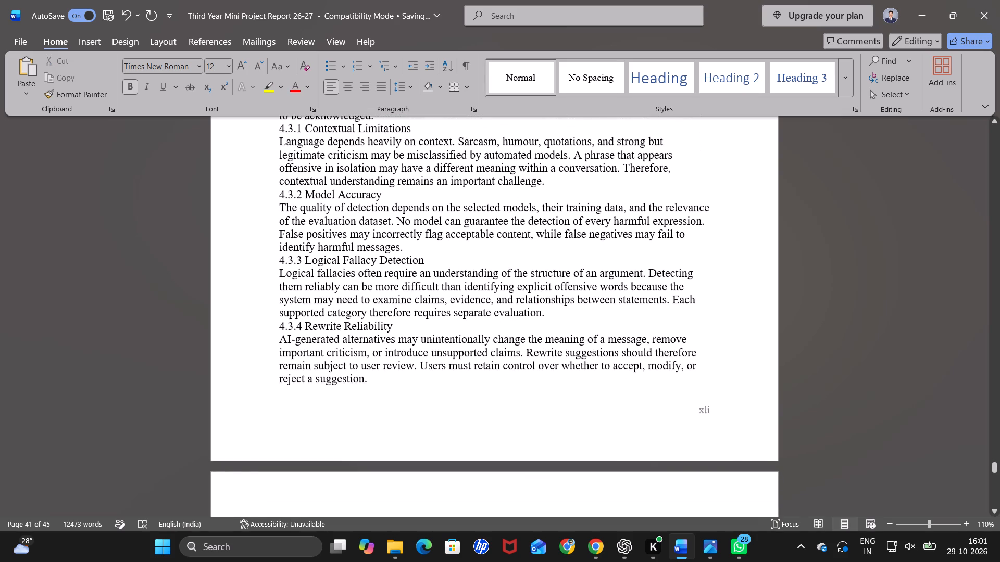
scroll(359, 399, down, 2)
scroll(359, 399, up, 3)
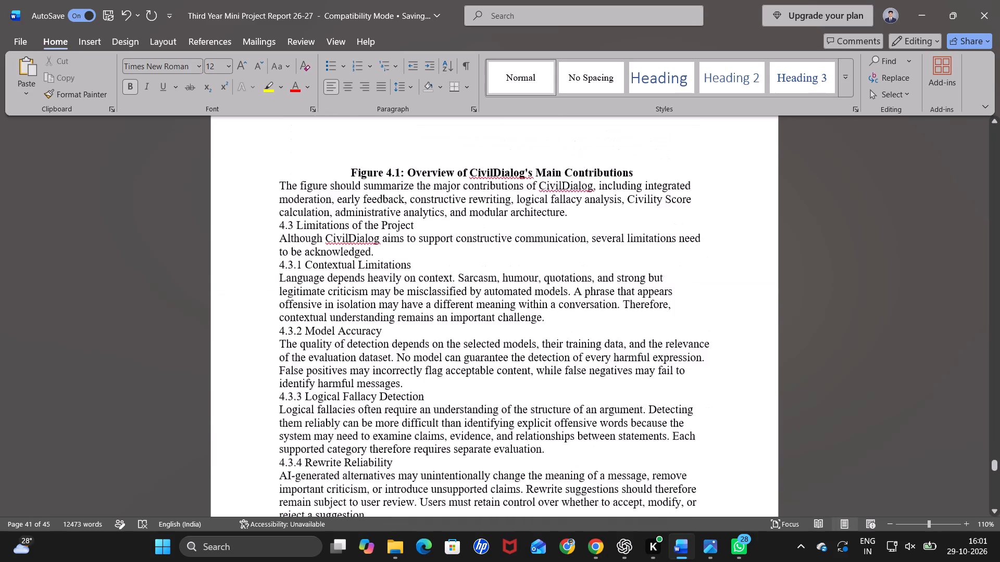
scroll(359, 399, up, 1)
scroll(359, 399, right, 1)
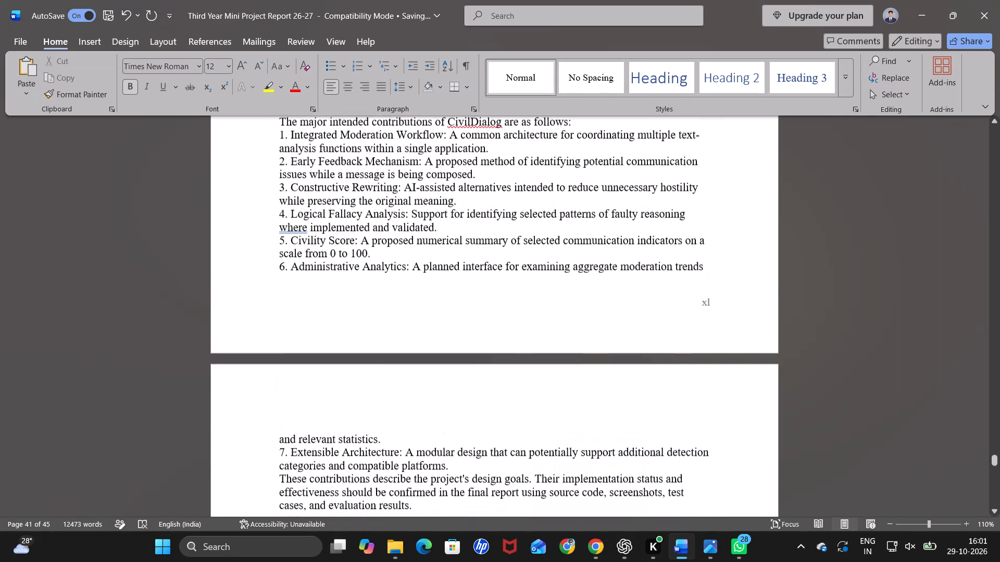
scroll(359, 399, right, 1)
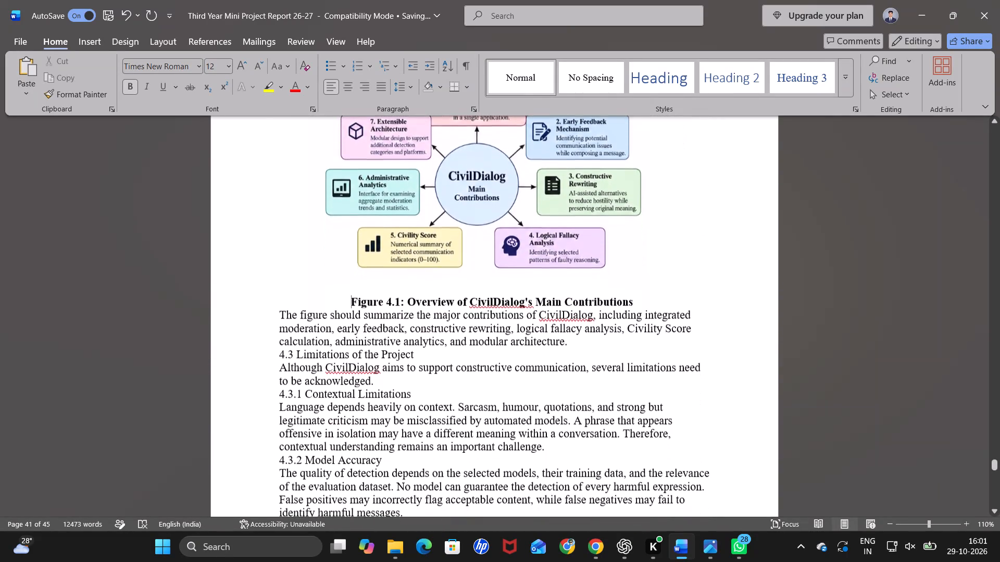
scroll(355, 364, down, 1)
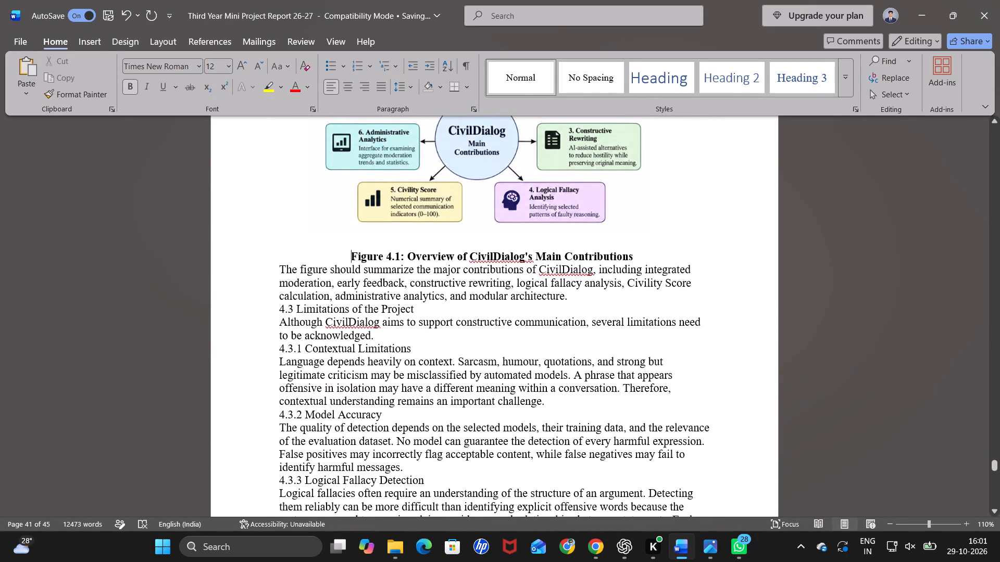
drag(418, 313, 258, 306)
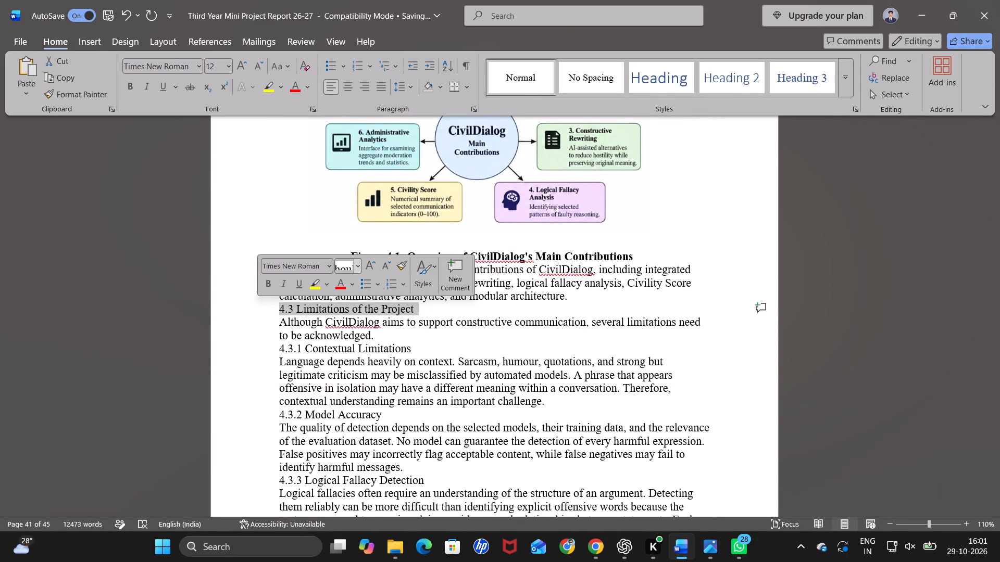
click(341, 263)
text(14)
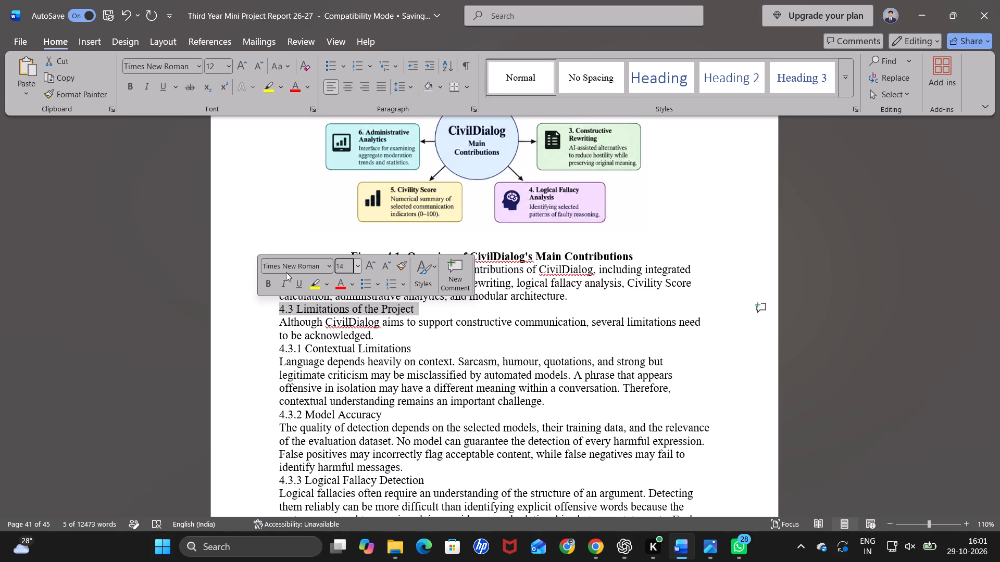
click(268, 280)
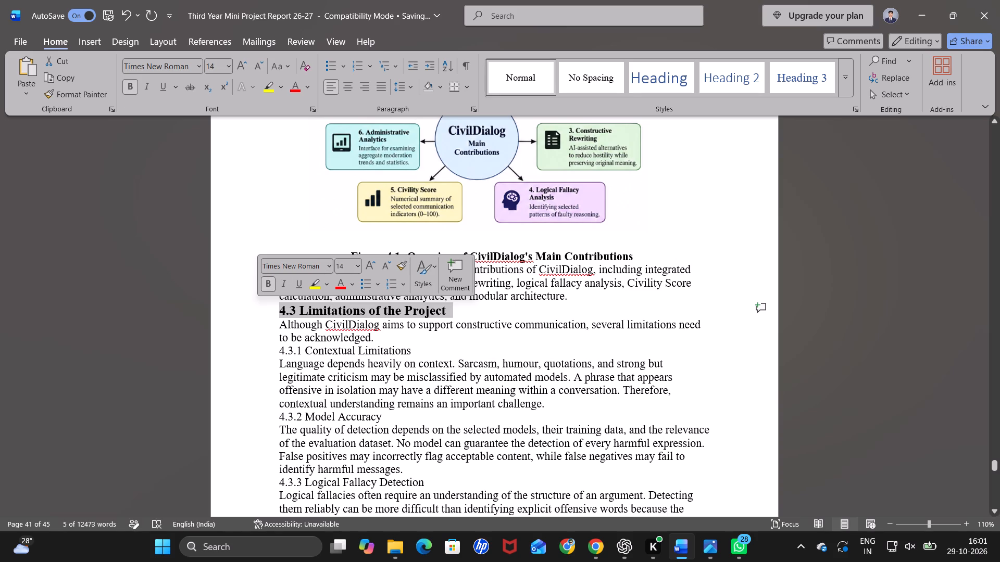
Make the subheadings 4.3.1 Contextual Limitations, 4.3.2 Model Accuracy, 4.3.3 Logical Fallacy Detection and 4.3.4 Rewrite Reliability bold.
drag(416, 355, 243, 353)
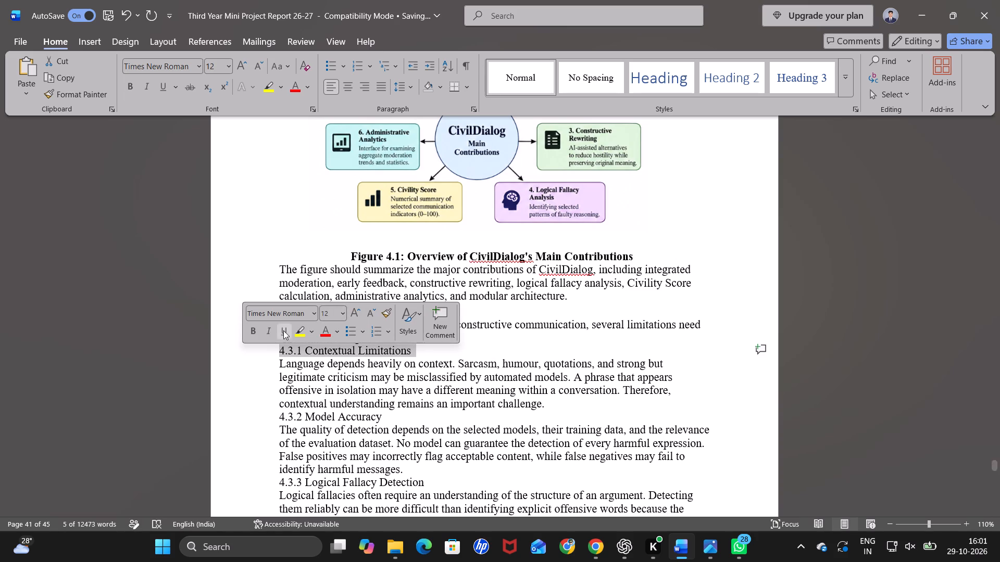
click(253, 330)
click(491, 358)
scroll(491, 358, down, 1)
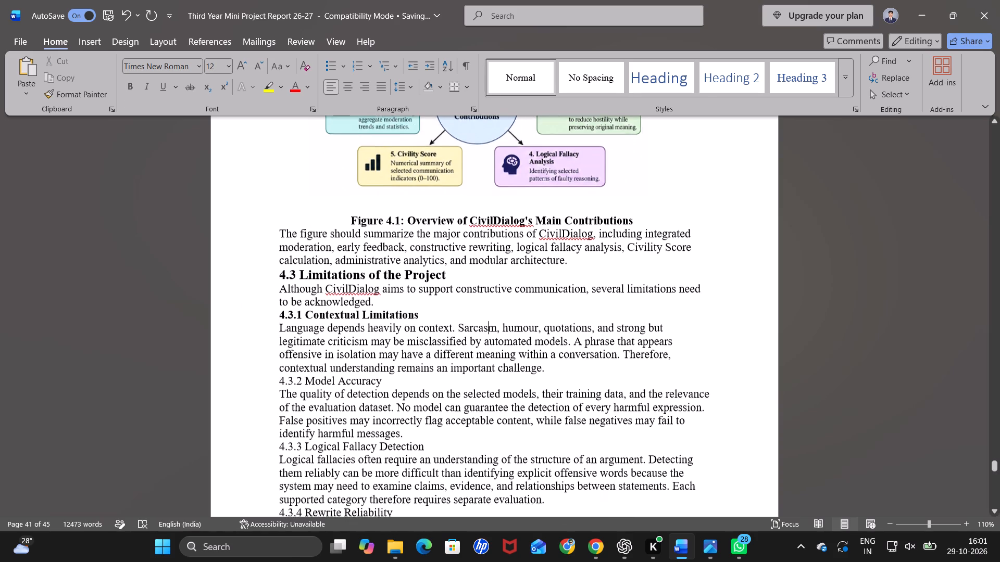
scroll(491, 358, down, 1)
drag(387, 321, 281, 317)
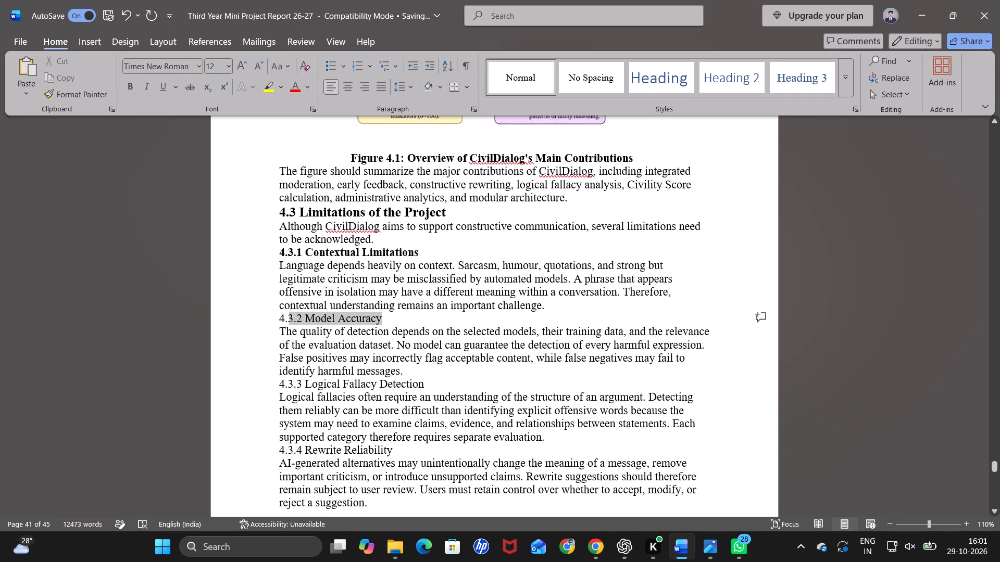
drag(281, 317, 270, 317)
click(280, 291)
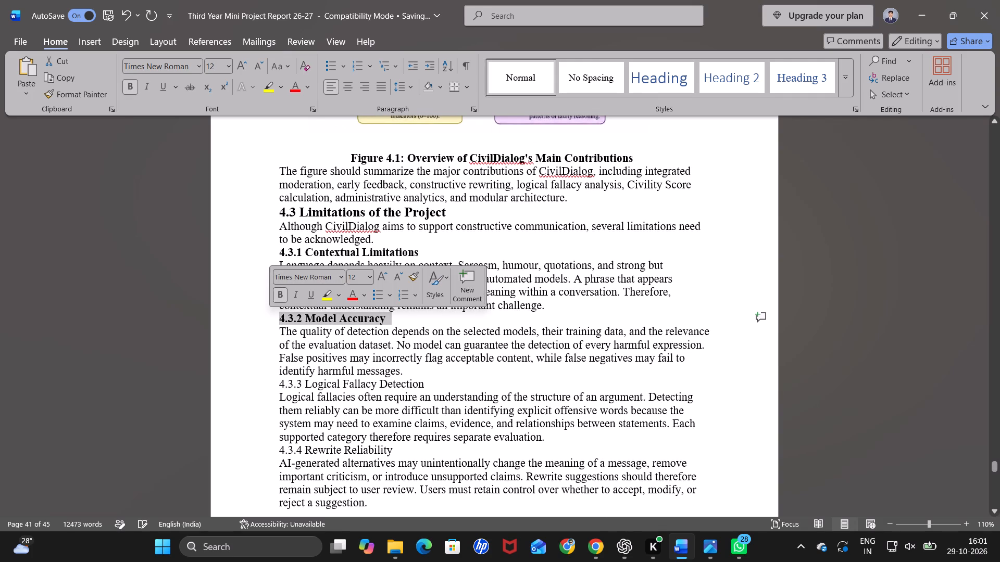
drag(427, 383, 276, 382)
click(285, 360)
scroll(285, 360, down, 2)
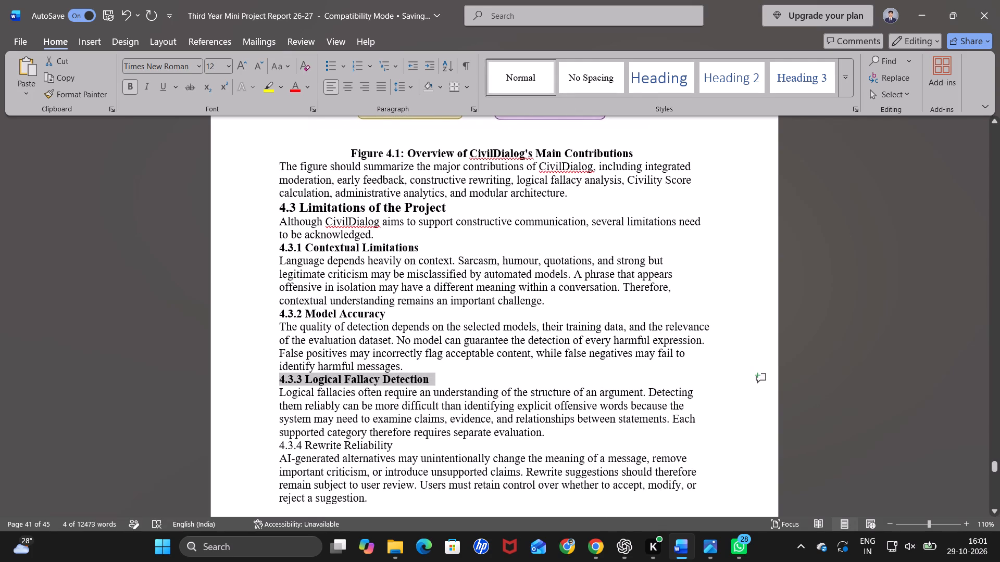
scroll(285, 360, down, 1)
drag(398, 450, 259, 447)
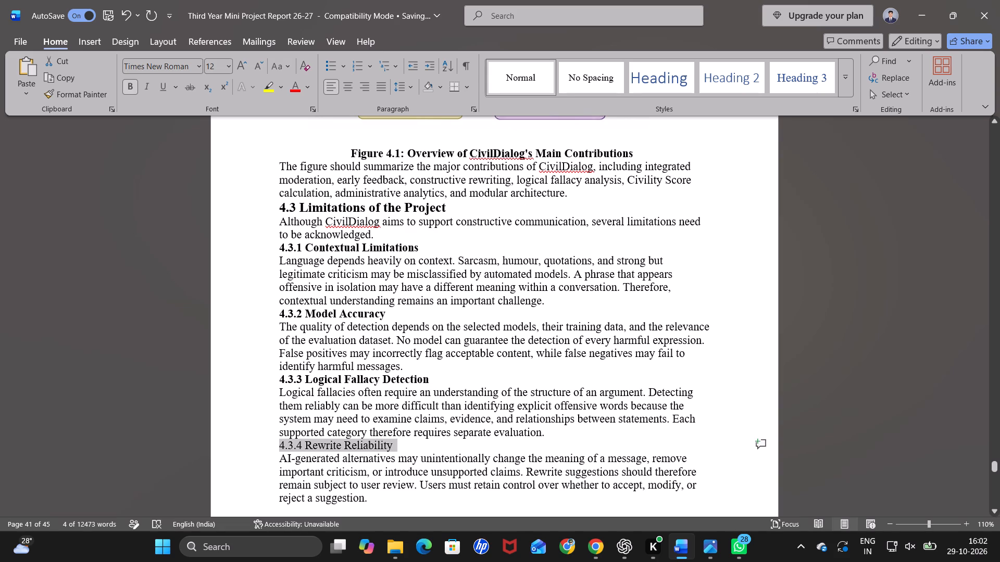
drag(259, 447, 258, 447)
click(271, 419)
scroll(271, 419, down, 4)
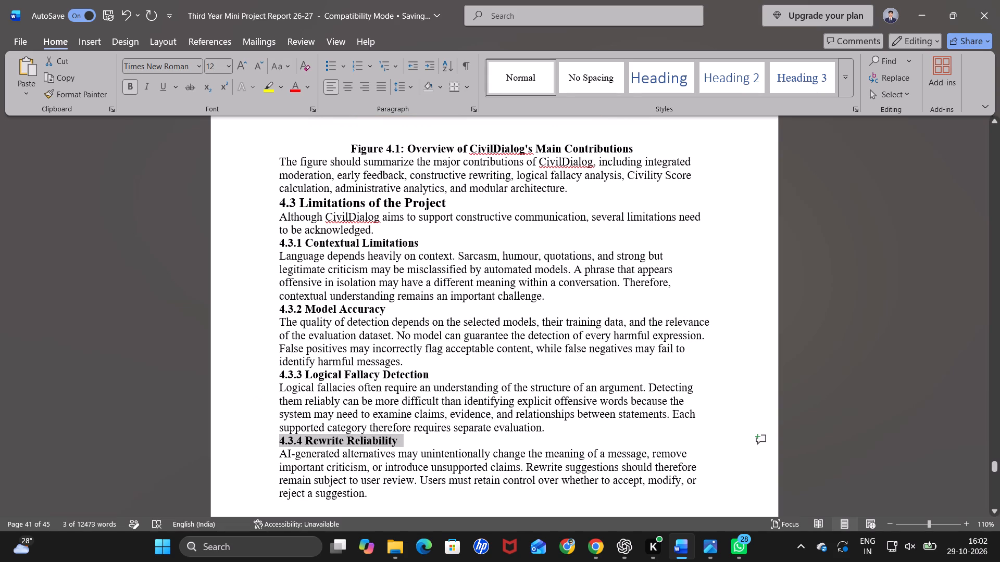
scroll(271, 419, down, 1)
scroll(492, 364, down, 3)
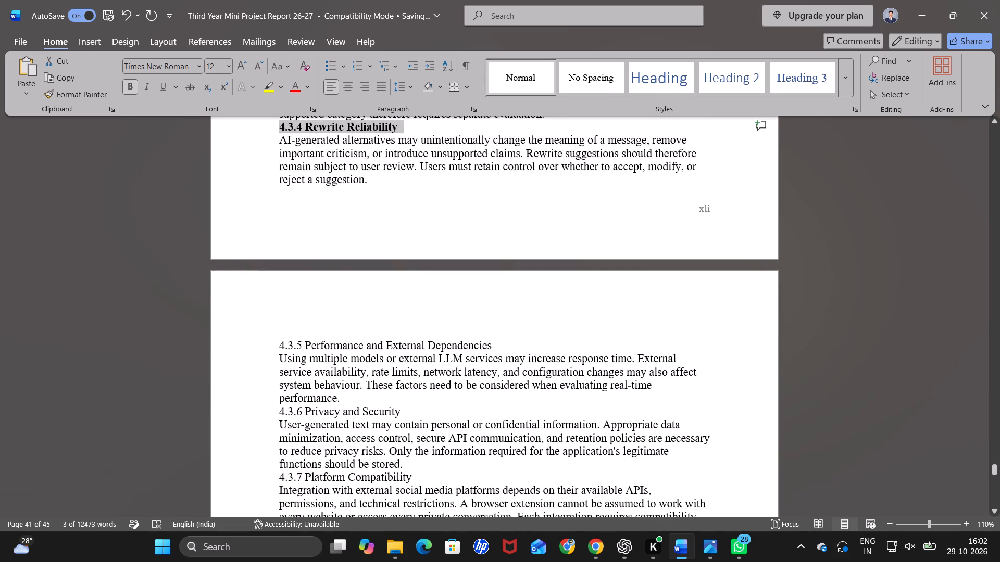
drag(498, 344, 278, 339)
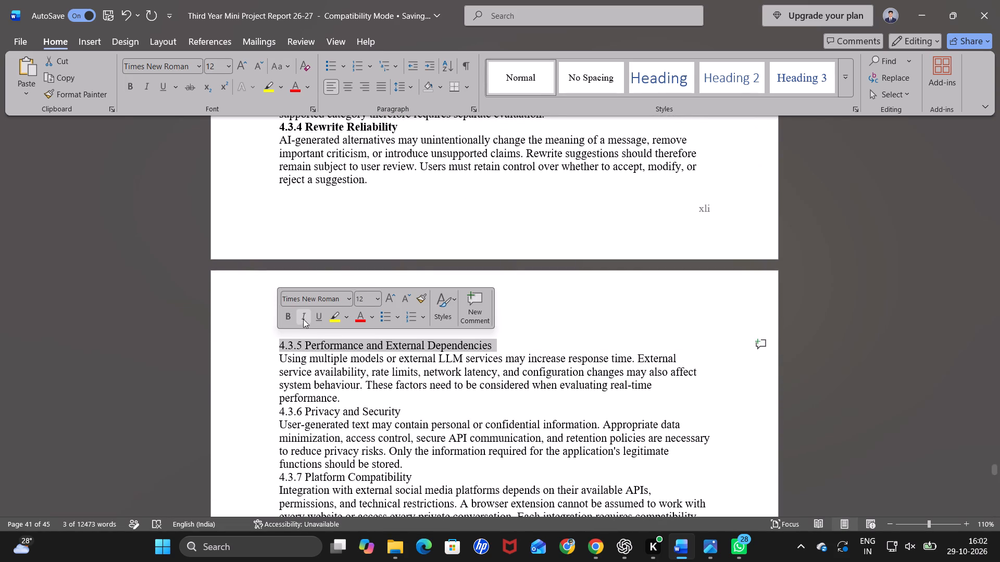
click(287, 314)
drag(402, 410, 333, 416)
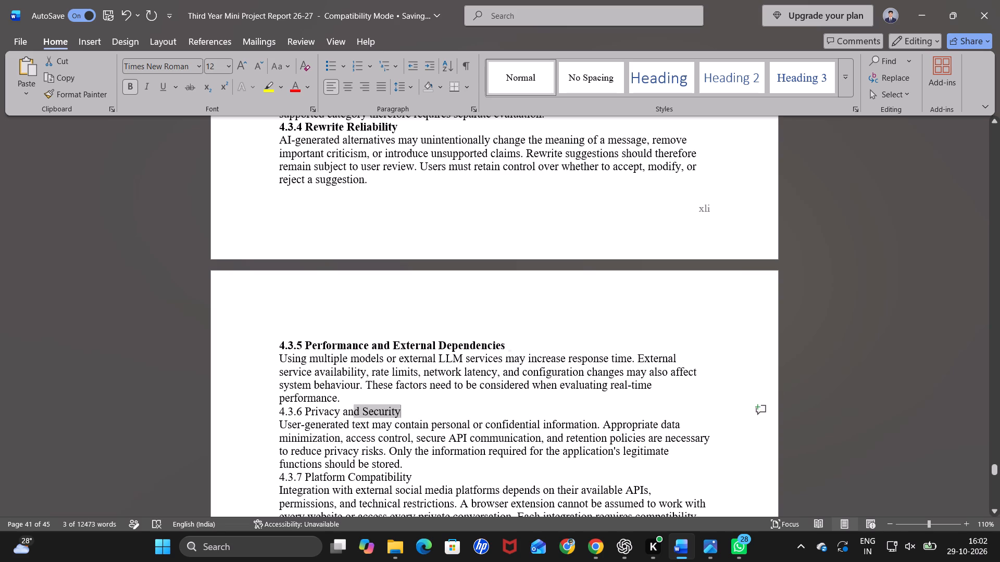
drag(333, 416, 252, 416)
click(263, 393)
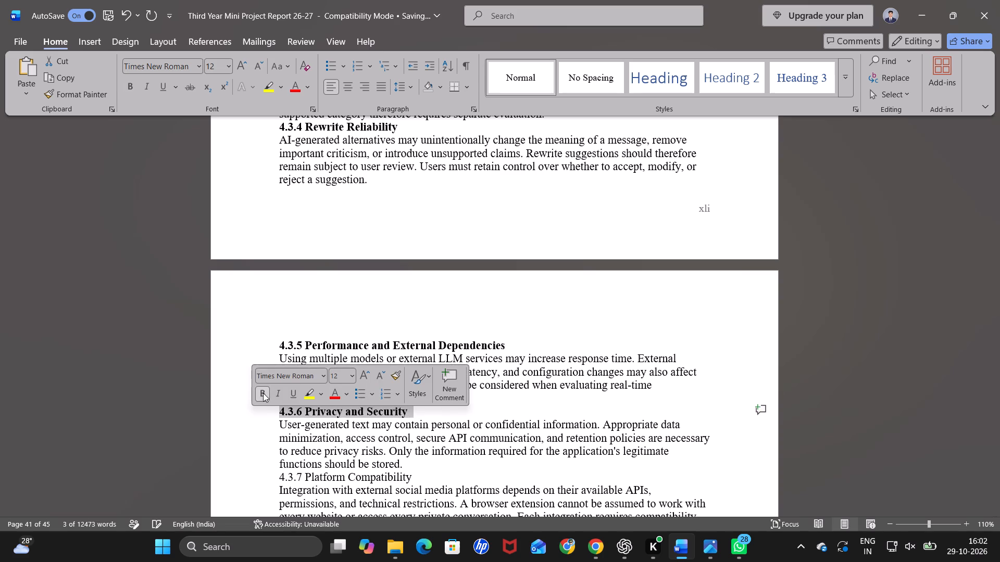
scroll(449, 342, down, 2)
scroll(458, 185, left, 1)
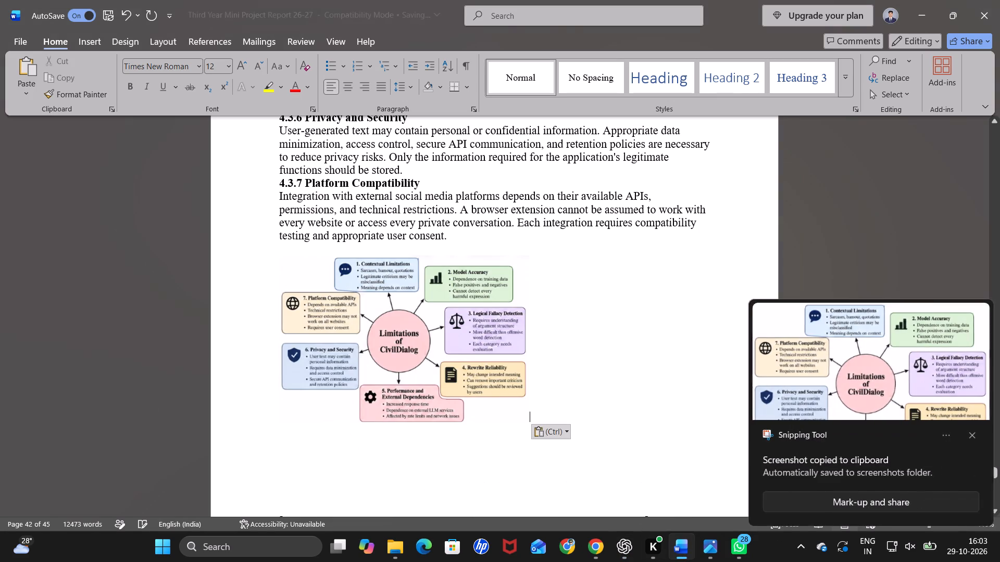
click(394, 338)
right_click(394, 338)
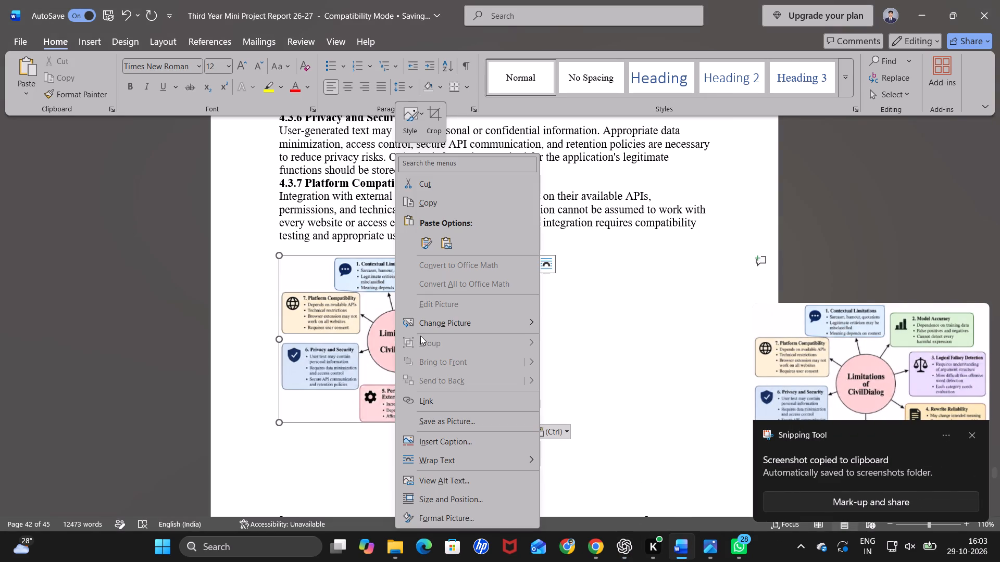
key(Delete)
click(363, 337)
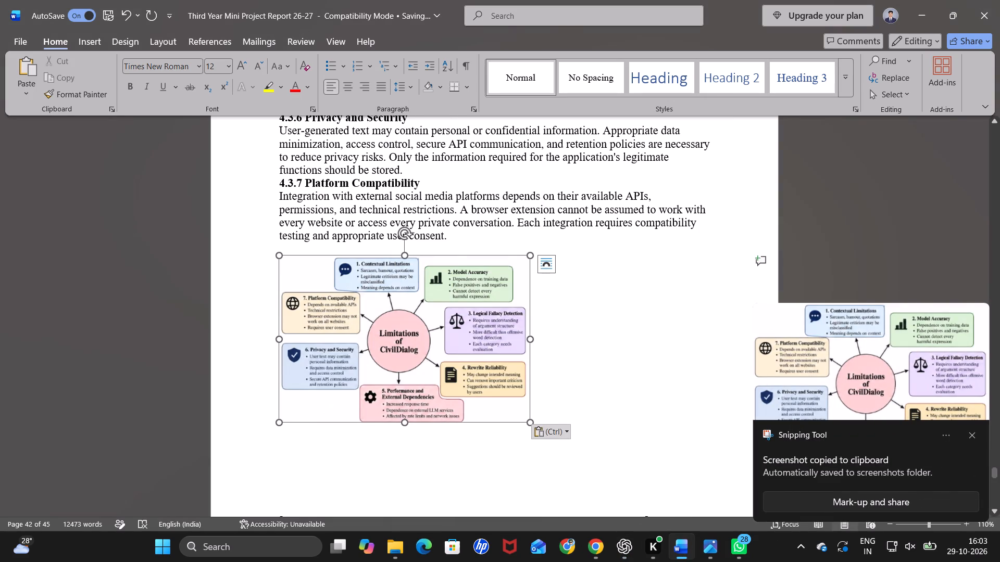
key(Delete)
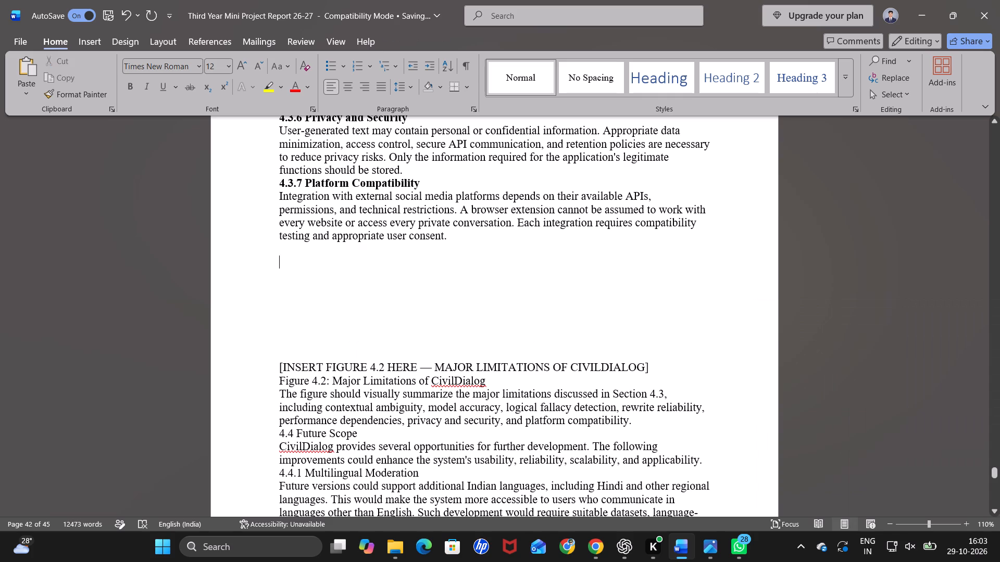
click(101, 28)
click(97, 52)
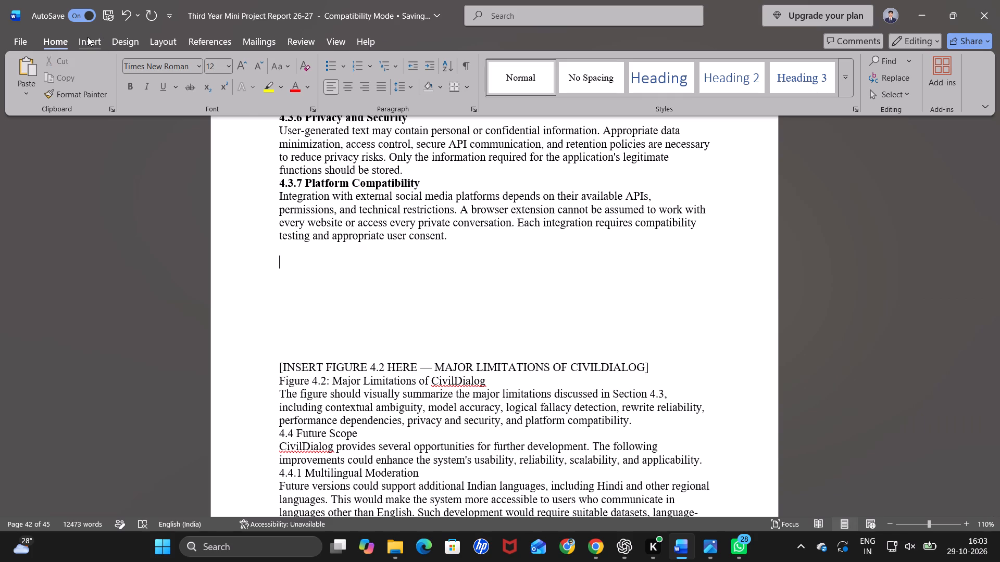
click(84, 34)
click(154, 104)
click(145, 98)
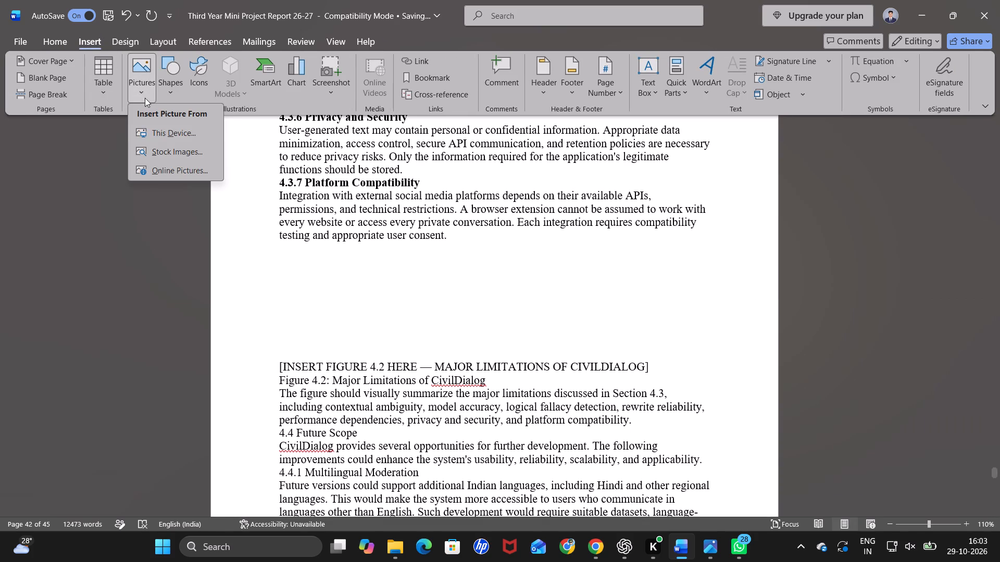
click(161, 136)
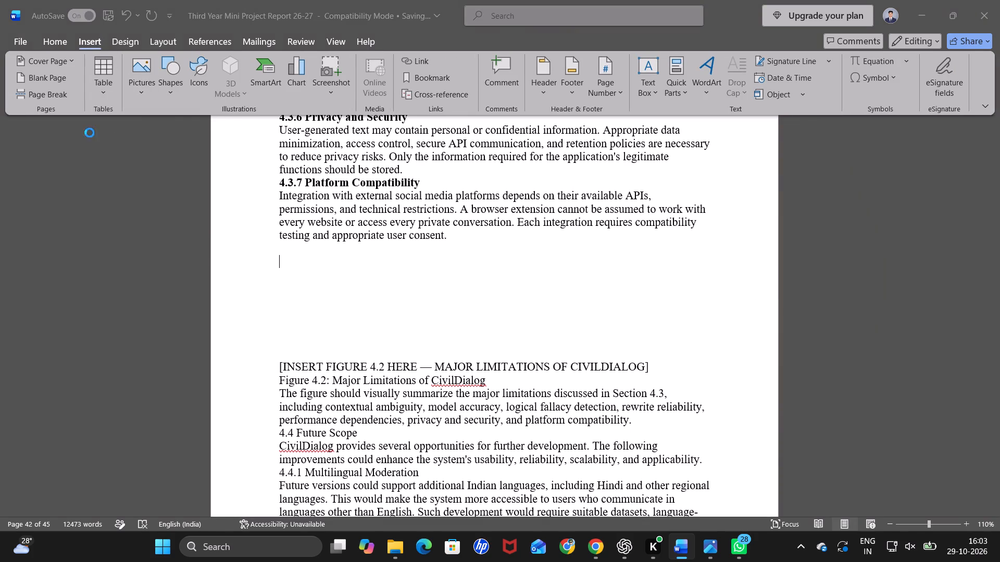
click(63, 185)
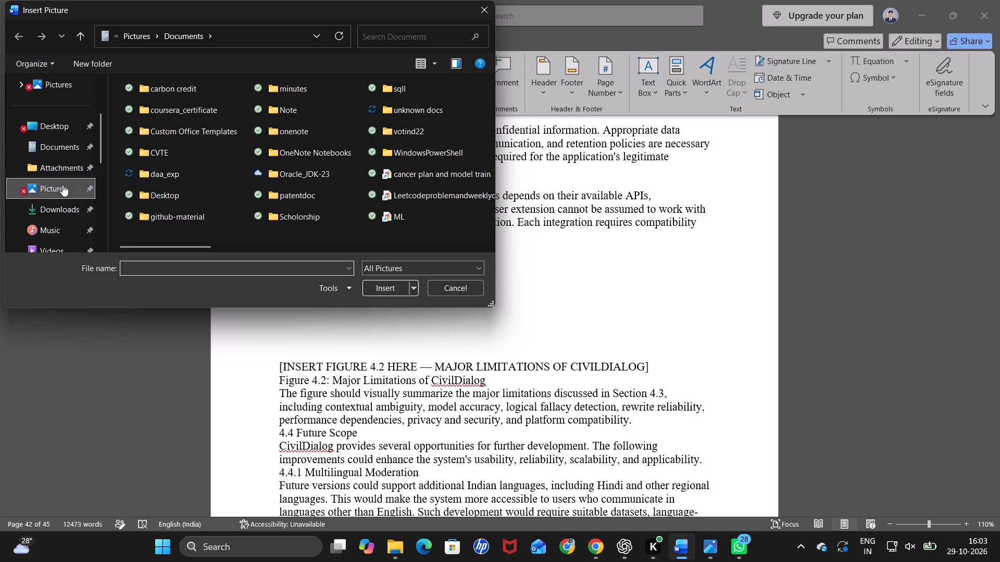
scroll(244, 160, down, 2)
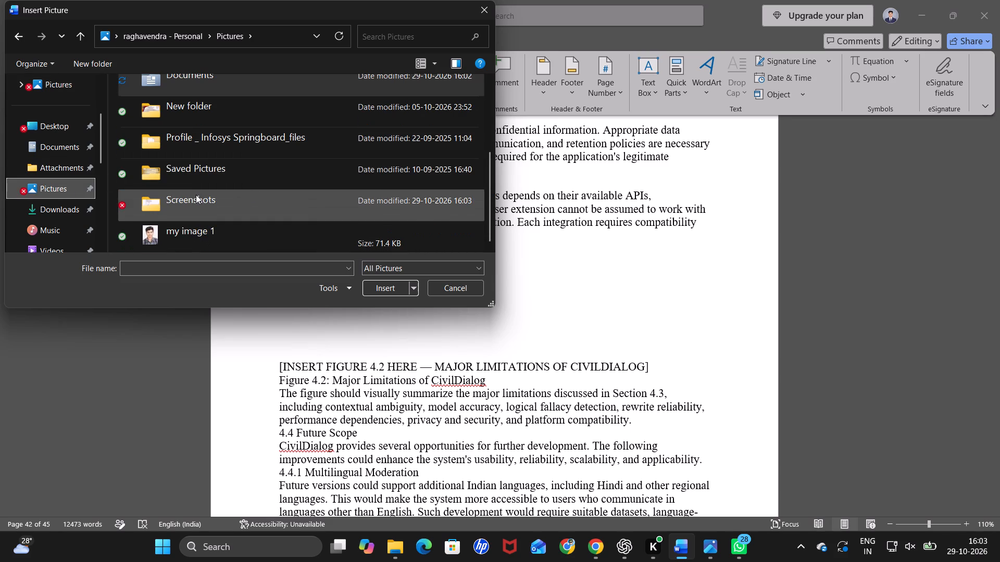
double_click(195, 195)
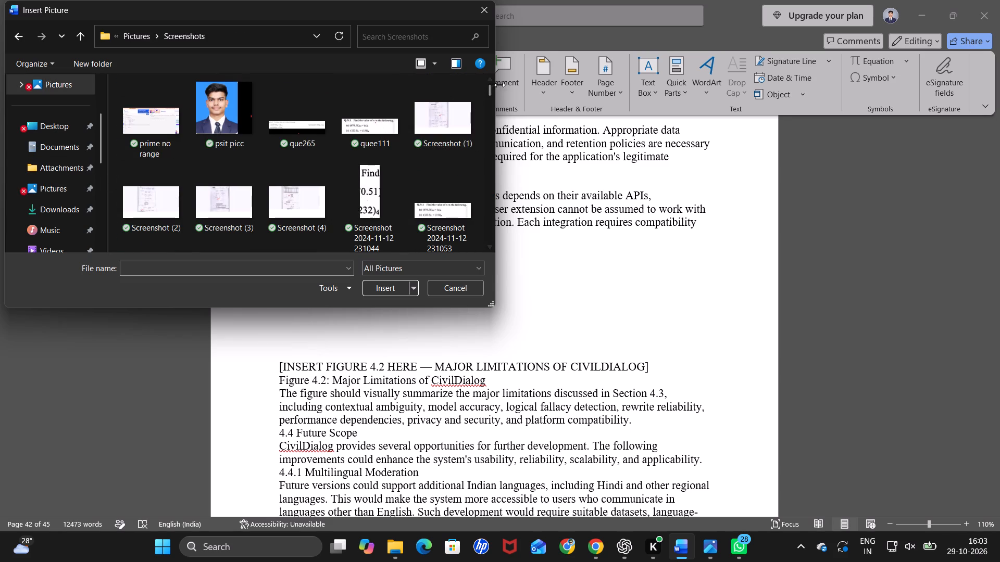
drag(491, 89, 494, 249)
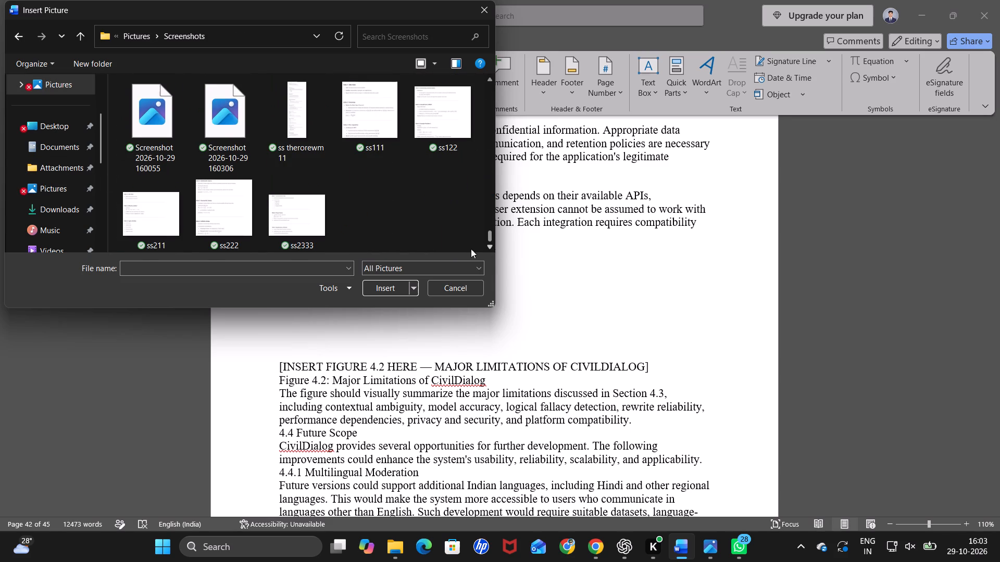
double_click(232, 133)
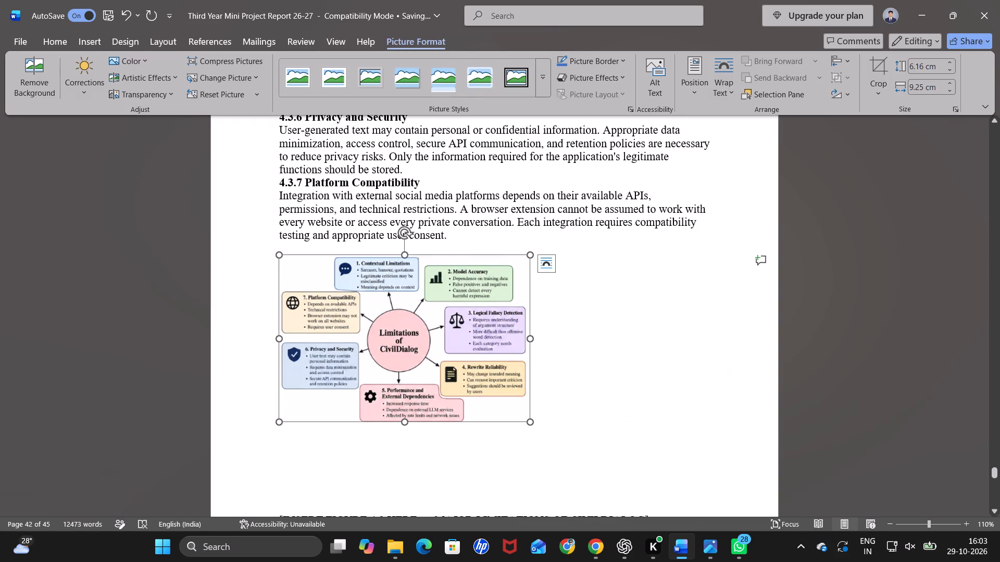
Set the limitations diagram's text wrapping to In Front of Text and move it clear of the blank lines' start.
right_click(438, 422)
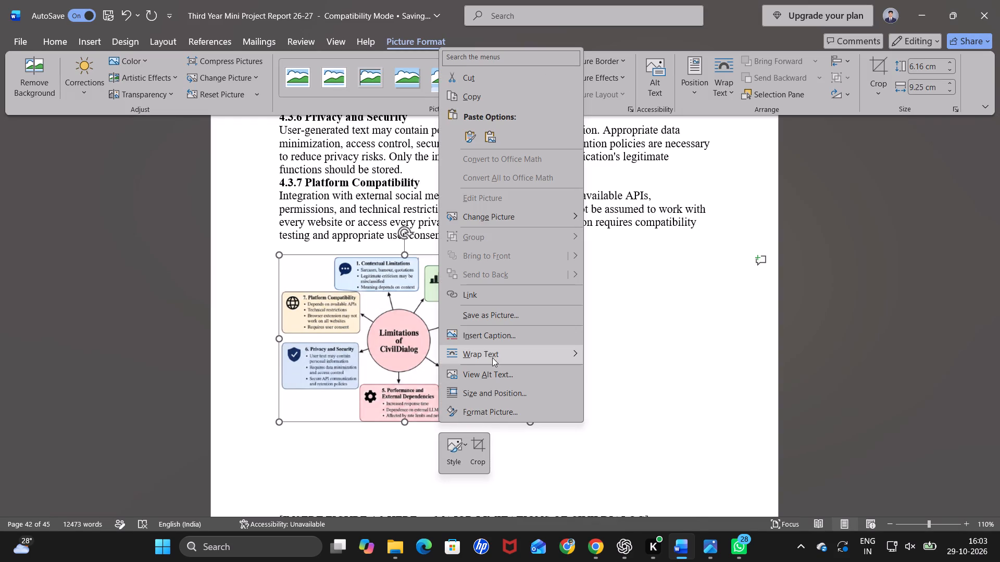
click(595, 417)
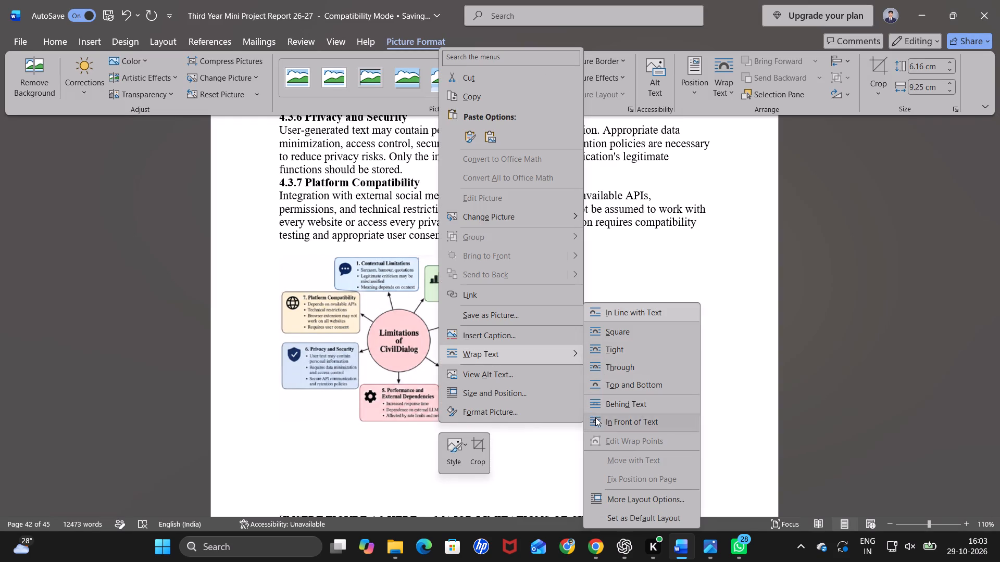
drag(373, 344, 516, 307)
click(261, 328)
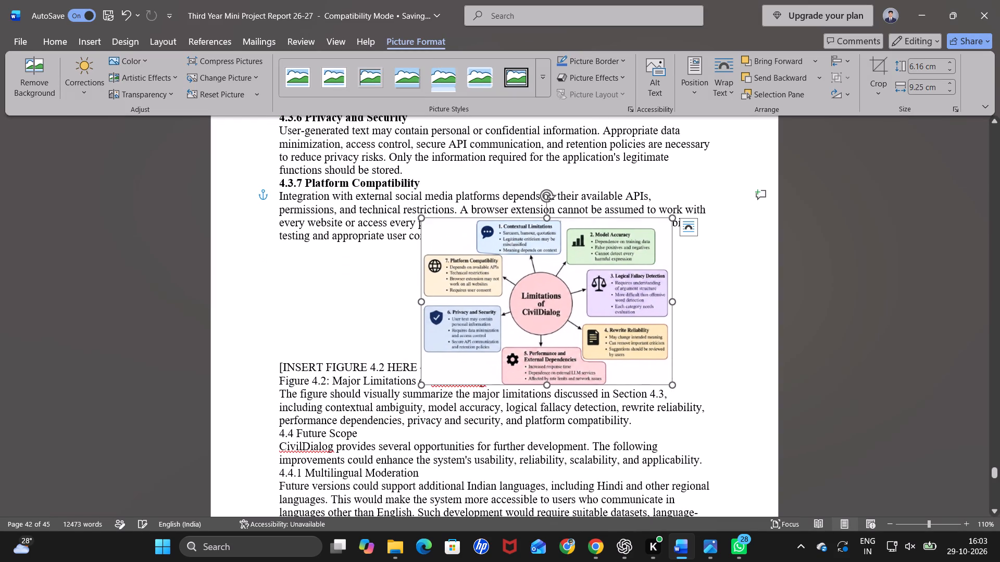
Add five more blank lines between the Platform Compatibility paragraph and the Figure 4.2 placeholder.
click(306, 329)
key(Return)
key(Return)
key(Return)
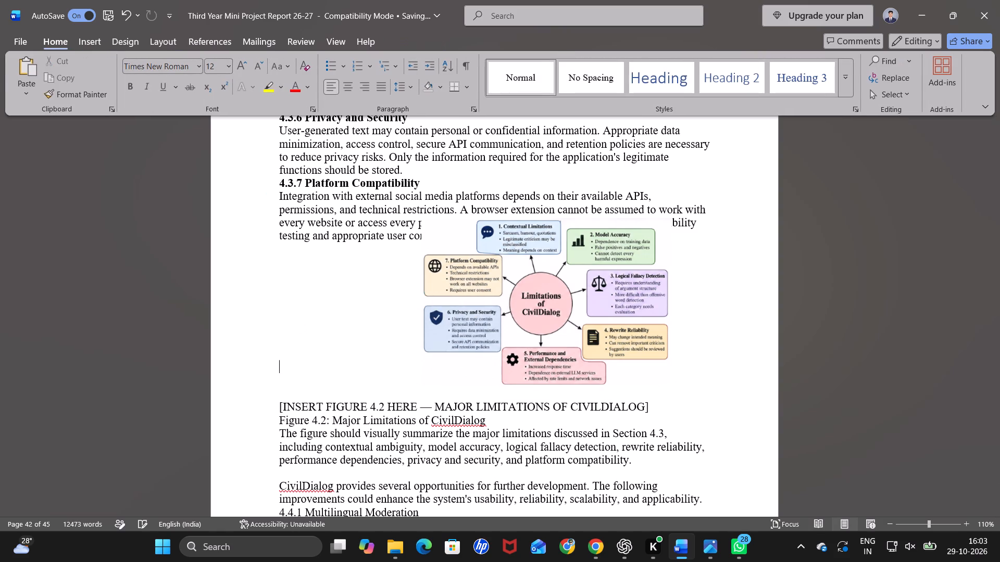
click(306, 329)
key(Return)
key(Return)
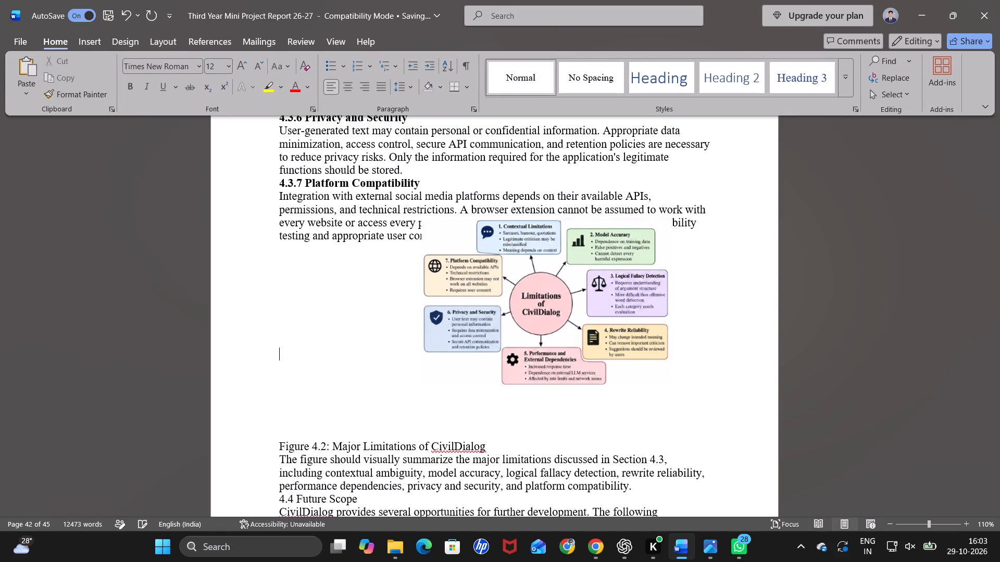
Move the limitations diagram into the gap between the Platform Compatibility paragraph and the Figure 4.2 placeholder, roughly centred on the page.
drag(586, 288, 535, 327)
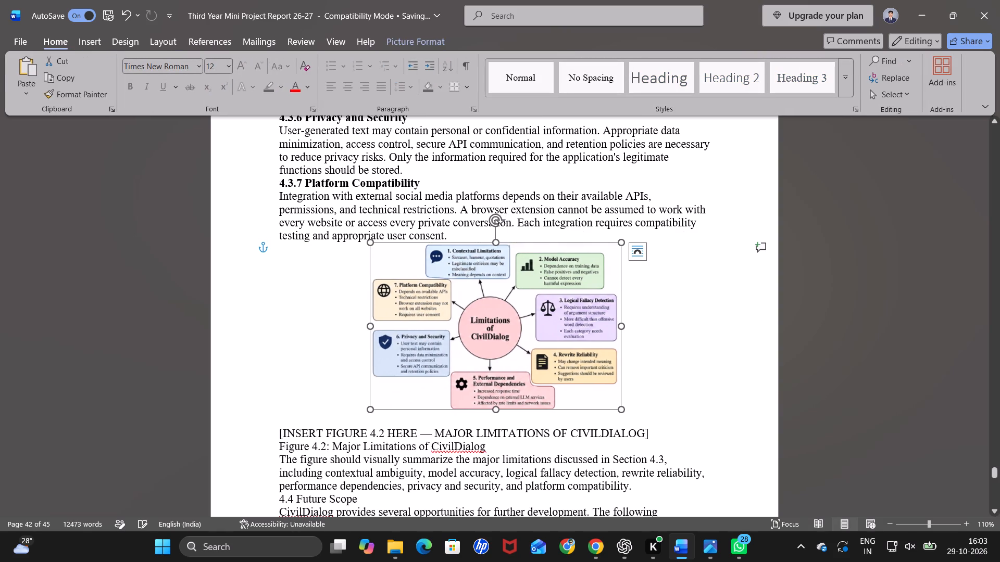
Delete the "[INSERT FIGURE 4.2 HERE — MAJOR LIMITATIONS OF CIVILDIALOG]" placeholder line below the limitations diagram.
drag(672, 440, 367, 436)
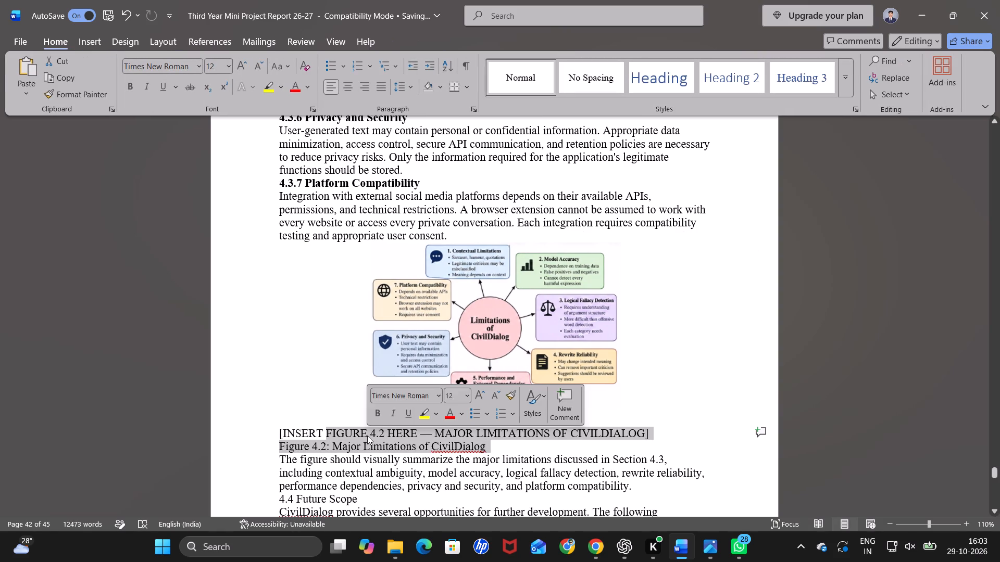
click(499, 437)
drag(651, 433, 454, 443)
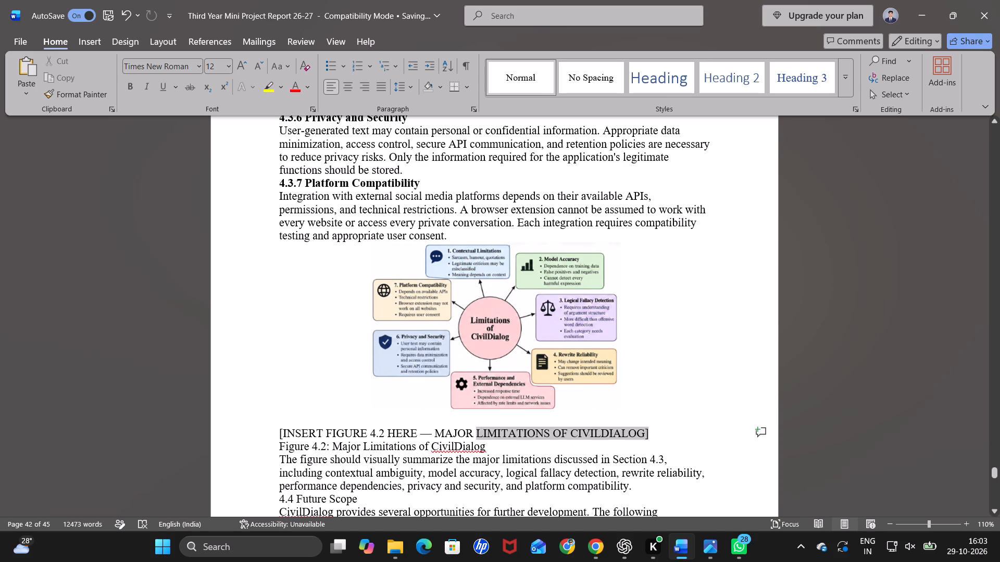
drag(454, 443, 277, 430)
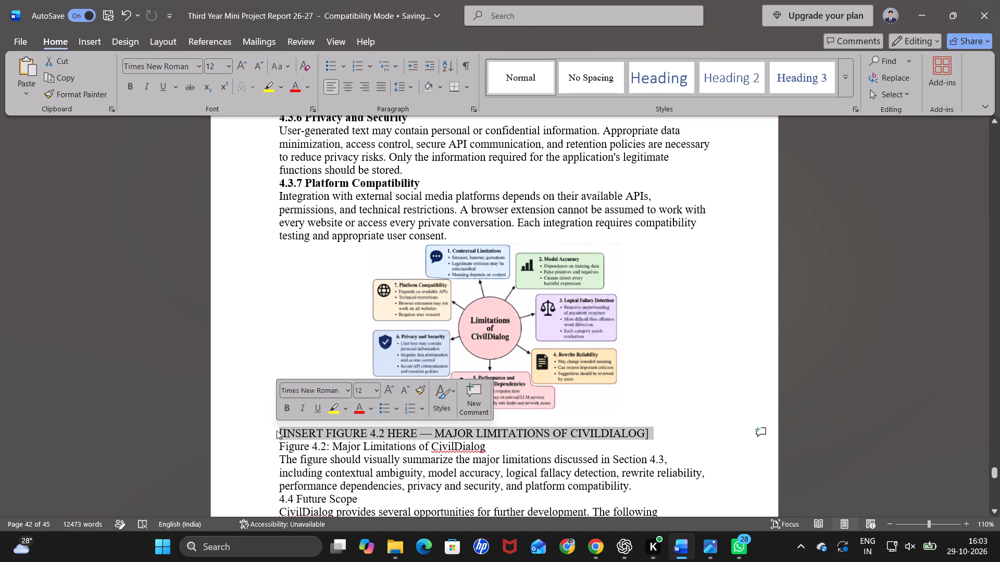
key(BackSpace)
Indent the Figure 4.2 caption with about 21 leading spaces so it sits roughly centred beneath the limitations diagram.
click(277, 430)
key(space)
text(m)
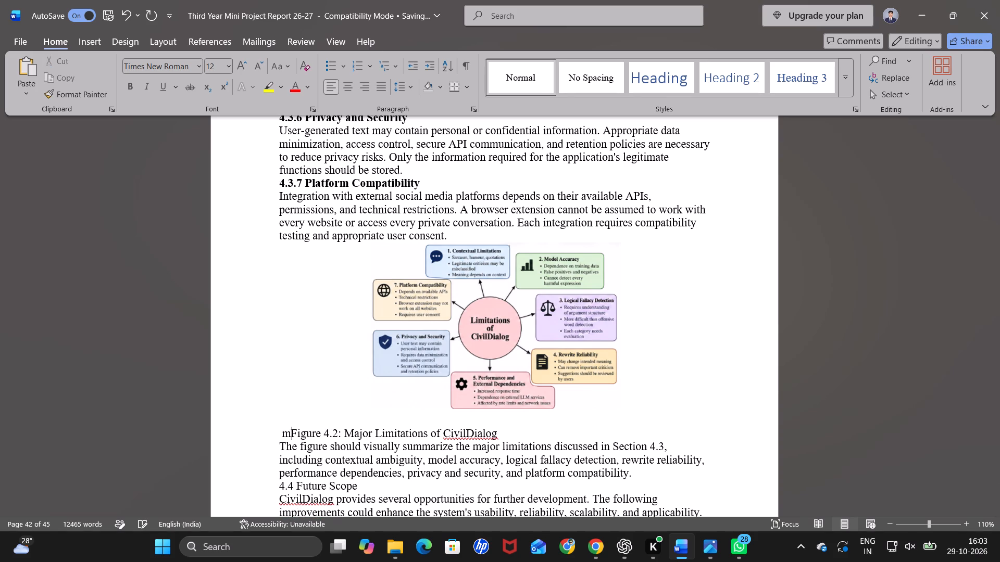
key(BackSpace)
key(space)
key(space)
key(space)
key(space)
key(space)
key(space)
key(space)
key(space)
key(space)
key(space)
key(space)
key(space)
key(space)
key(space)
key(space)
key(space)
key(space)
key(space)
key(space)
key(space)
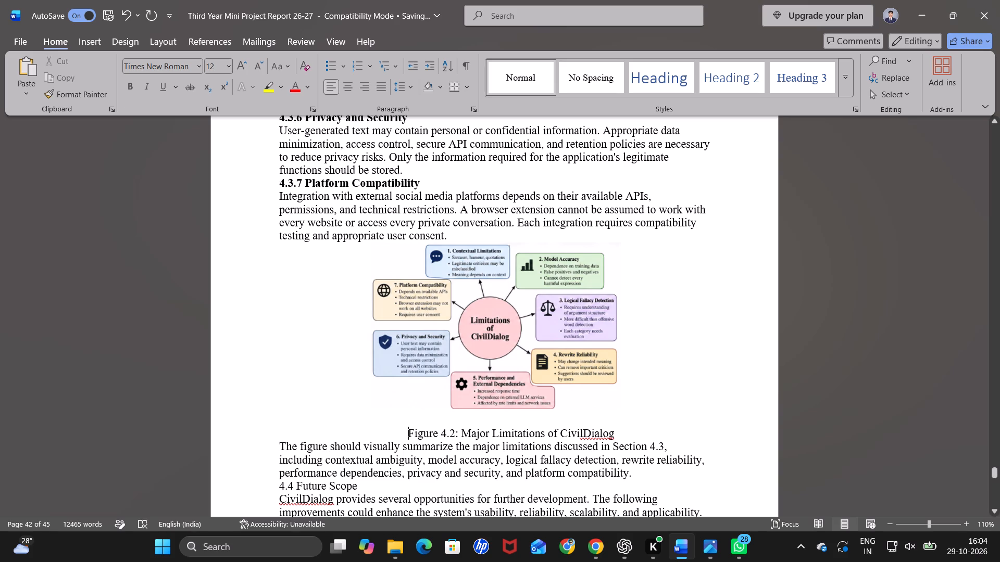
Make the caption "Figure 4.2: Major Limitations of CivilDialog" bold.
drag(402, 434, 618, 432)
click(630, 415)
Make the heading "4.4 Future Scope" bold and set its font size to 14.
scroll(630, 415, down, 2)
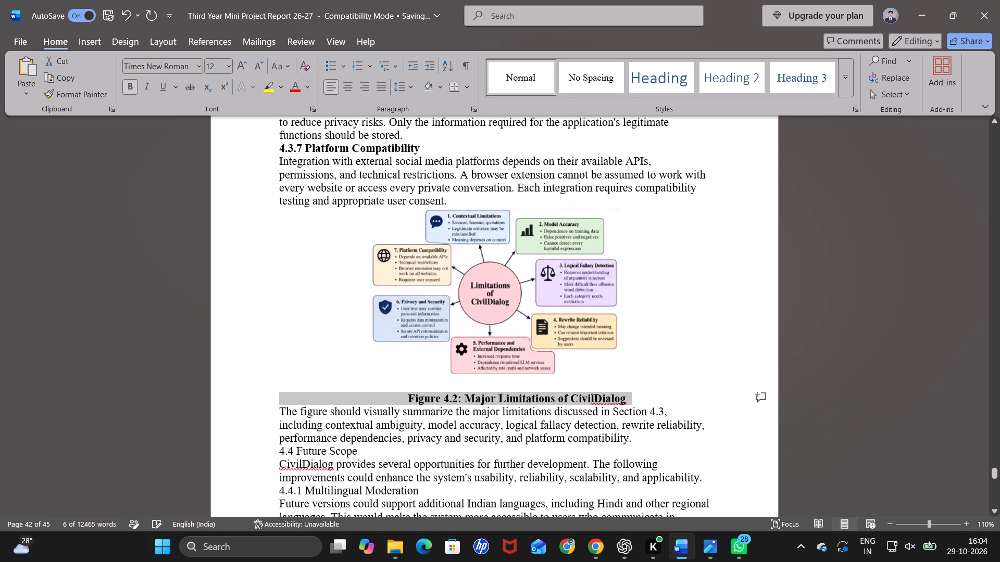
scroll(630, 415, down, 3)
scroll(426, 393, down, 2)
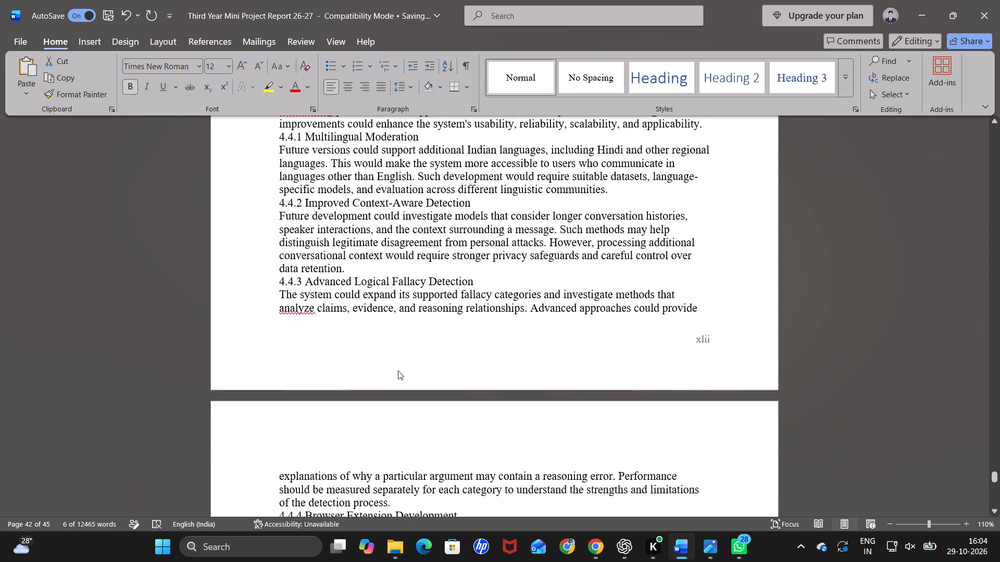
scroll(398, 371, up, 1)
drag(362, 239, 268, 242)
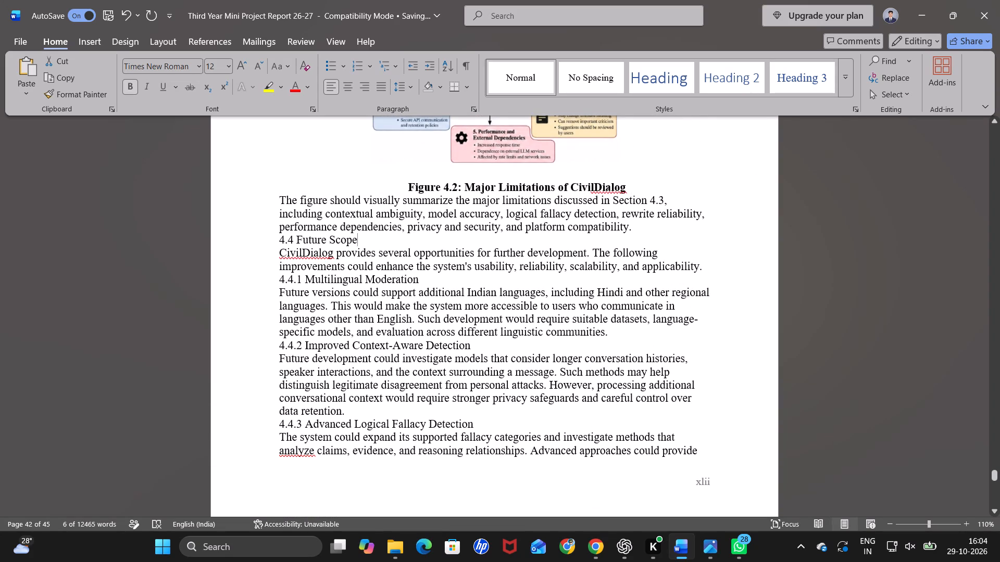
drag(268, 242, 254, 242)
click(260, 220)
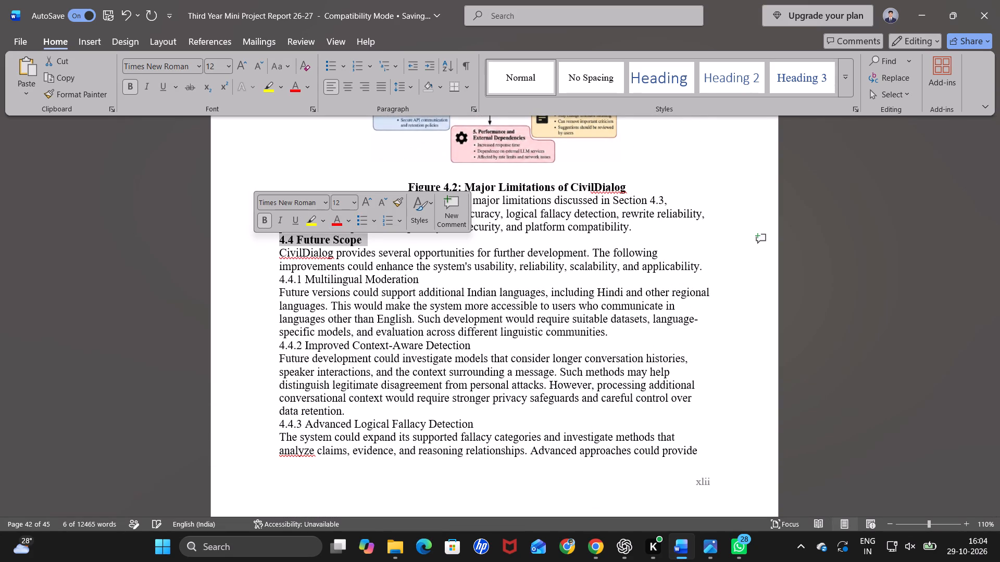
click(346, 204)
text(14)
Make the subheadings 4.4.1 Multilingual Moderation, 4.4.2 Improved Context-Aware Detection and 4.4.3 Advanced Logical Fallacy Detection bold.
drag(433, 283, 299, 280)
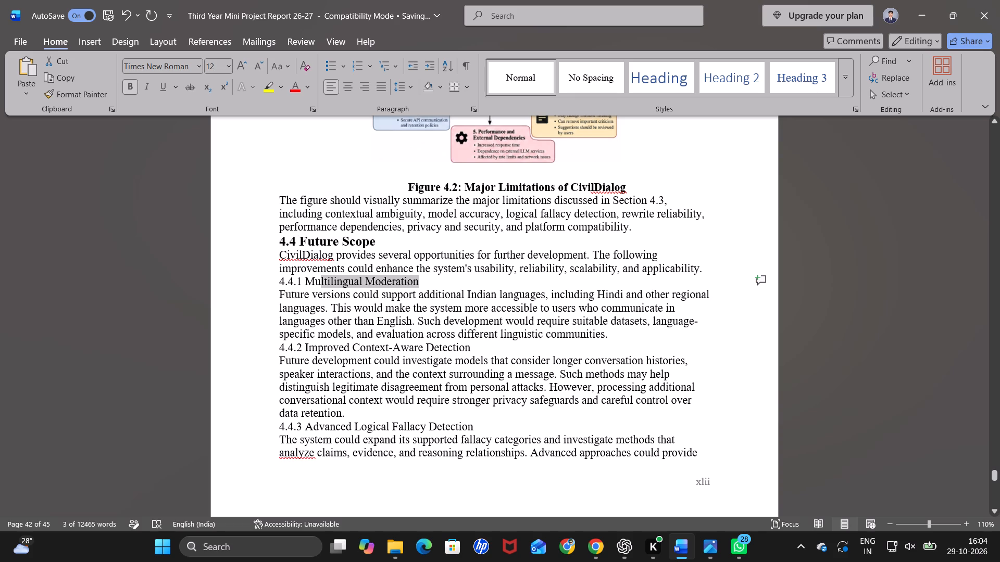
drag(299, 280, 279, 280)
click(281, 260)
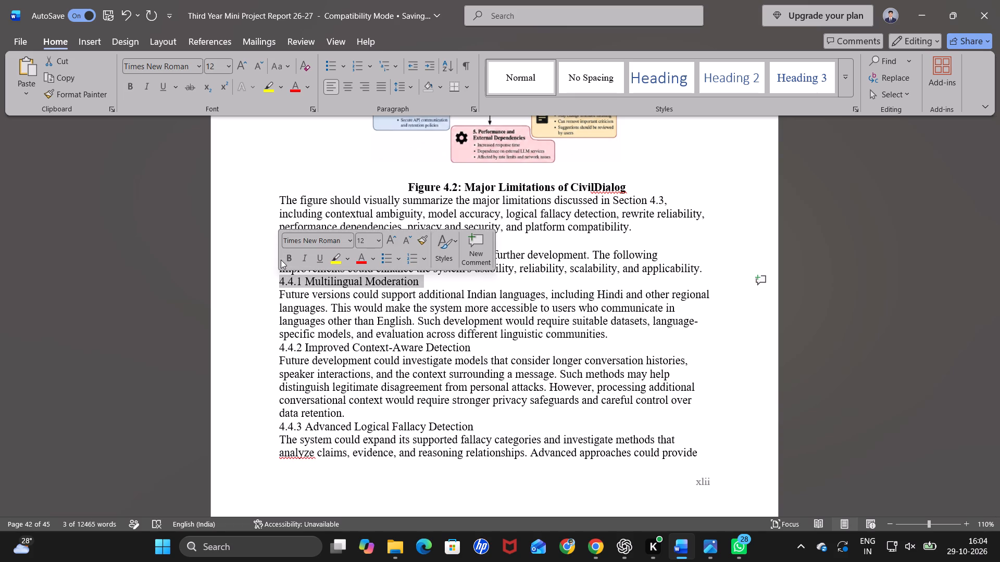
click(289, 260)
drag(476, 346, 337, 361)
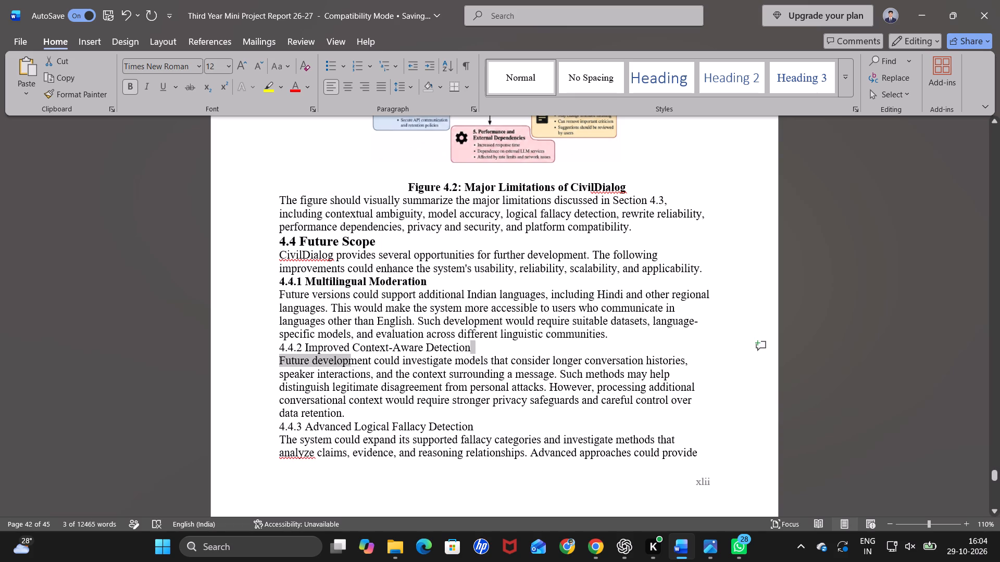
drag(337, 361, 278, 350)
click(282, 323)
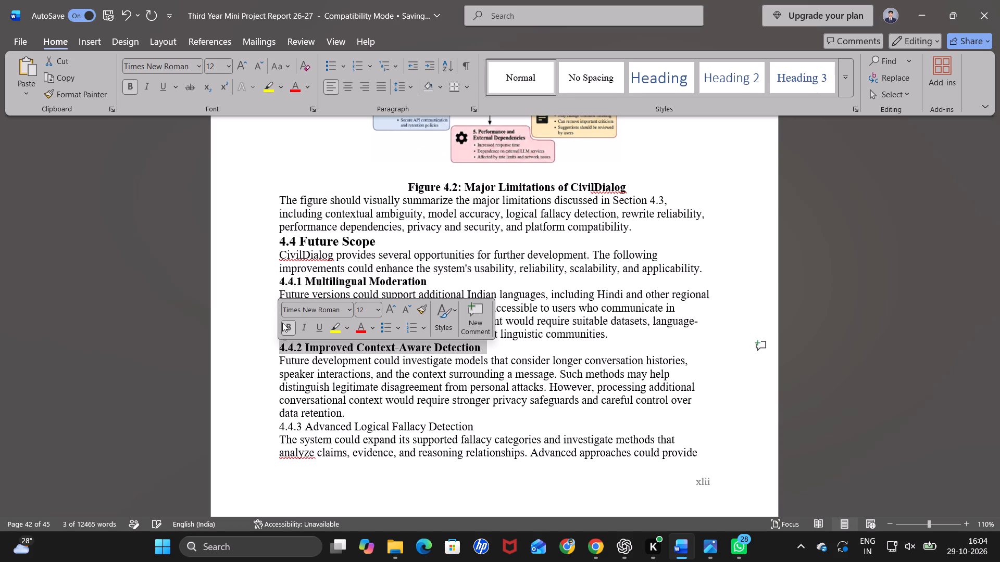
drag(476, 424, 472, 424)
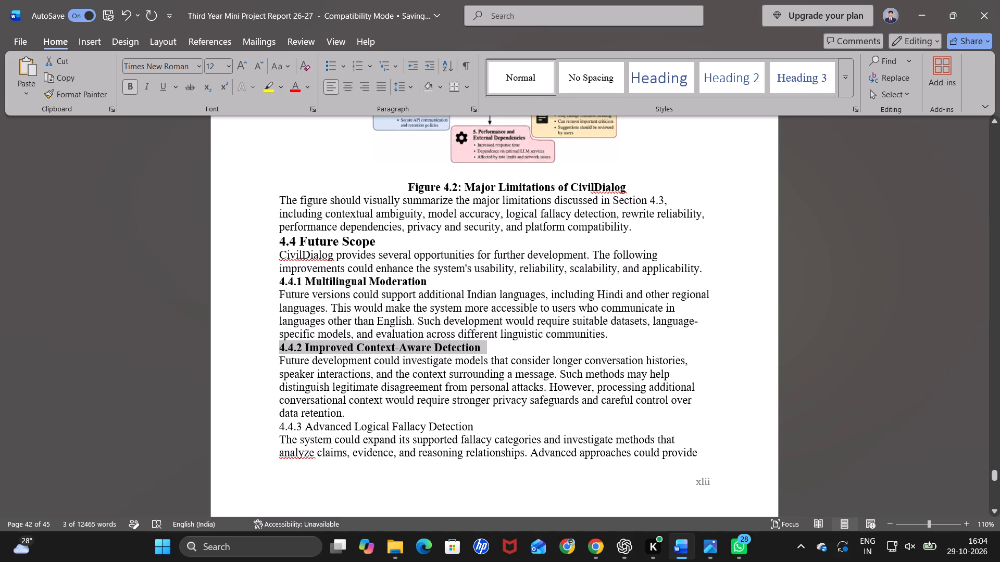
drag(472, 424, 264, 427)
click(273, 398)
Make the subheadings 4.4.4 Browser Extension Development, 4.4.5 Integration with External Platforms and 4.4.6 Personalized Constructive Feedback bold.
scroll(273, 398, down, 1)
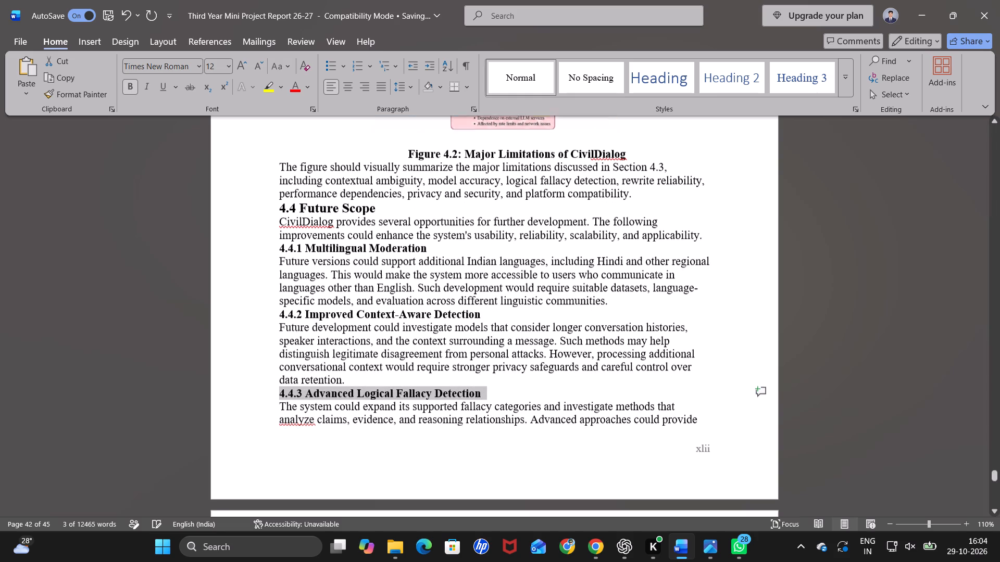
scroll(273, 398, down, 3)
scroll(440, 332, down, 1)
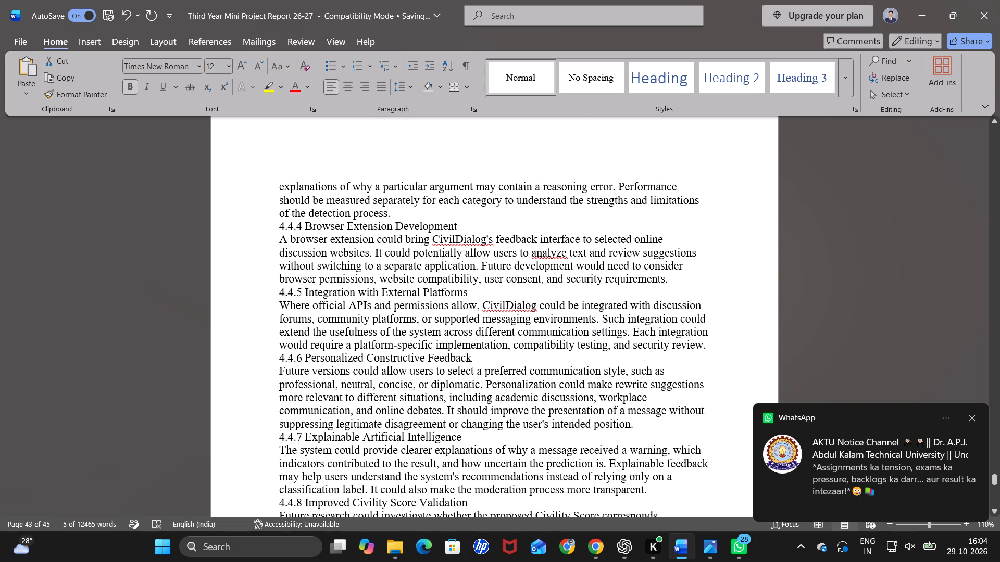
drag(461, 229, 269, 228)
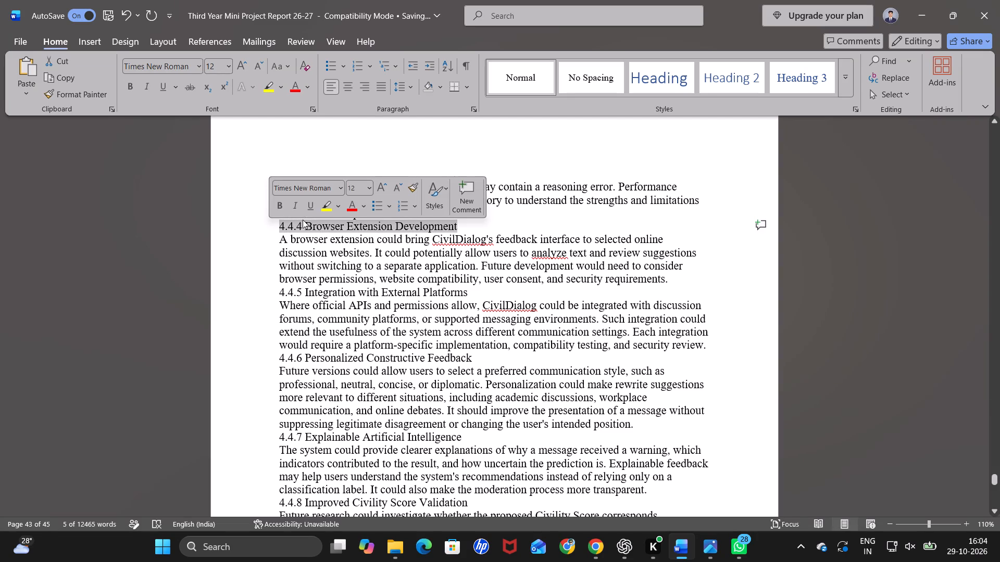
click(281, 212)
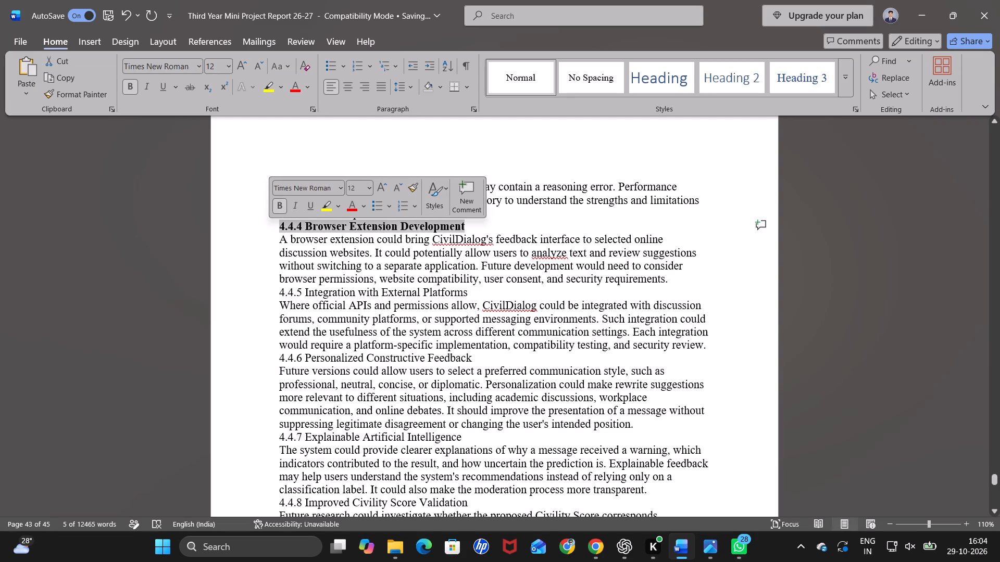
drag(470, 293, 269, 296)
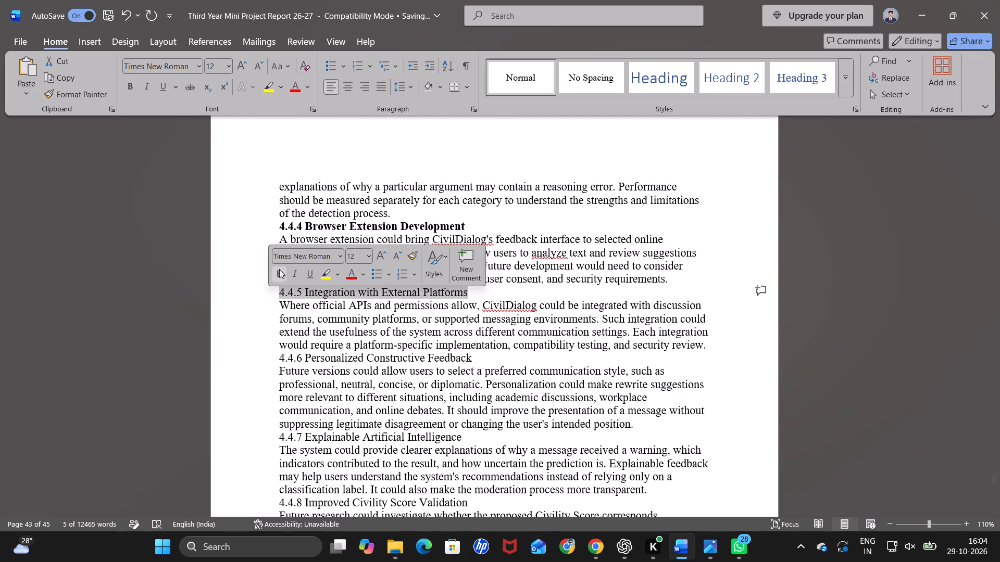
click(279, 269)
drag(487, 361, 286, 361)
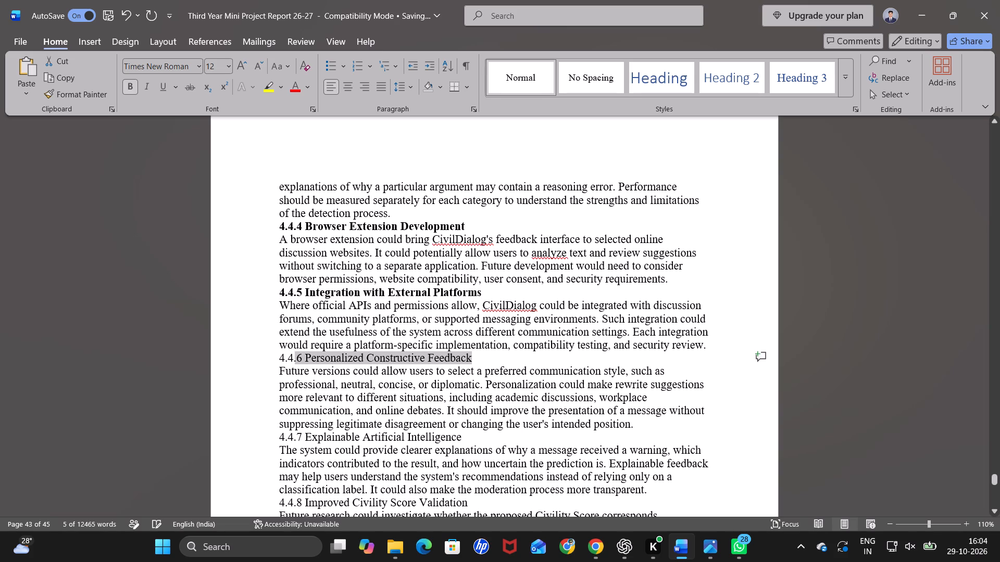
drag(286, 361, 271, 362)
right_click(281, 333)
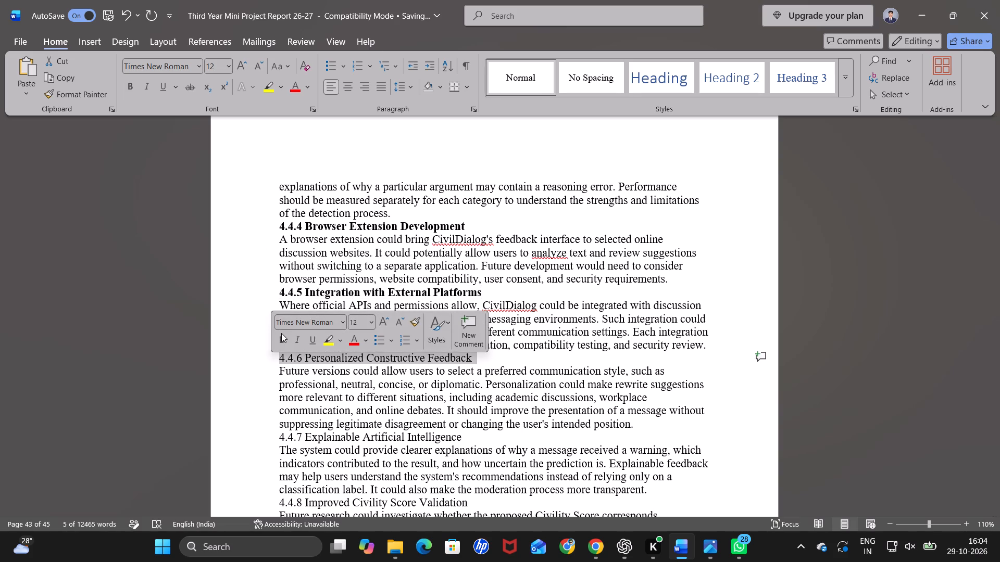
scroll(281, 333, down, 1)
click(290, 359)
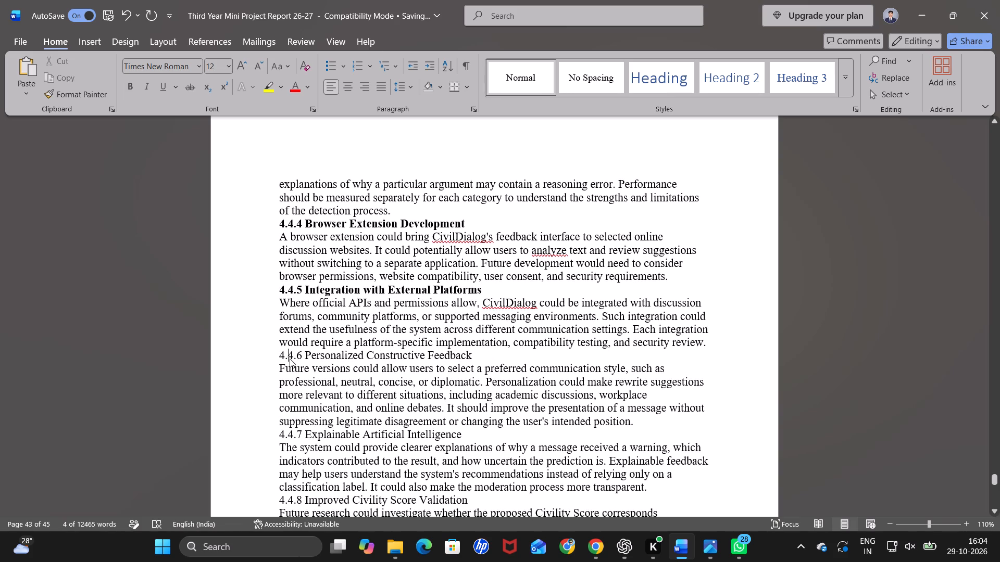
drag(473, 359, 256, 362)
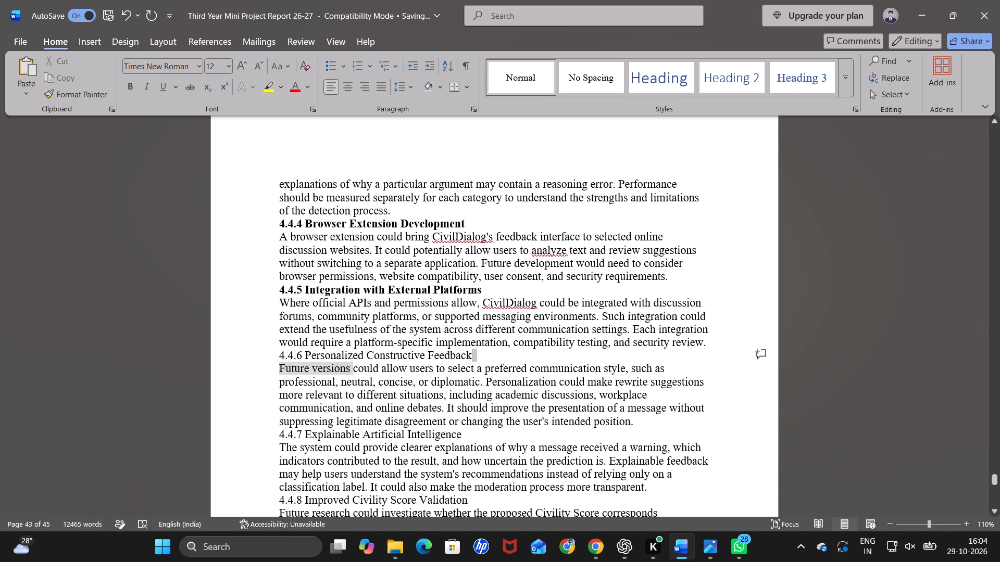
drag(256, 362, 281, 356)
click(289, 337)
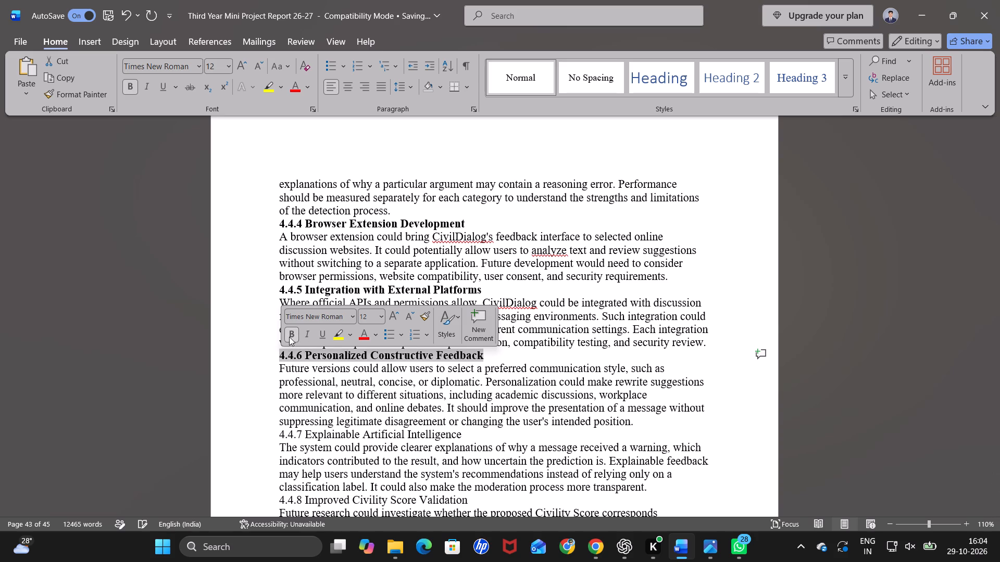
Make the subheadings 4.4.7 to 4.4.10 bold, from Explainable Artificial Intelligence through Privacy-Preserving Processing.
scroll(289, 337, down, 3)
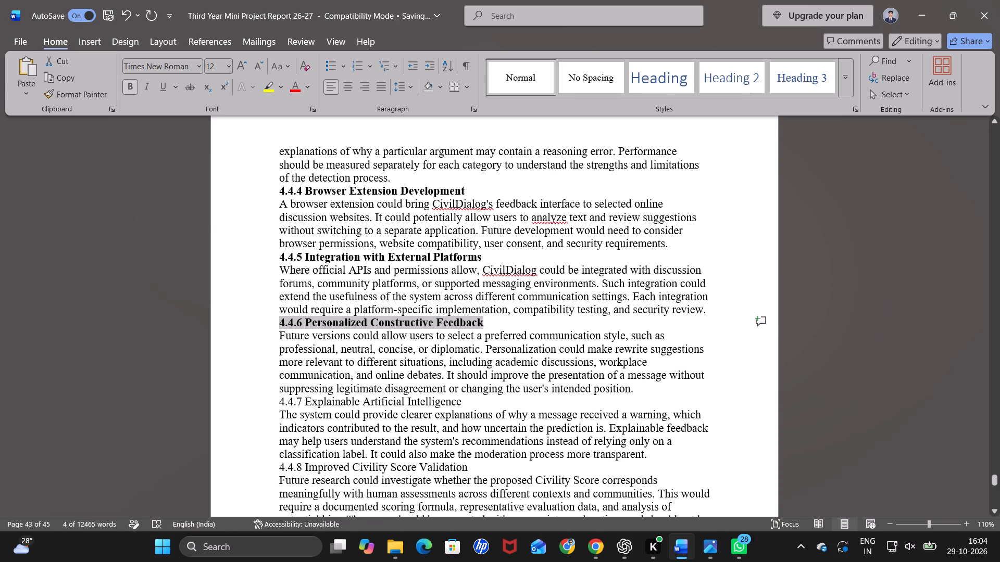
drag(463, 401, 278, 401)
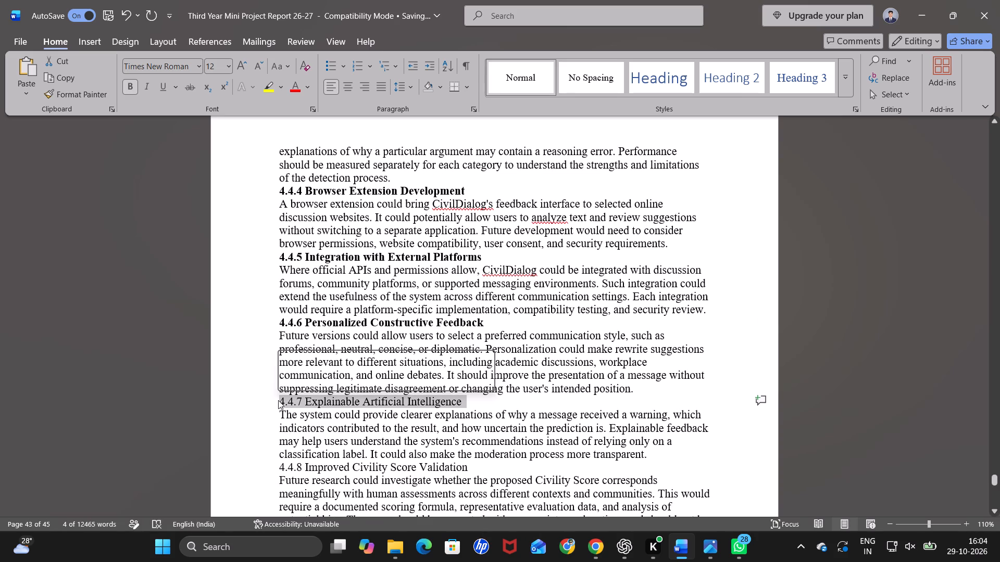
click(286, 382)
scroll(286, 382, down, 4)
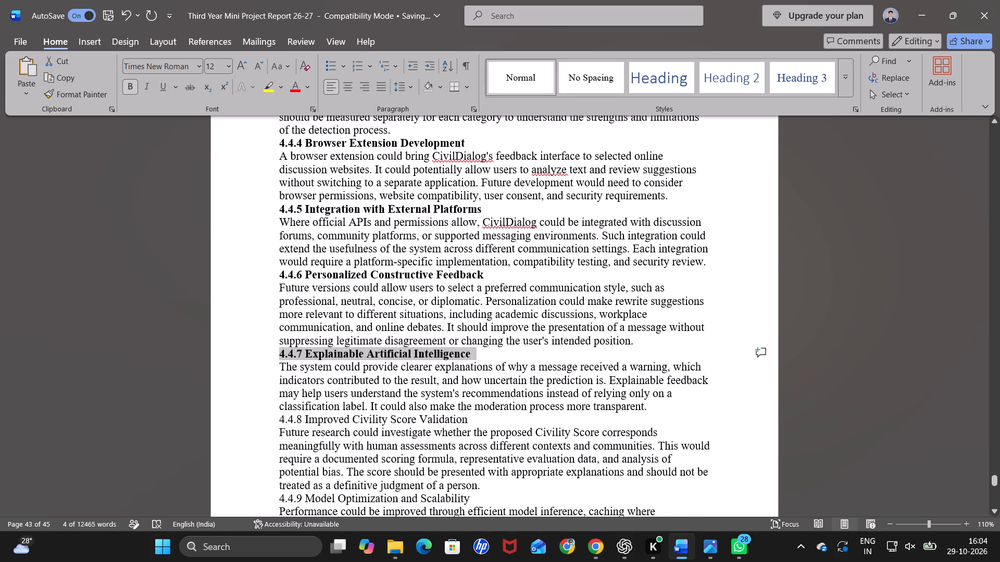
drag(474, 418, 281, 412)
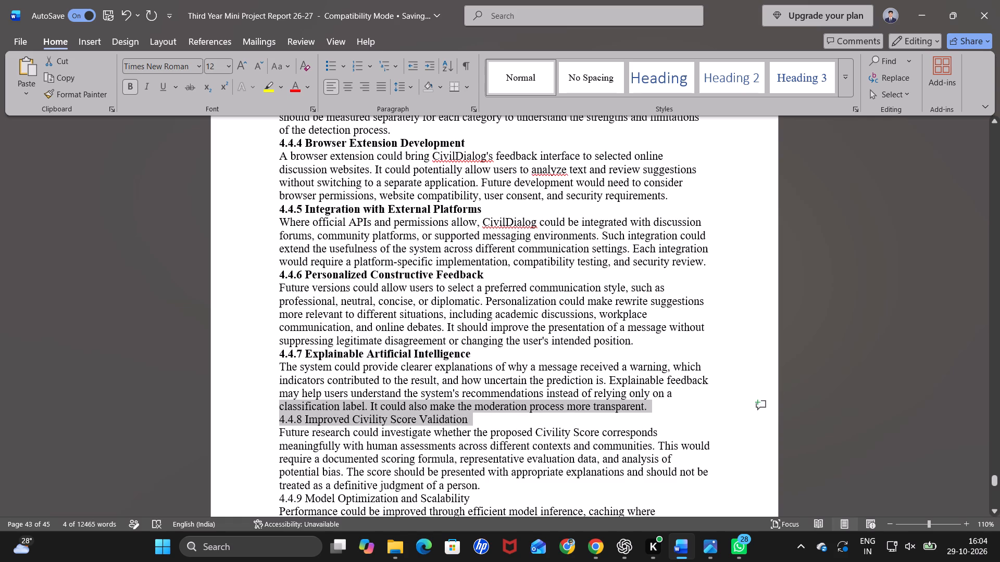
drag(281, 412, 278, 420)
click(287, 401)
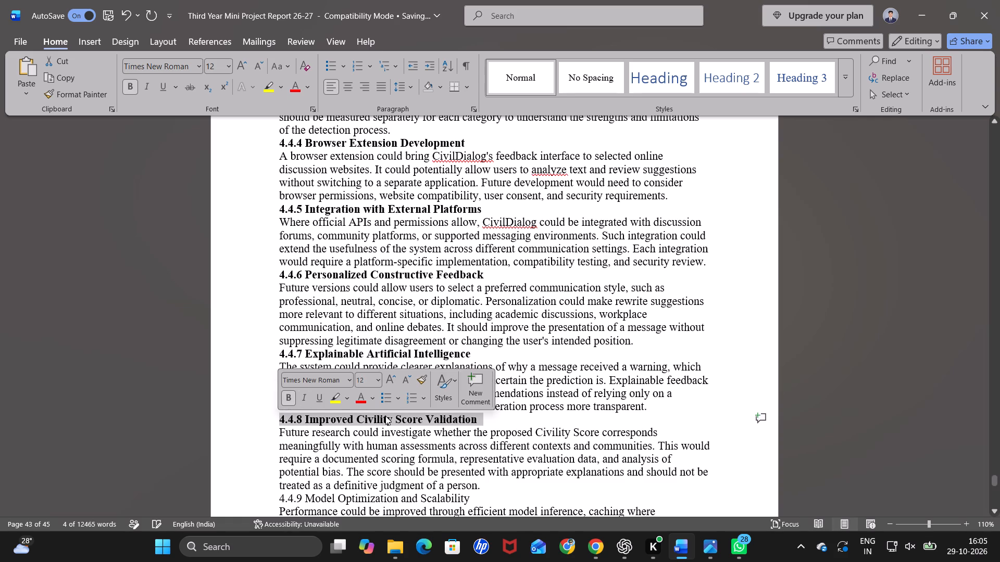
scroll(385, 416, down, 3)
drag(471, 248, 240, 249)
click(253, 226)
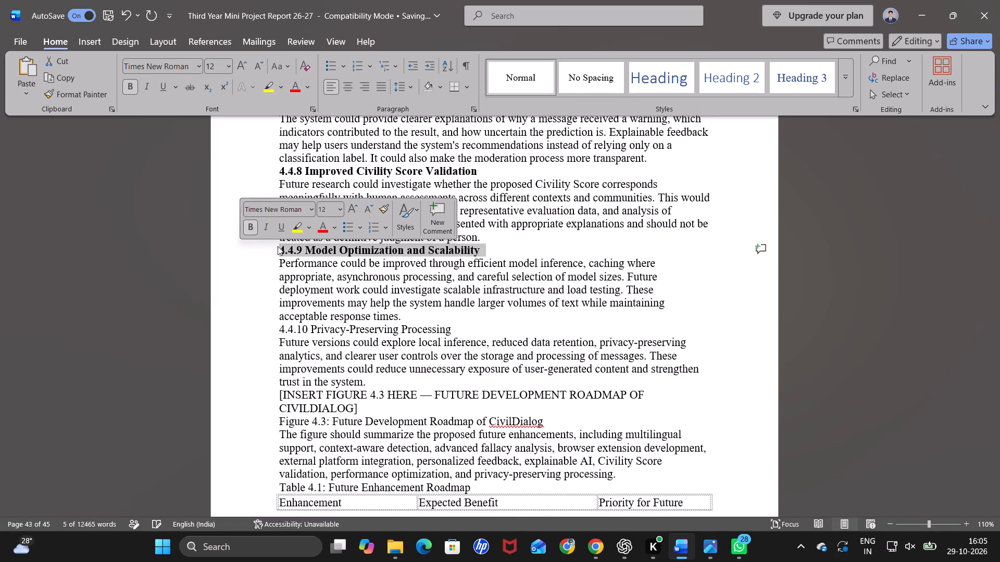
drag(453, 328, 289, 332)
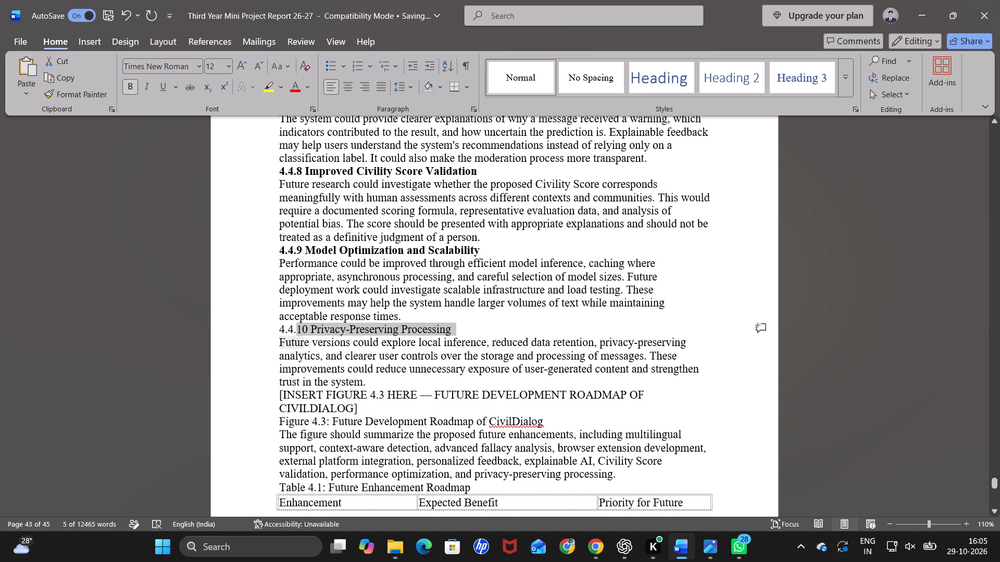
drag(289, 332, 277, 331)
click(283, 311)
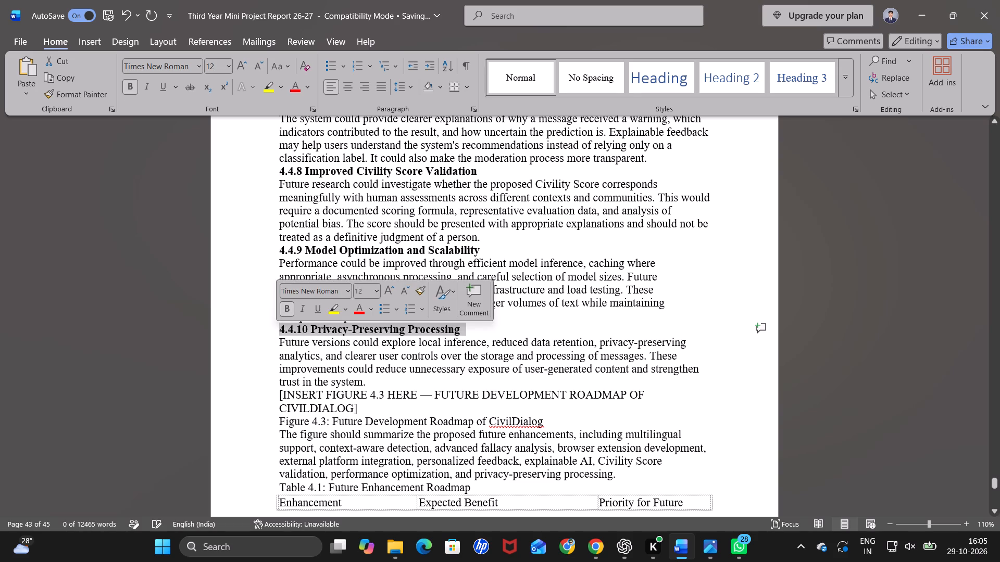
Add nine blank lines between the Privacy-Preserving Processing paragraph and the Figure 4.3 placeholder.
click(370, 384)
key(Return)
key(Return)
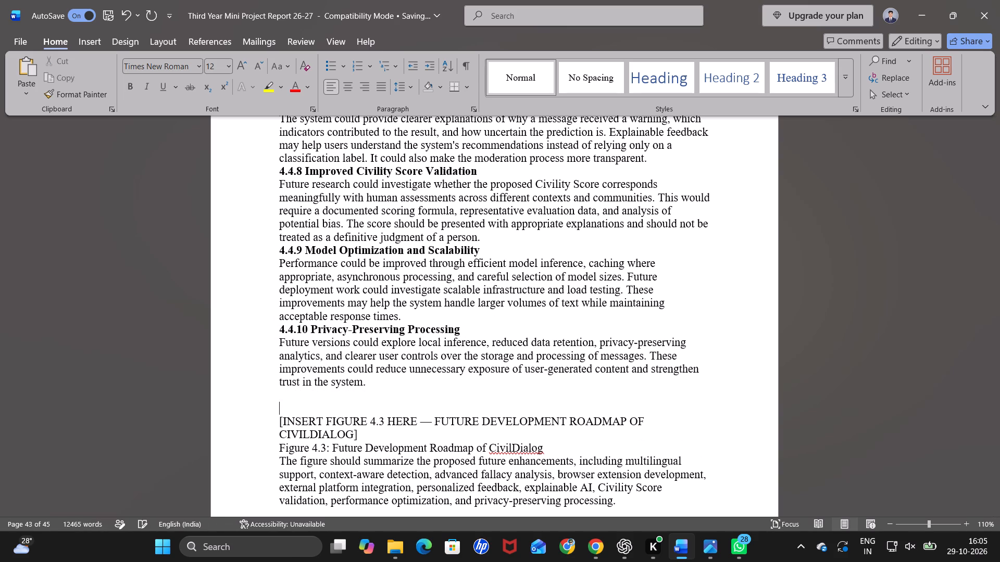
key(Return)
key(Return)
key(Return)
key(Return)
key(Return)
key(Return)
key(Return)
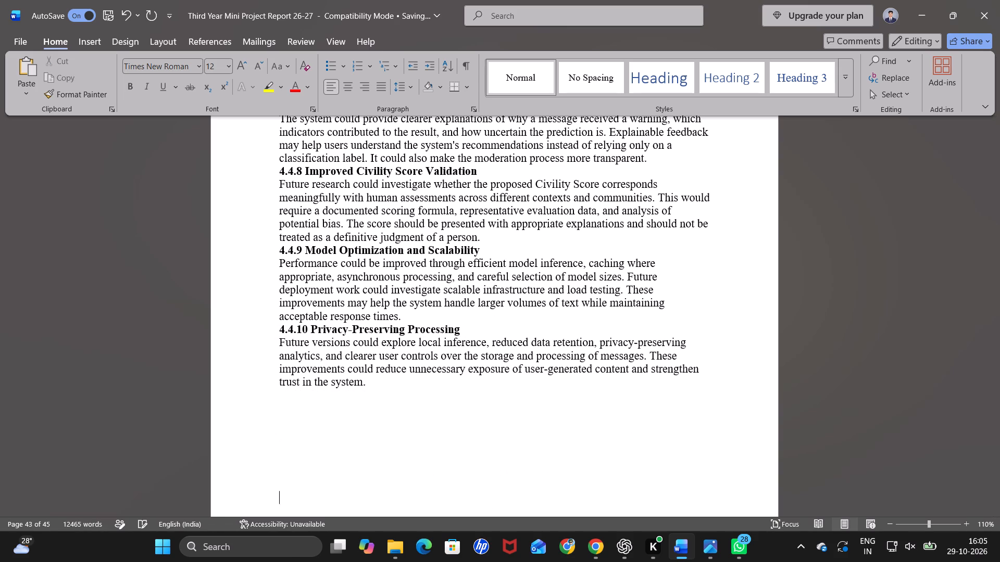
key(Return)
click(393, 308)
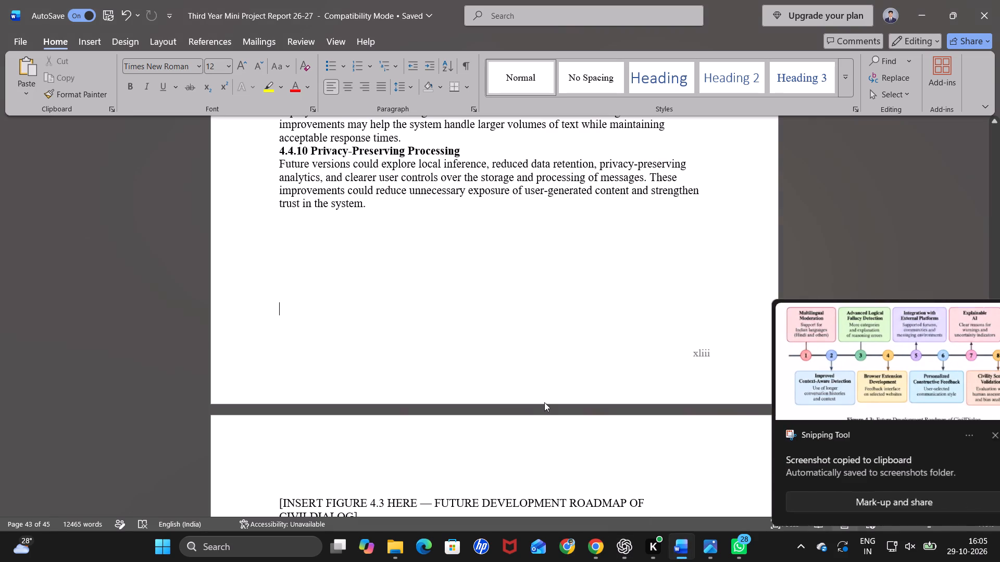
key(ctrl+v)
click(451, 410)
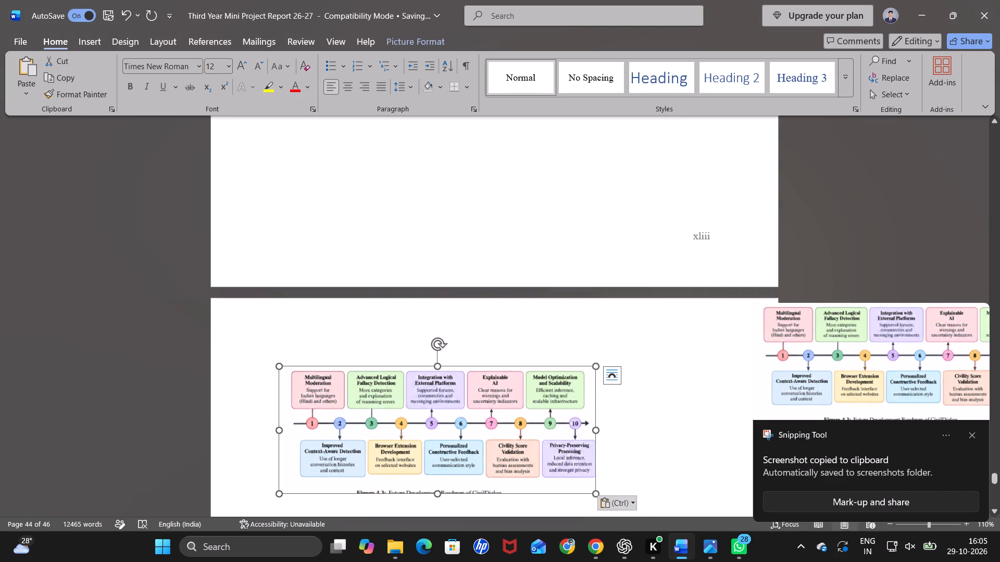
right_click(451, 410)
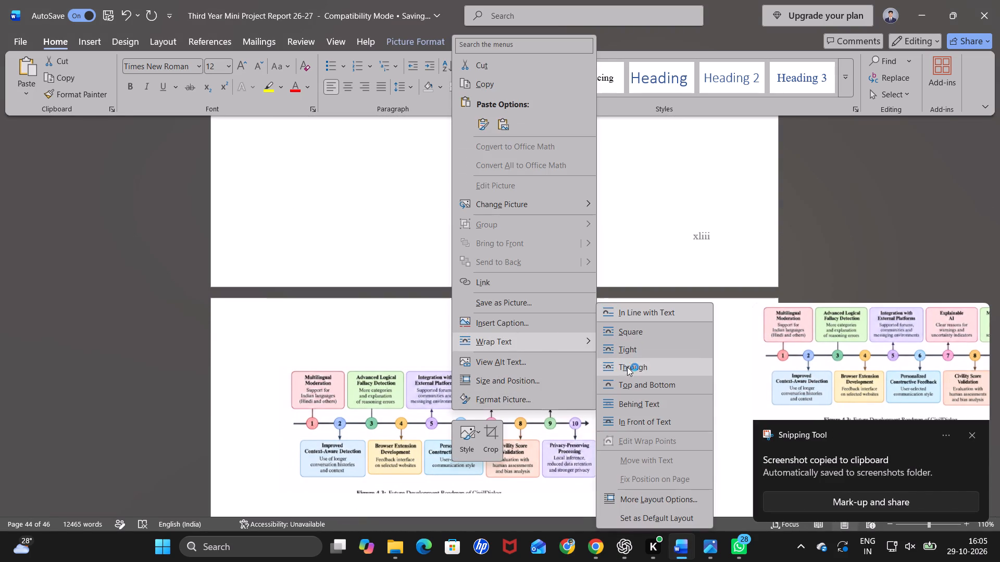
click(619, 423)
Move the roadmap picture into the blank space below the 4.4.10 Privacy-Preserving Processing paragraph.
scroll(533, 358, up, 4)
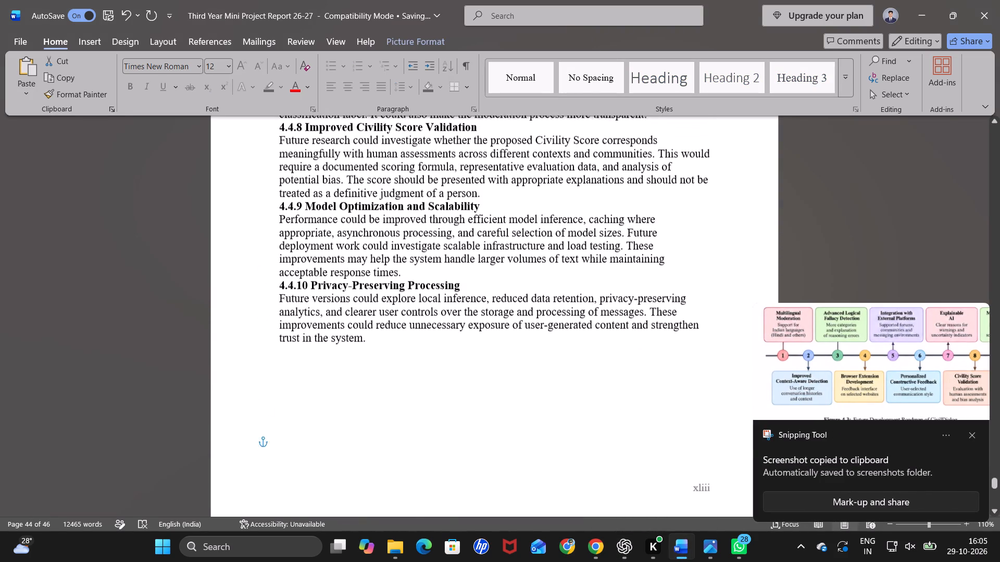
scroll(533, 358, up, 3)
drag(482, 263, 514, 463)
scroll(458, 217, down, 3)
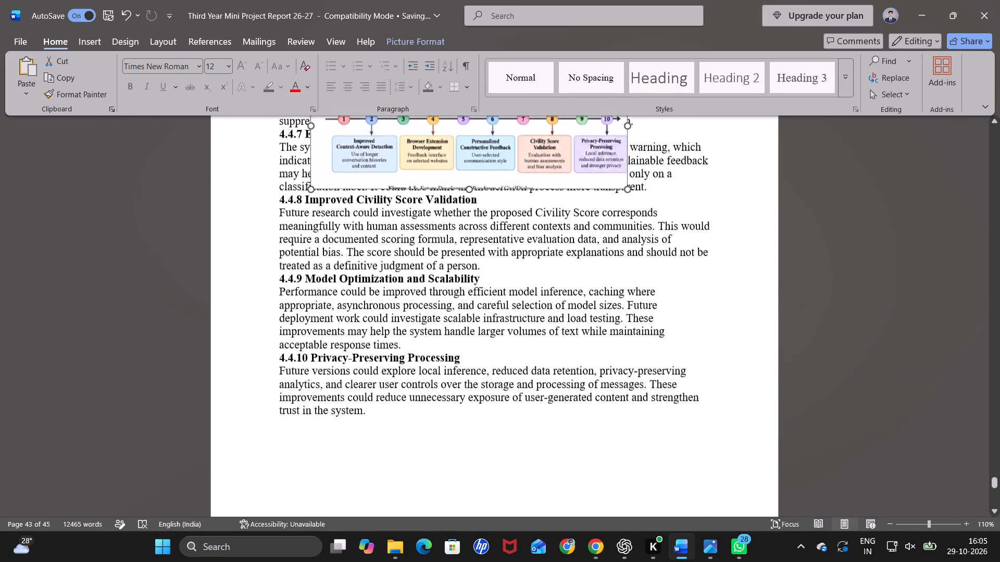
drag(429, 133, 454, 450)
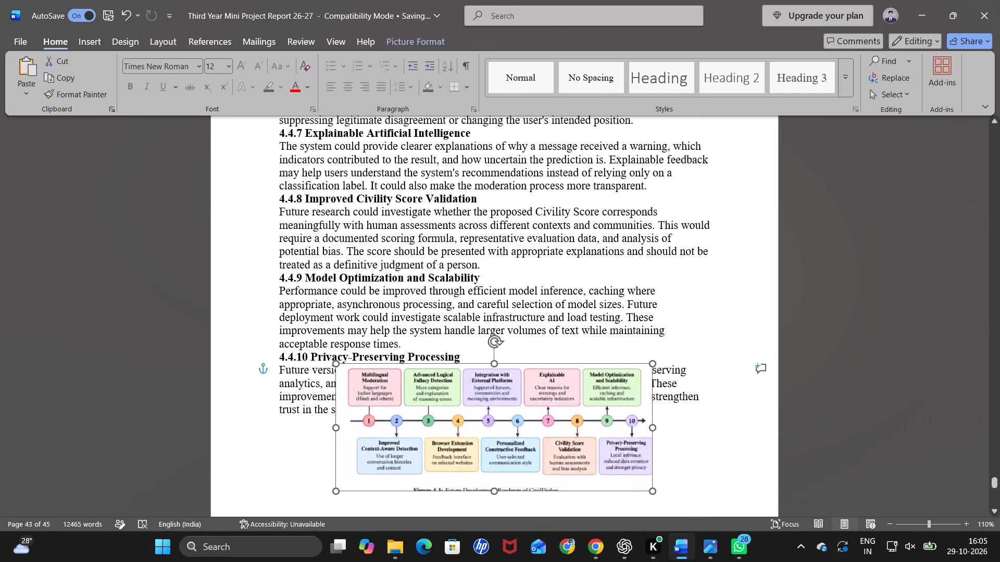
scroll(454, 450, down, 2)
drag(469, 170, 466, 231)
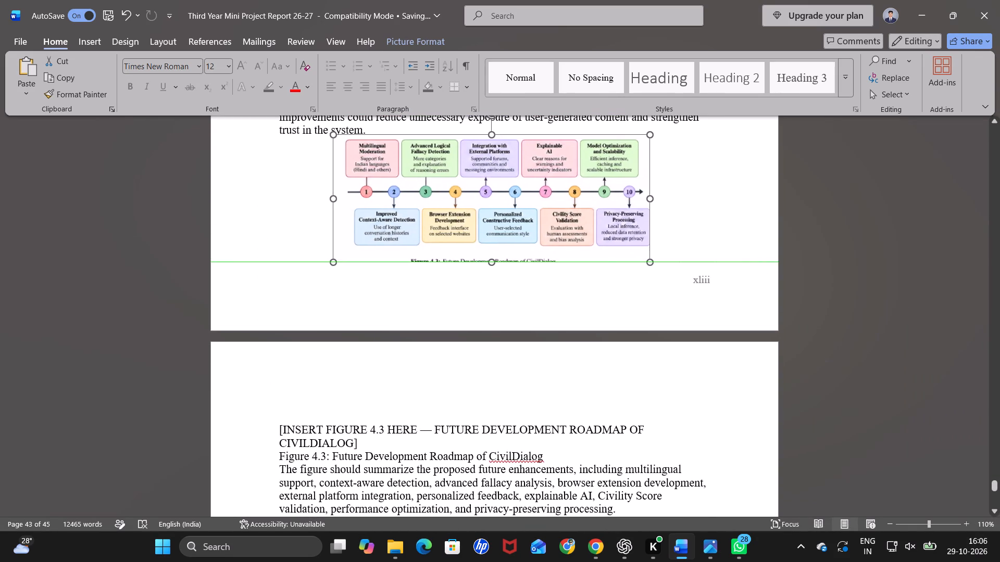
drag(466, 231, 452, 229)
Delete the Figure 4.3 placeholder text and pull its caption onto the picture's page.
drag(369, 445, 268, 429)
key(BackSpace)
key(BackSpace)
key(BackSpace)
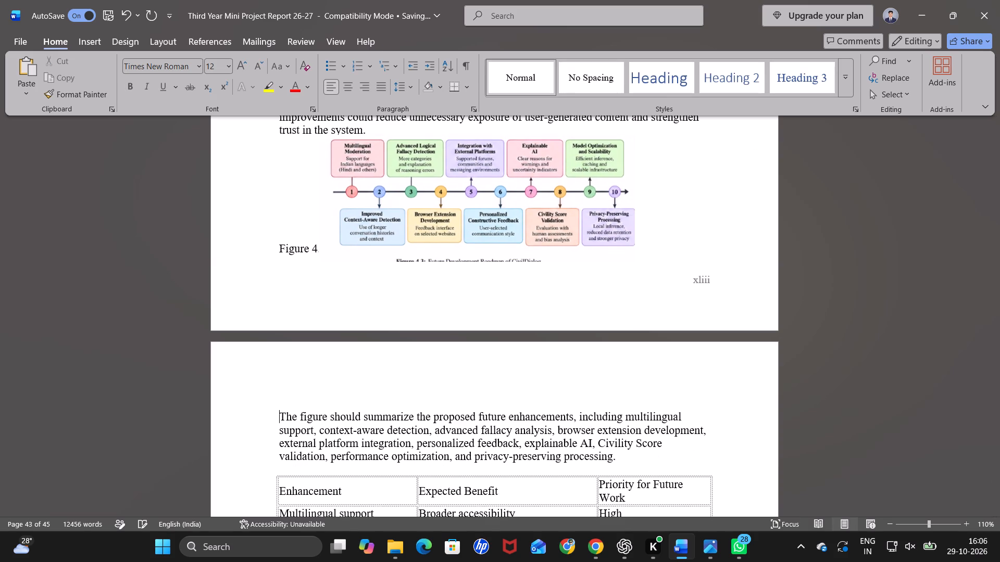
Reposition the roadmap picture horizontally across the text area, between the 4.4.10 paragraph and the Figure 4.3 caption.
scroll(400, 445, up, 1)
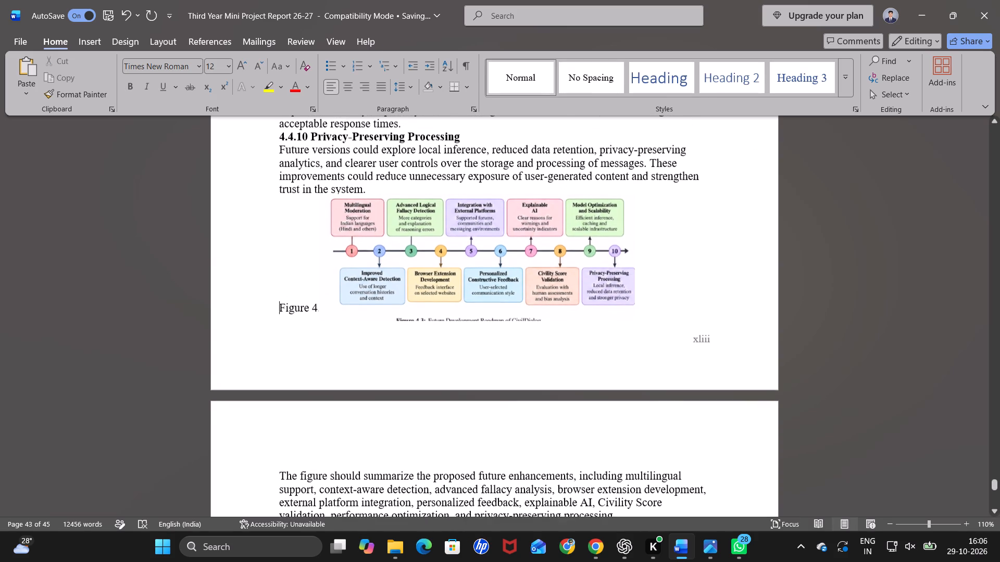
scroll(400, 445, up, 1)
drag(472, 306, 473, 294)
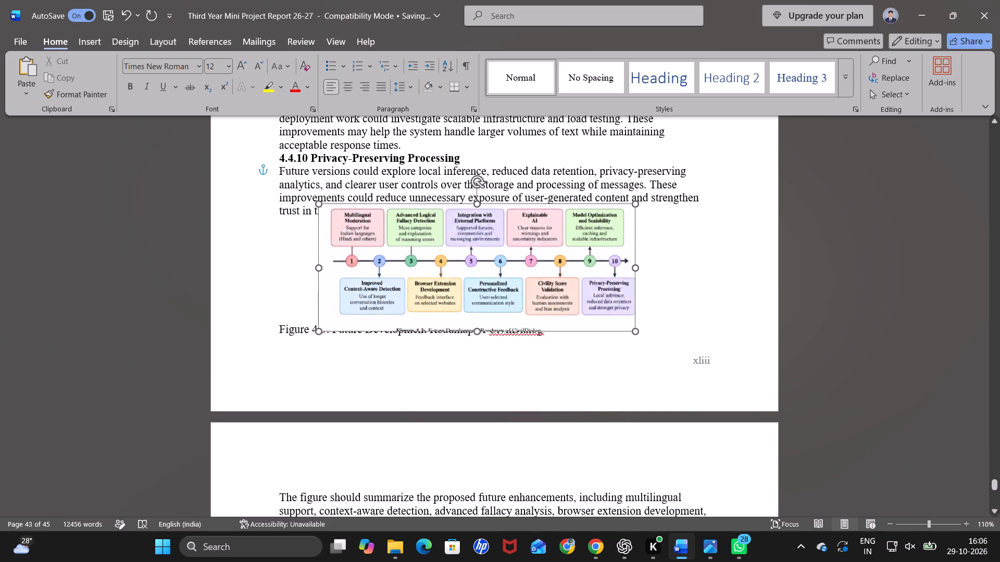
drag(473, 294, 525, 299)
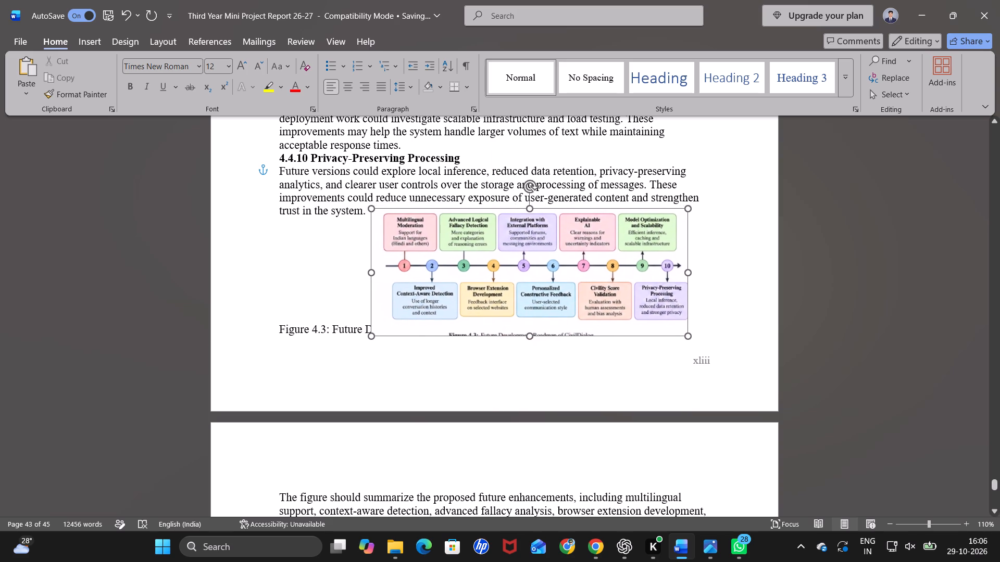
drag(525, 299, 523, 293)
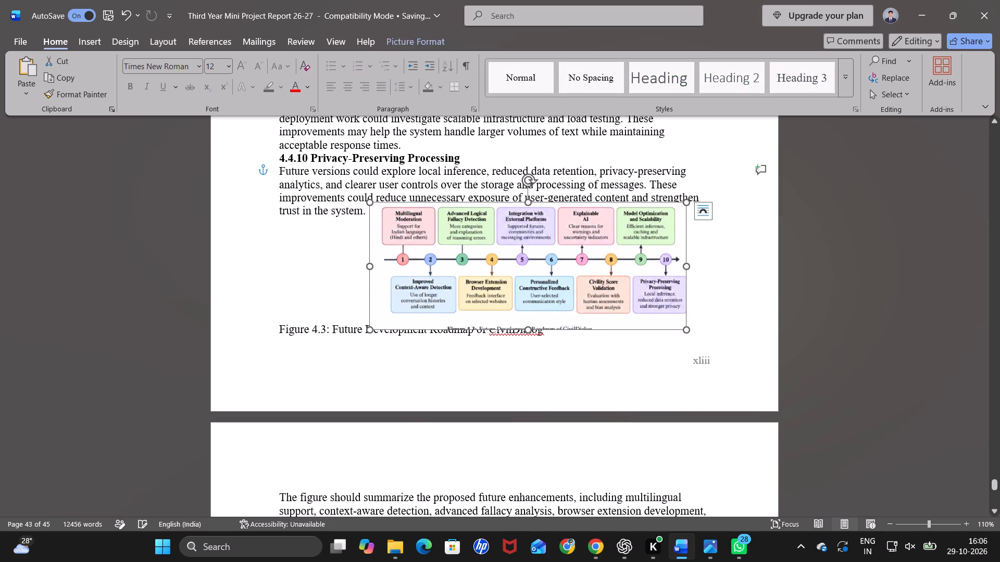
Shift the Figure 4.3 caption toward the page centre with leading spaces so it sits beneath the picture.
click(278, 331)
key(space)
key(space)
key(space)
key(space)
key(space)
key(space)
key(space)
key(space)
key(space)
key(space)
key(space)
key(space)
key(space)
key(space)
key(space)
key(space)
key(space)
key(space)
key(space)
key(space)
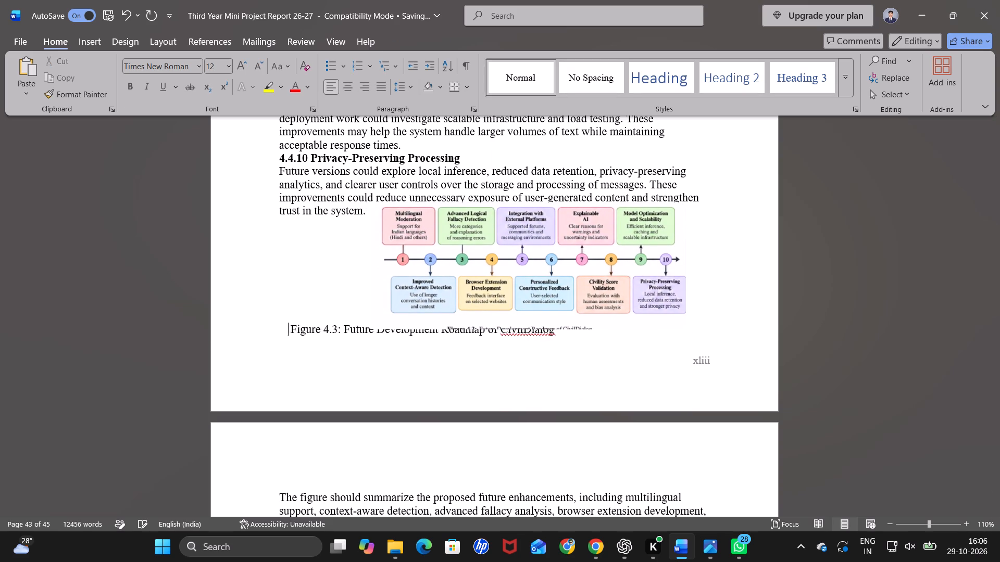
Reduce the roadmap picture's height slightly from its bottom edge so it clears the Figure 4.3 caption.
click(496, 298)
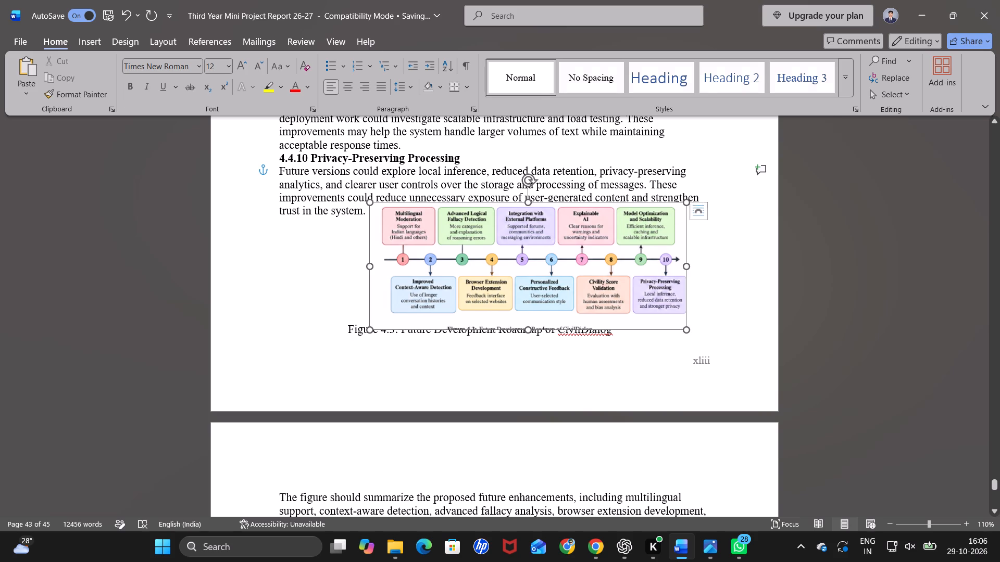
drag(528, 330, 527, 321)
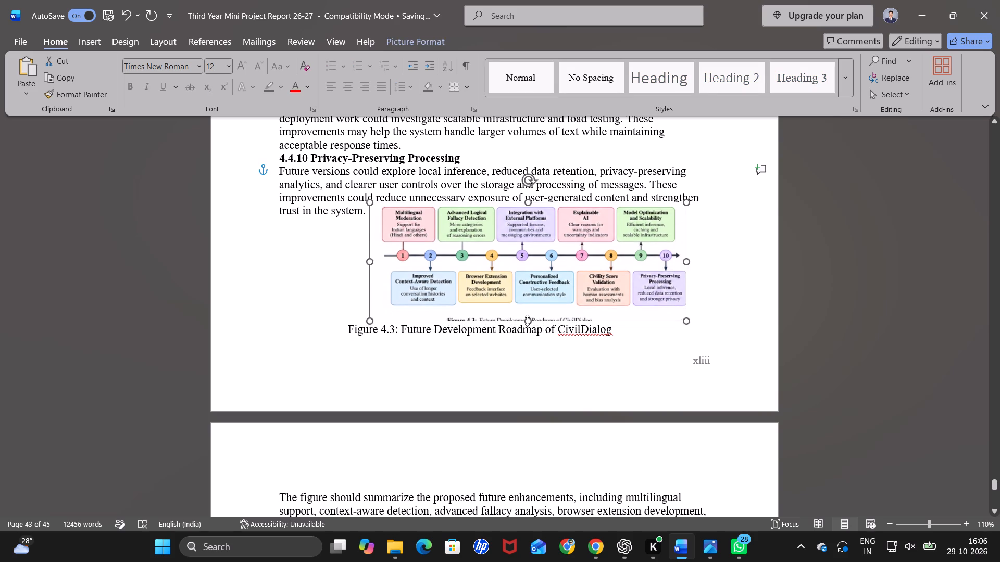
Make the caption Figure 4.3: Future Development Roadmap of CivilDialog bold.
drag(344, 330, 609, 335)
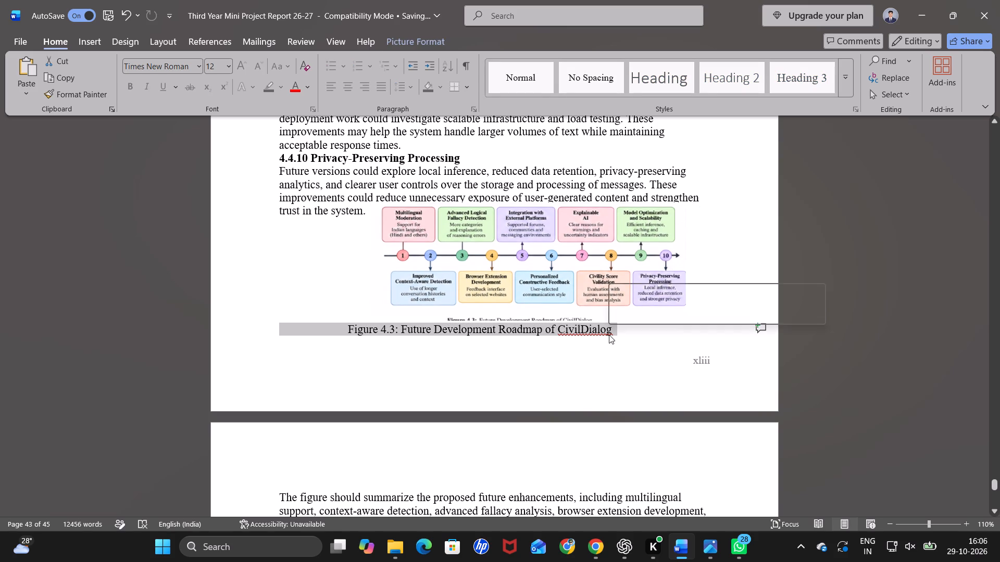
click(593, 331)
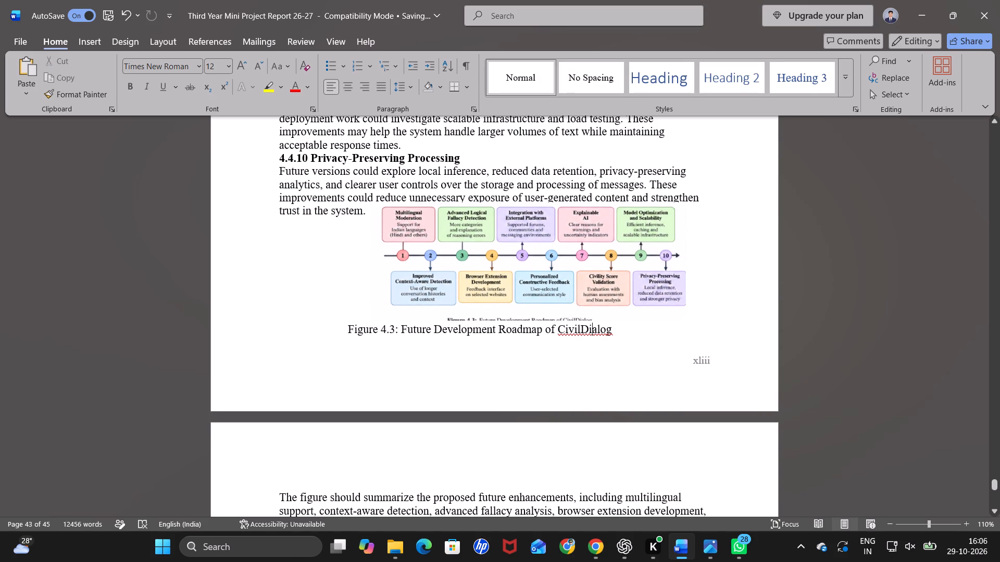
drag(623, 330, 352, 326)
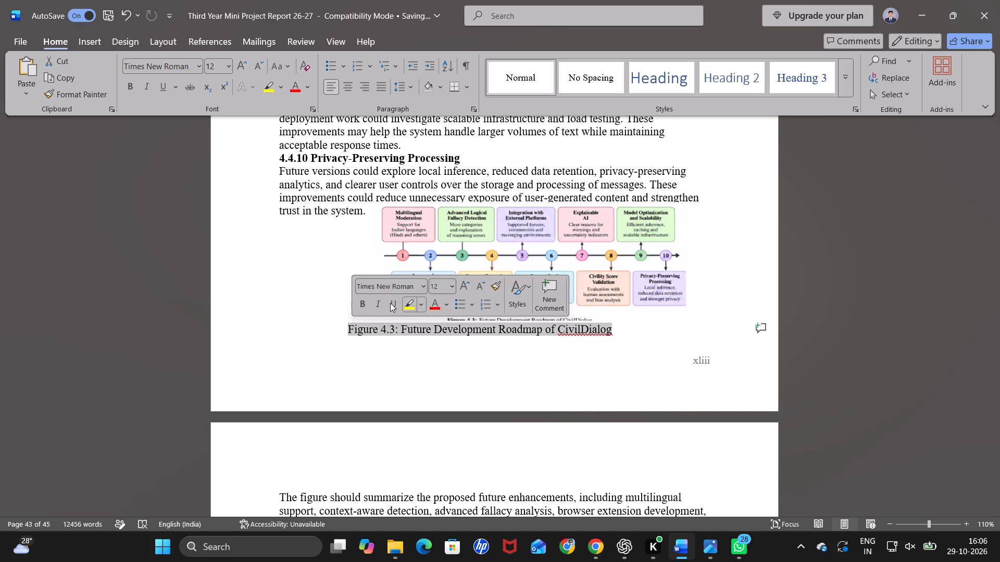
click(361, 307)
Make the caption Table 4.1: Future Enhancement Roadmap bold.
scroll(430, 377, down, 2)
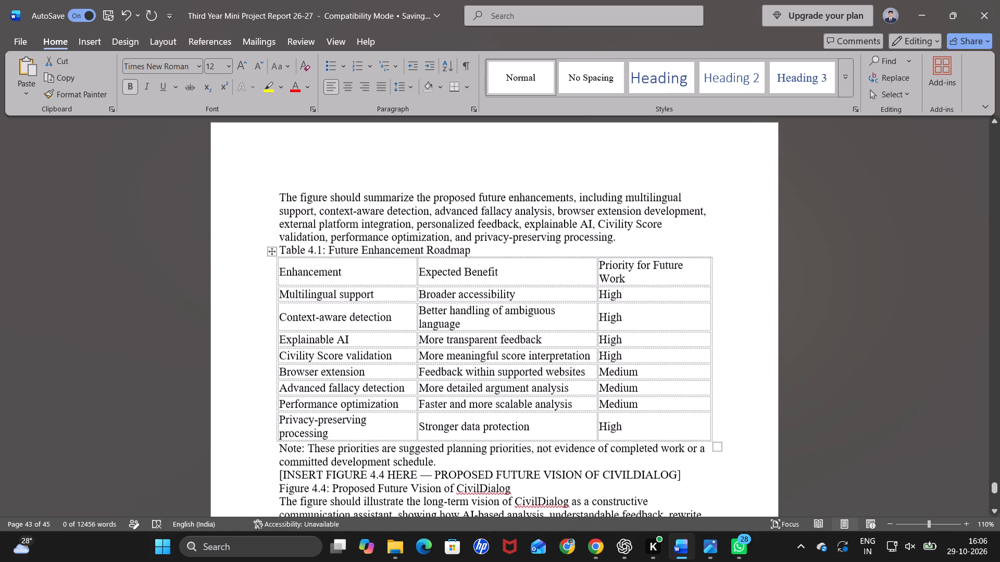
drag(472, 249, 265, 246)
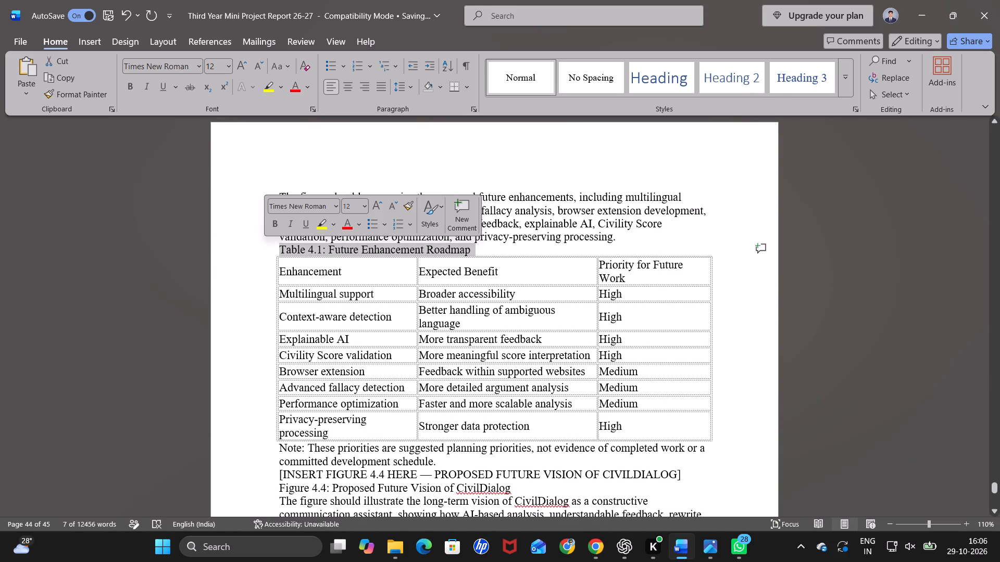
click(274, 228)
Apply solid borders to all cells of the Table 4.1 Future Enhancement Roadmap table.
click(274, 258)
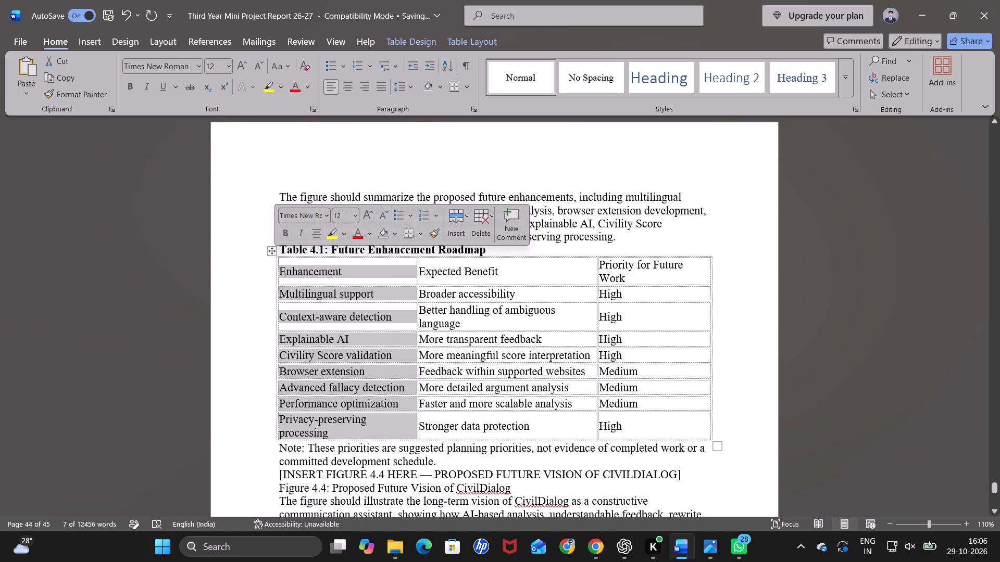
click(272, 255)
click(418, 230)
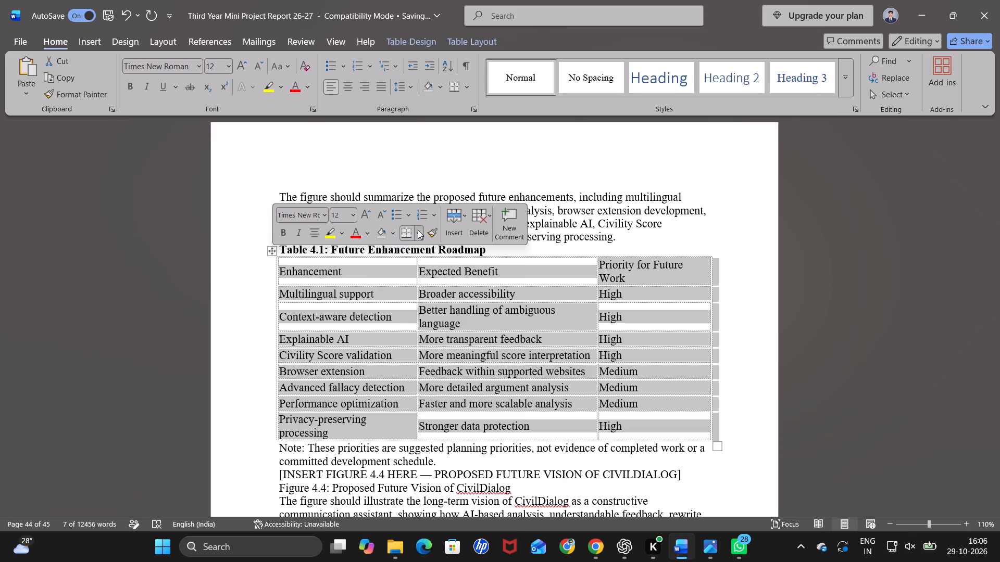
click(418, 342)
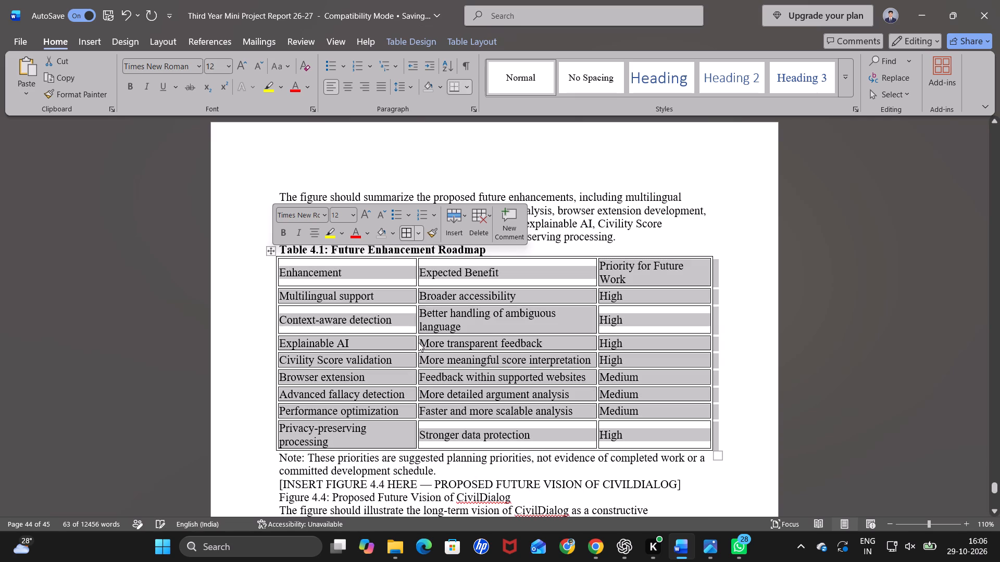
click(670, 340)
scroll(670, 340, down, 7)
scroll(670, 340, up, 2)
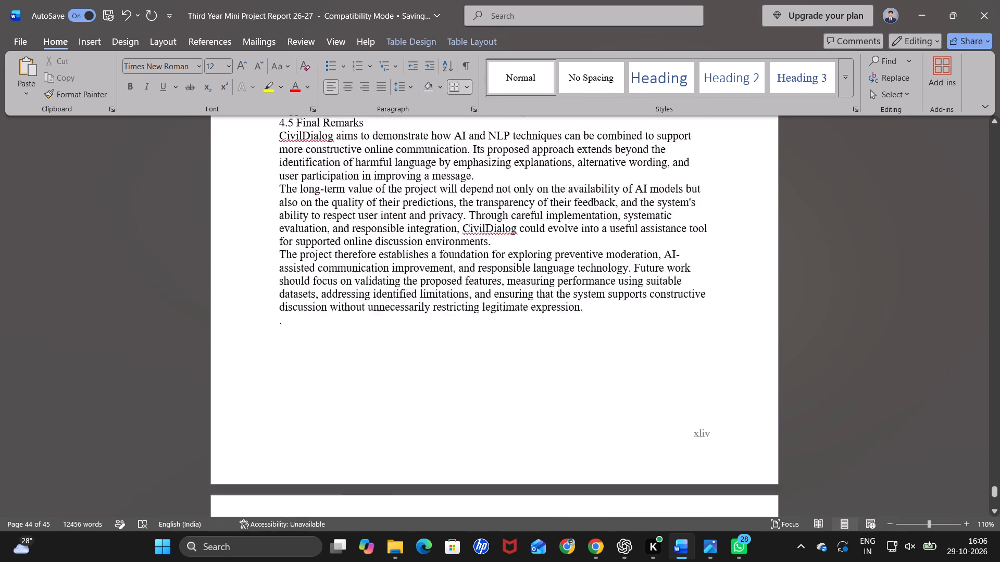
Clear the entries from Table 4.2 through Table 6.4 in the List of Tables.
scroll(670, 340, up, 1)
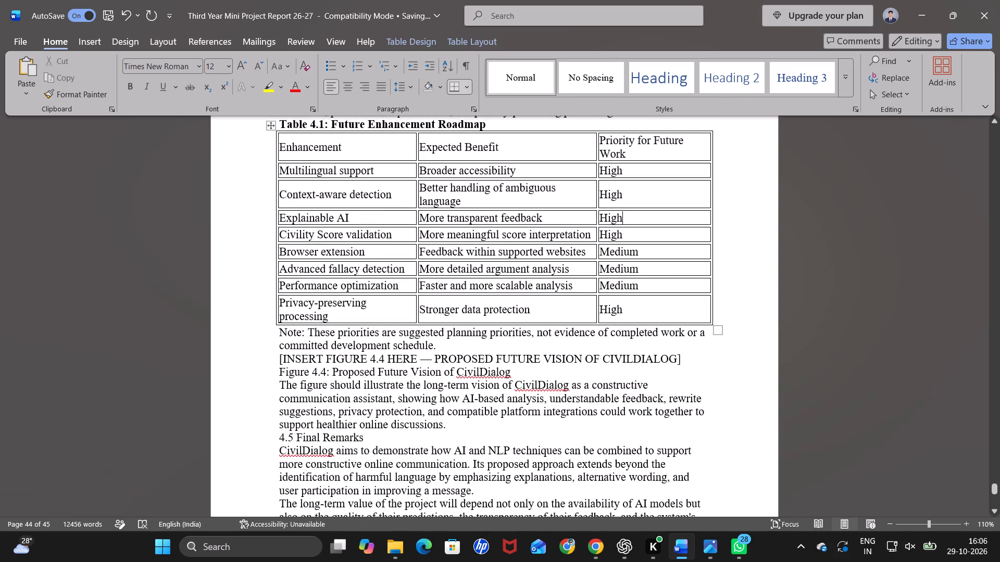
scroll(510, 366, up, 5)
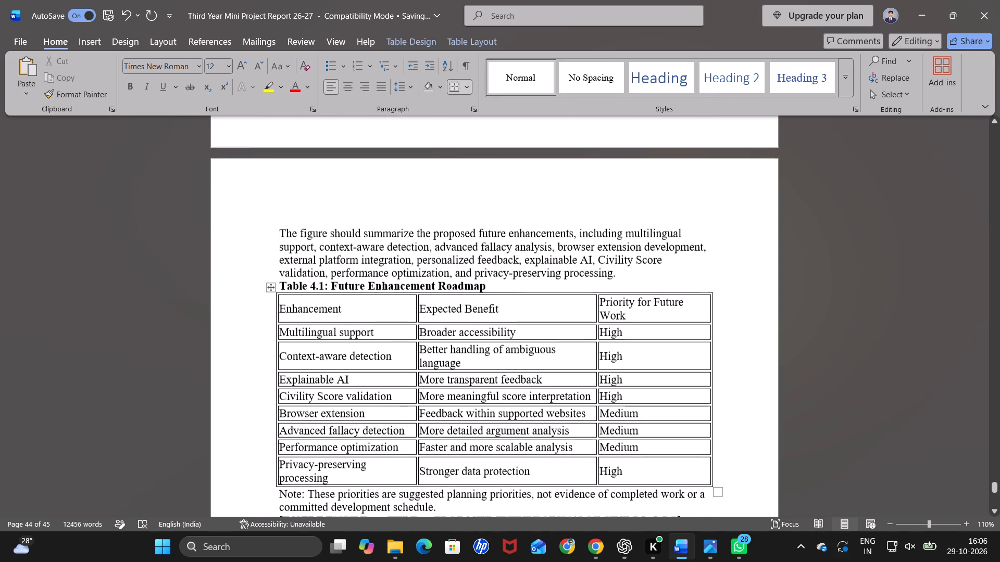
drag(991, 486, 981, 227)
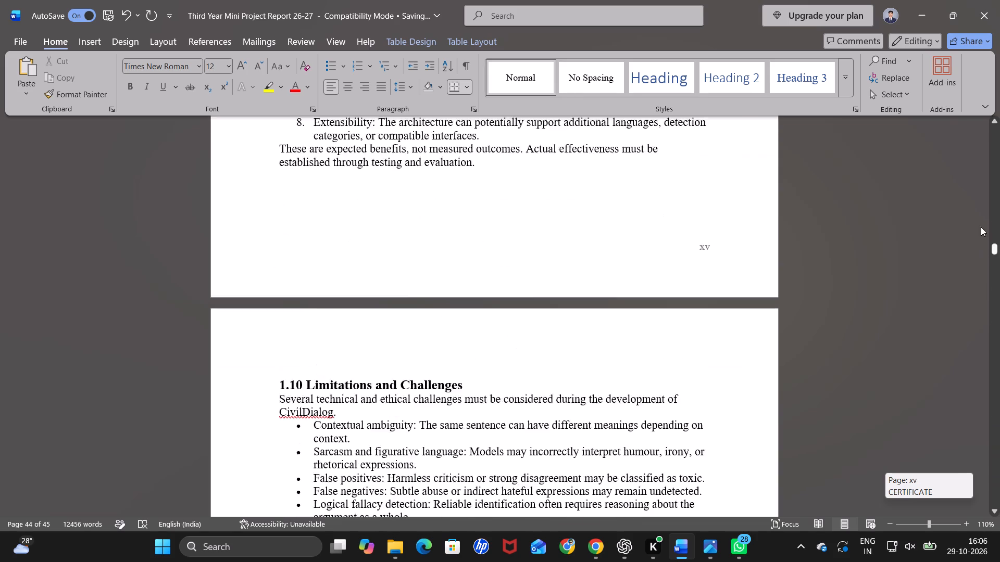
drag(981, 227, 998, 189)
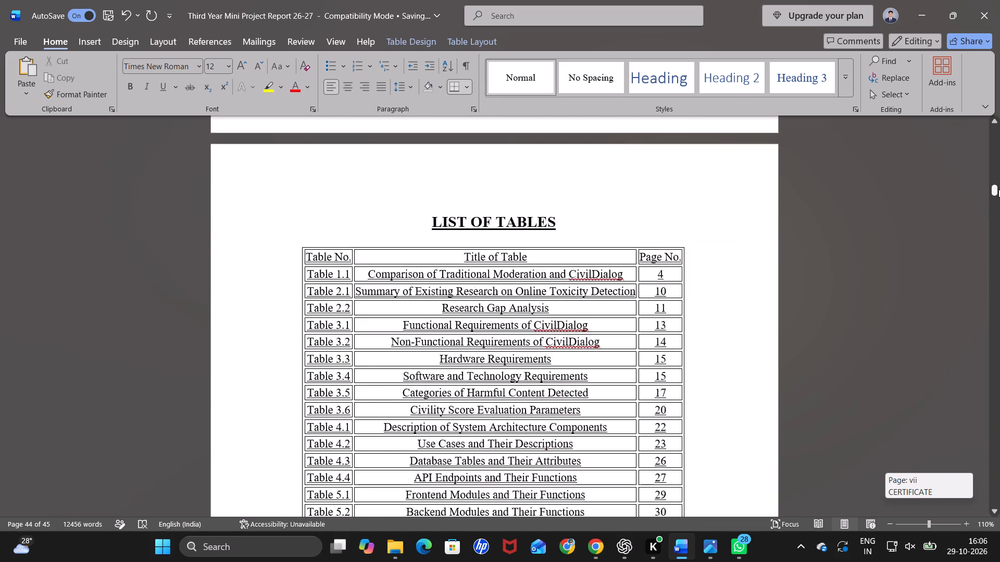
drag(998, 189, 998, 187)
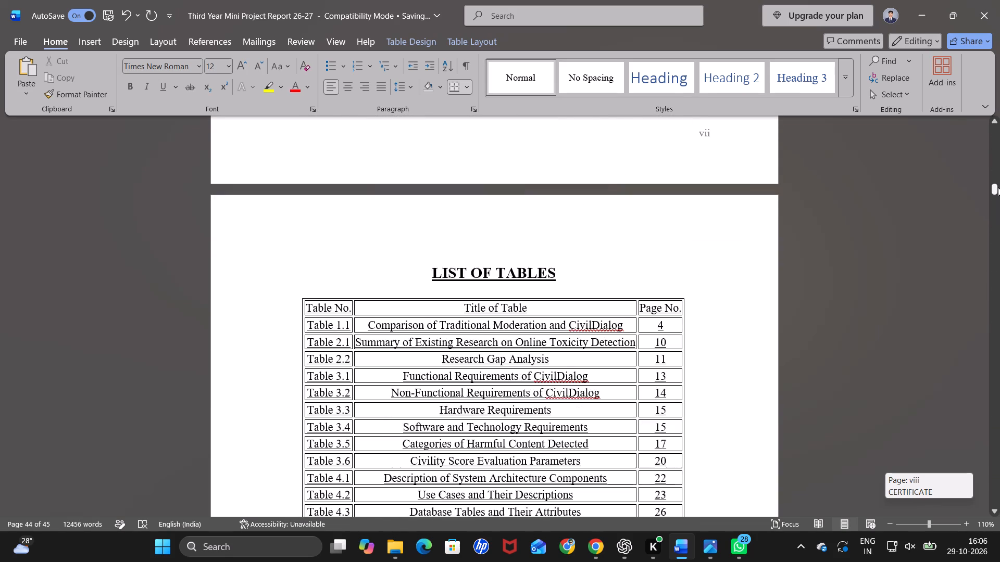
drag(998, 187, 997, 189)
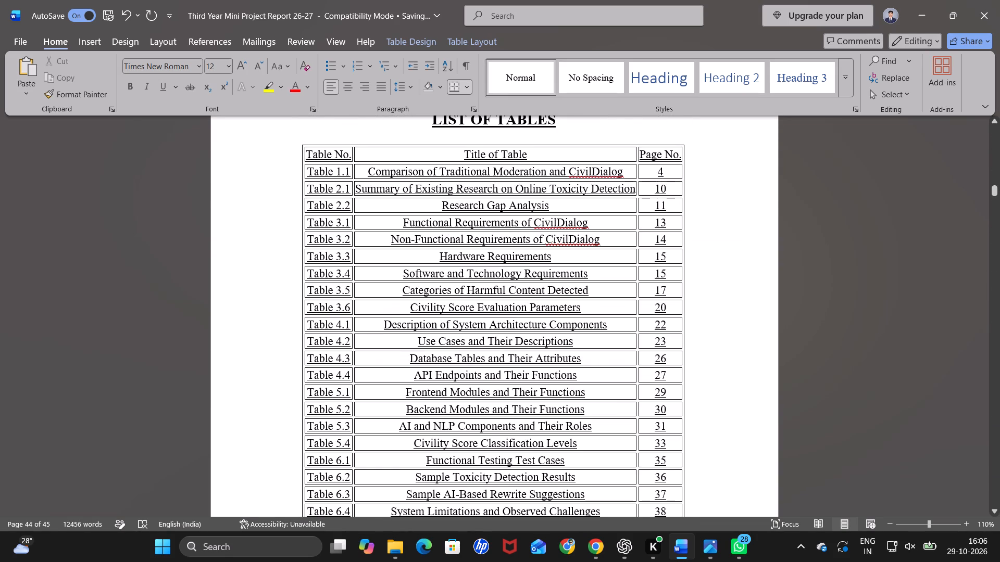
scroll(590, 444, down, 1)
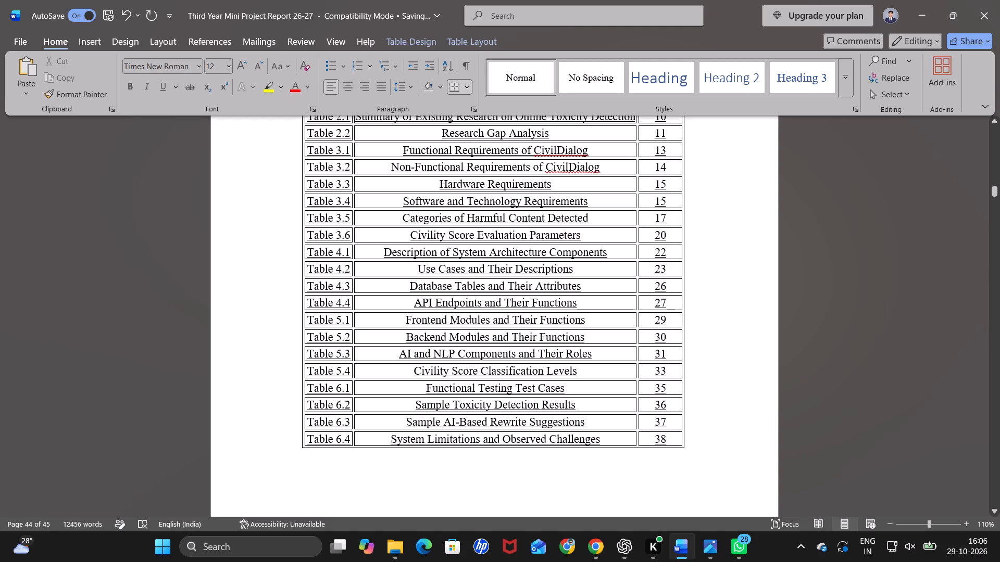
drag(304, 263, 695, 415)
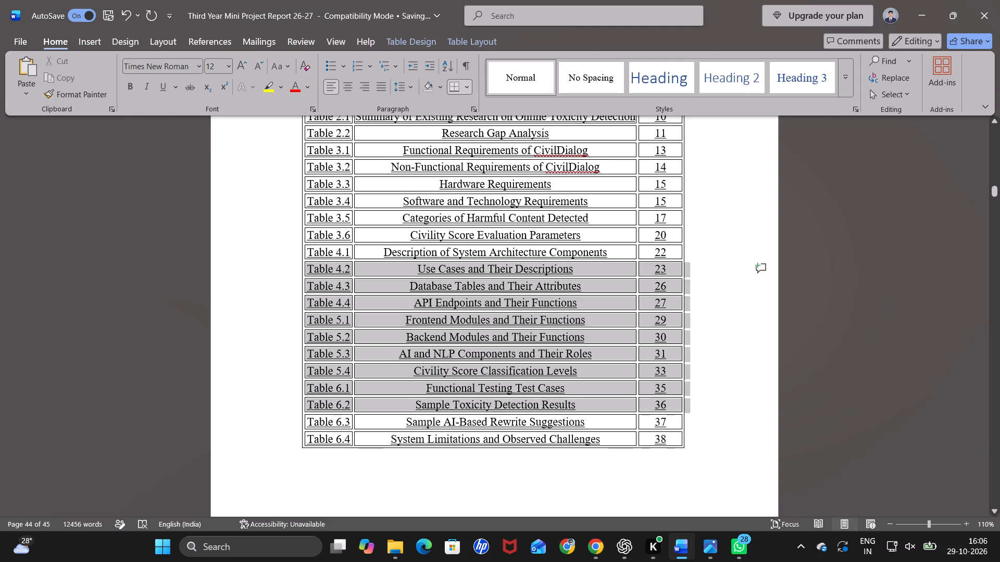
drag(695, 415, 685, 446)
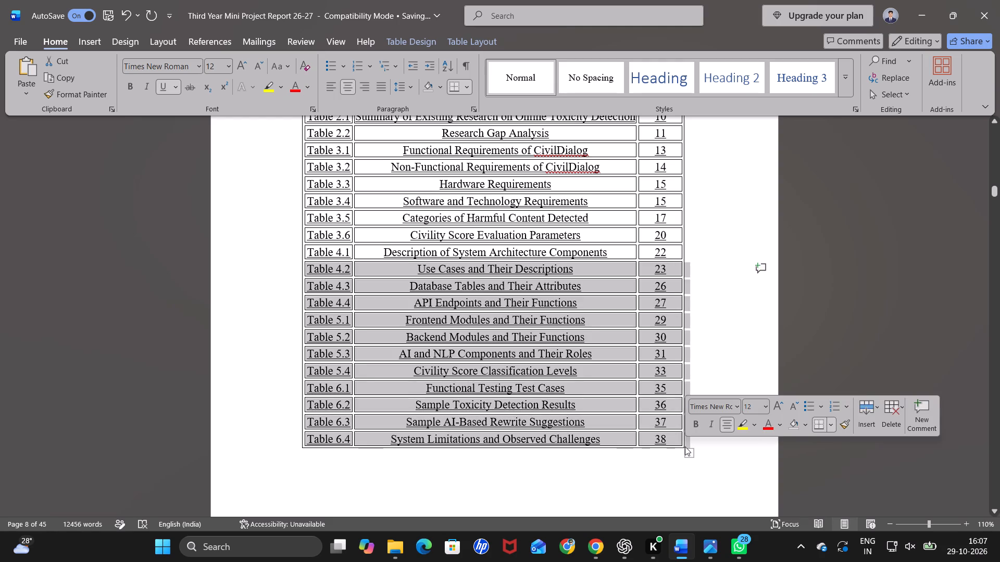
key(Delete)
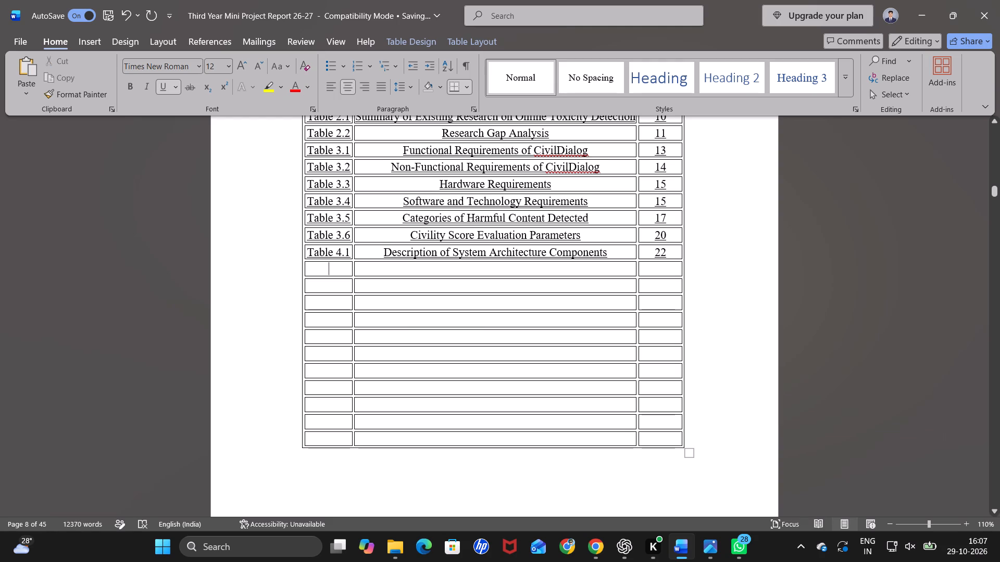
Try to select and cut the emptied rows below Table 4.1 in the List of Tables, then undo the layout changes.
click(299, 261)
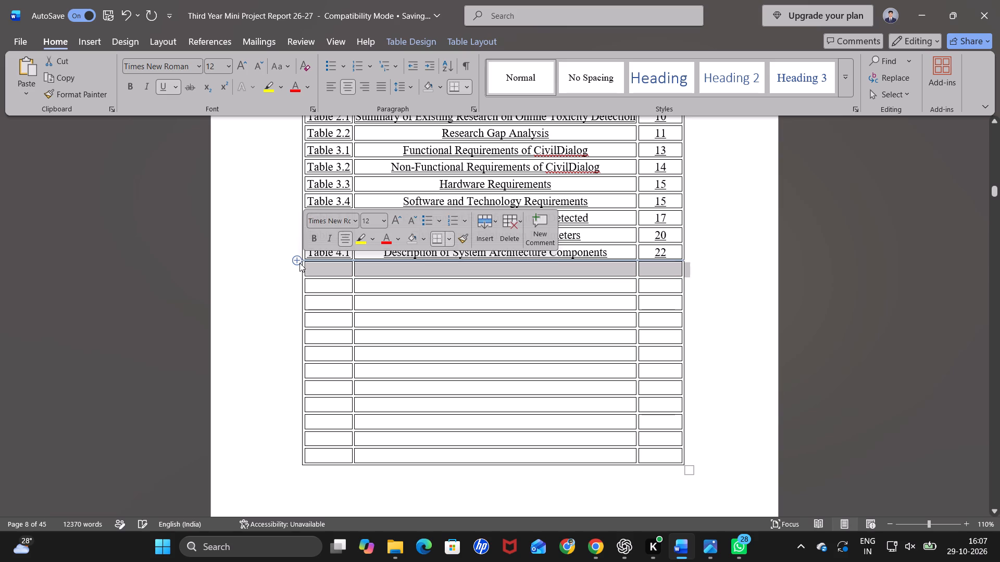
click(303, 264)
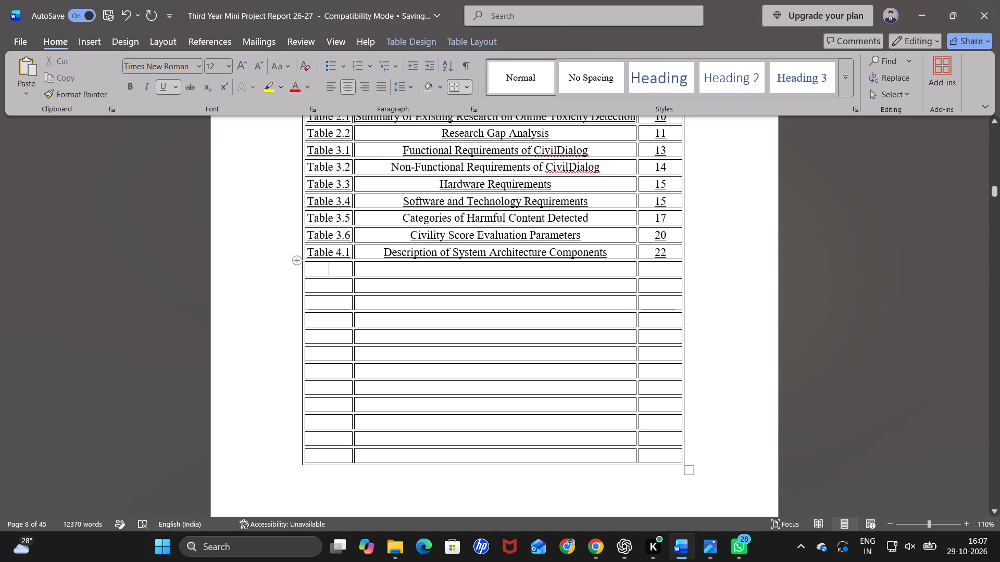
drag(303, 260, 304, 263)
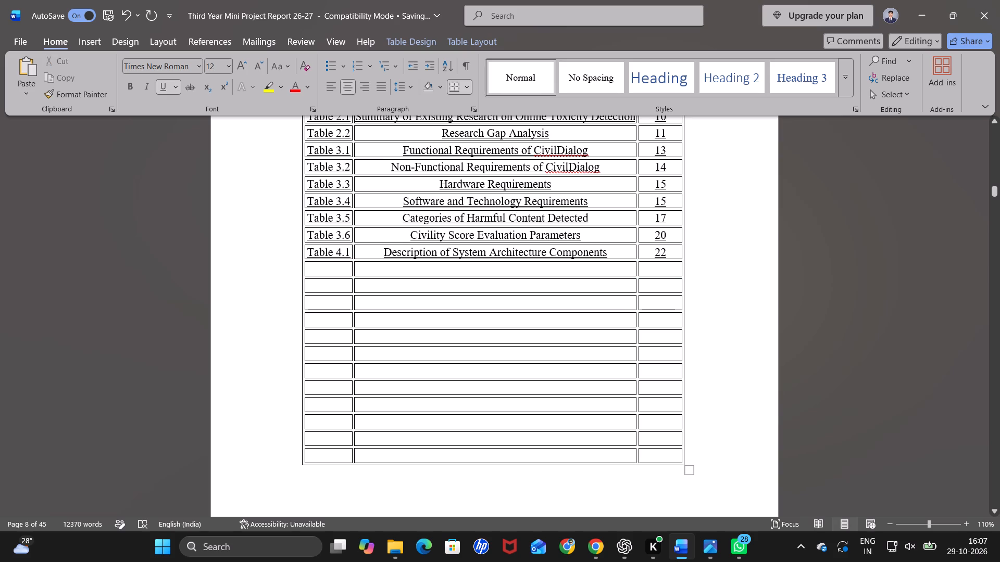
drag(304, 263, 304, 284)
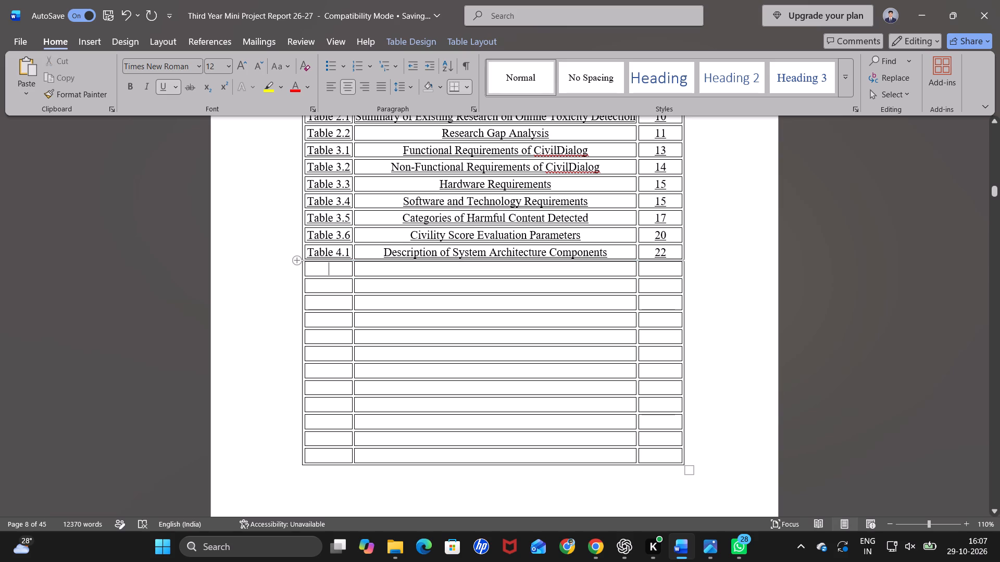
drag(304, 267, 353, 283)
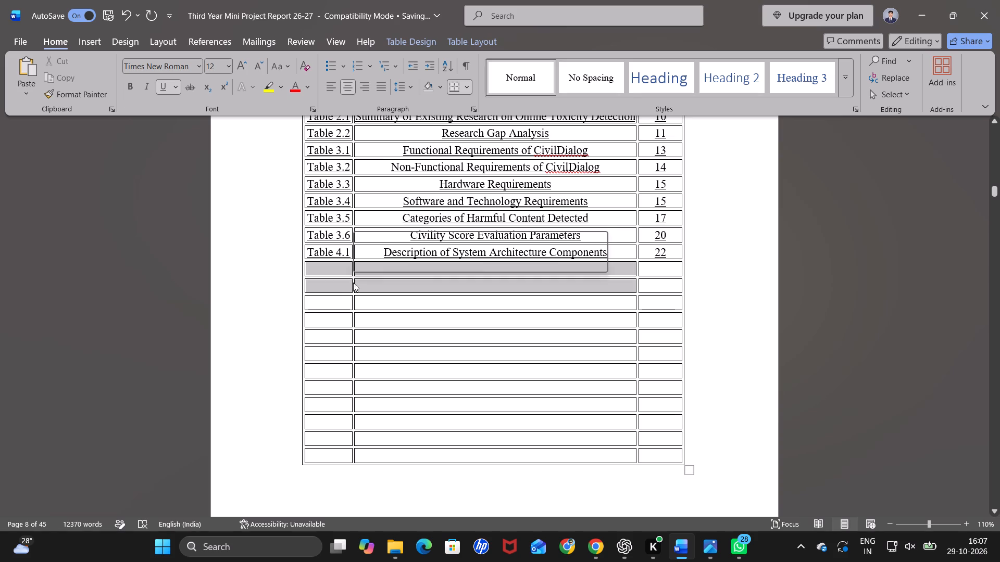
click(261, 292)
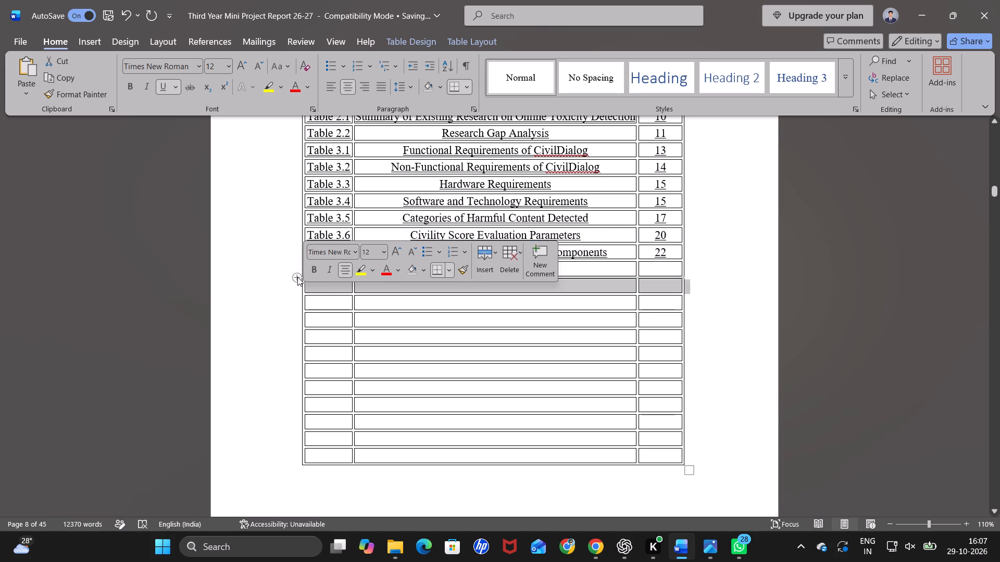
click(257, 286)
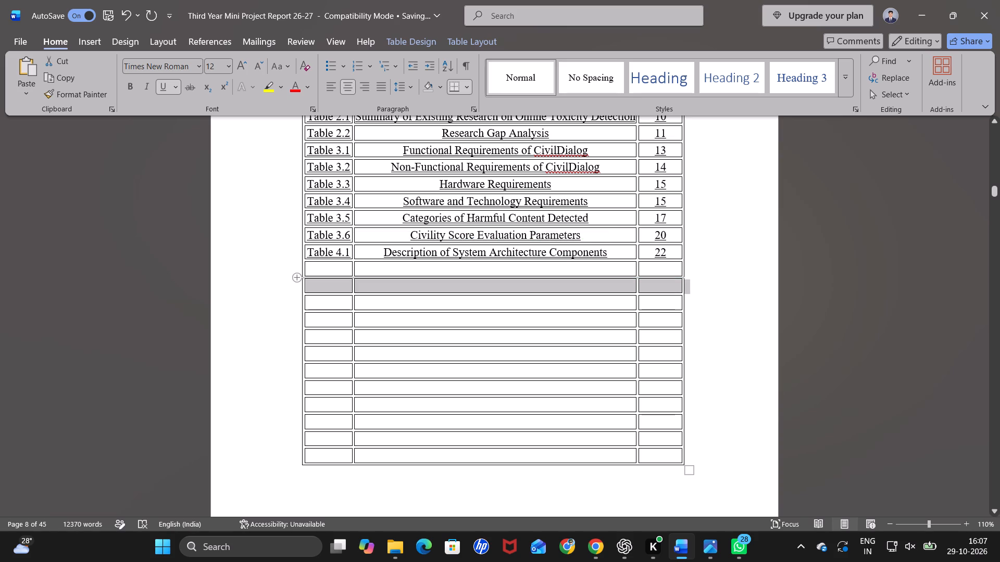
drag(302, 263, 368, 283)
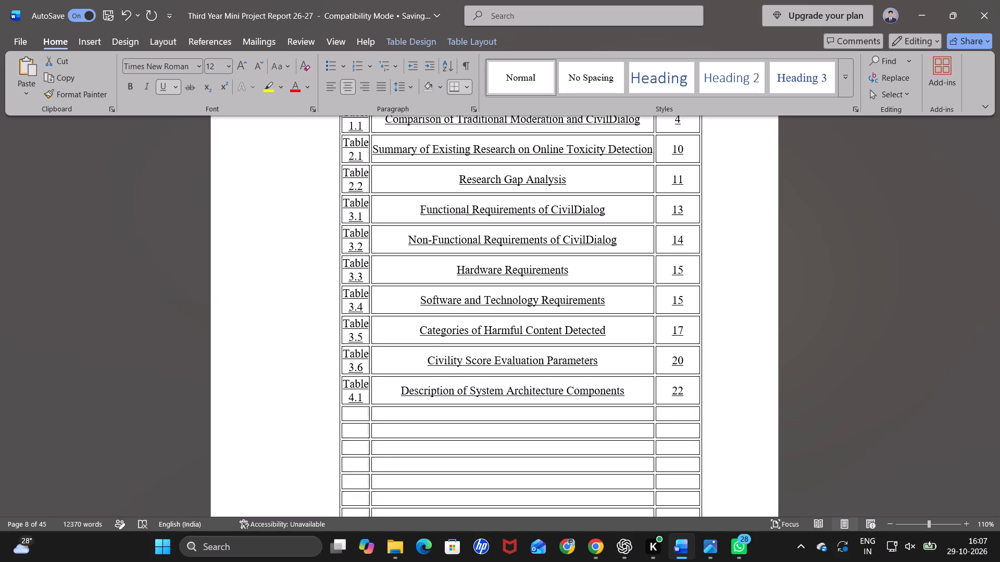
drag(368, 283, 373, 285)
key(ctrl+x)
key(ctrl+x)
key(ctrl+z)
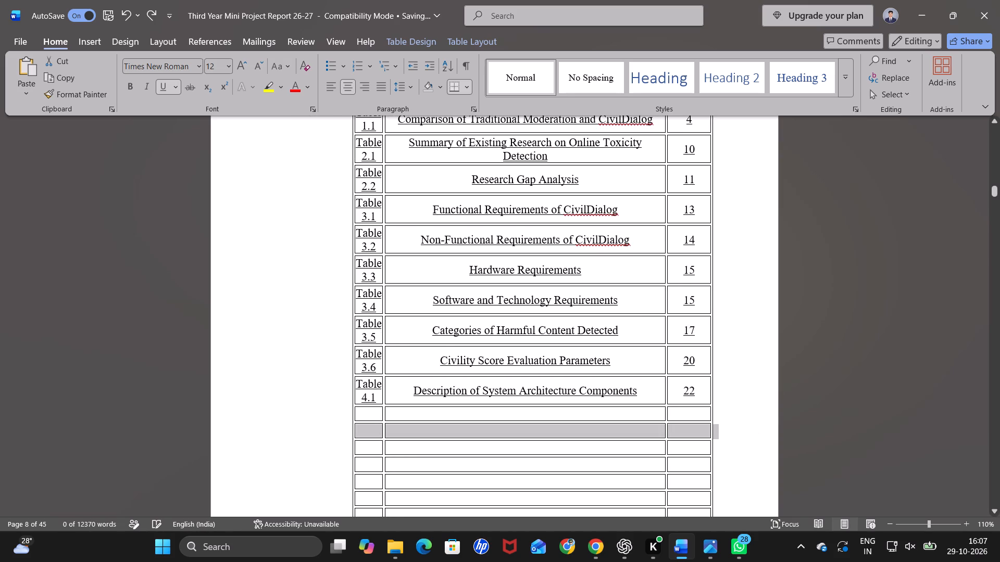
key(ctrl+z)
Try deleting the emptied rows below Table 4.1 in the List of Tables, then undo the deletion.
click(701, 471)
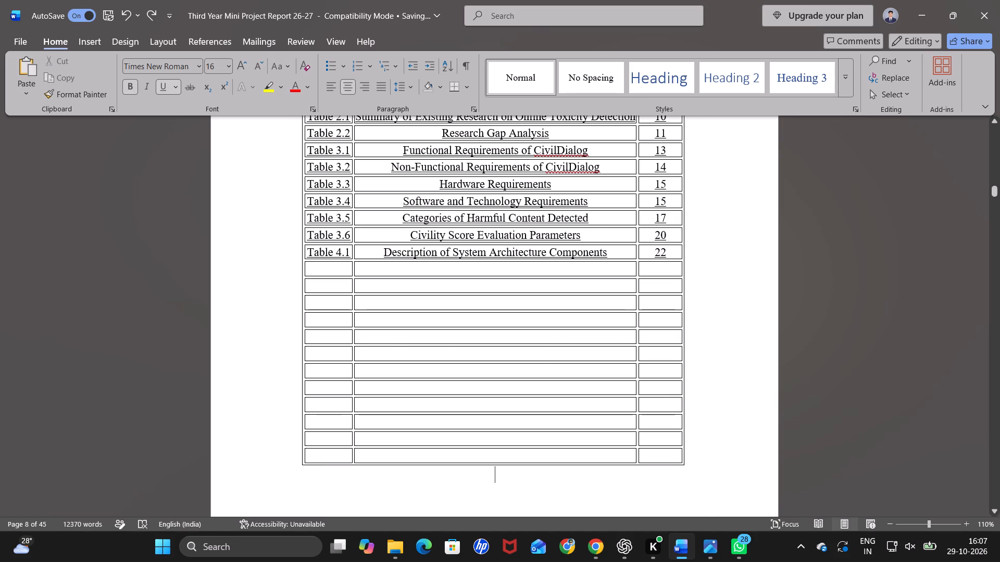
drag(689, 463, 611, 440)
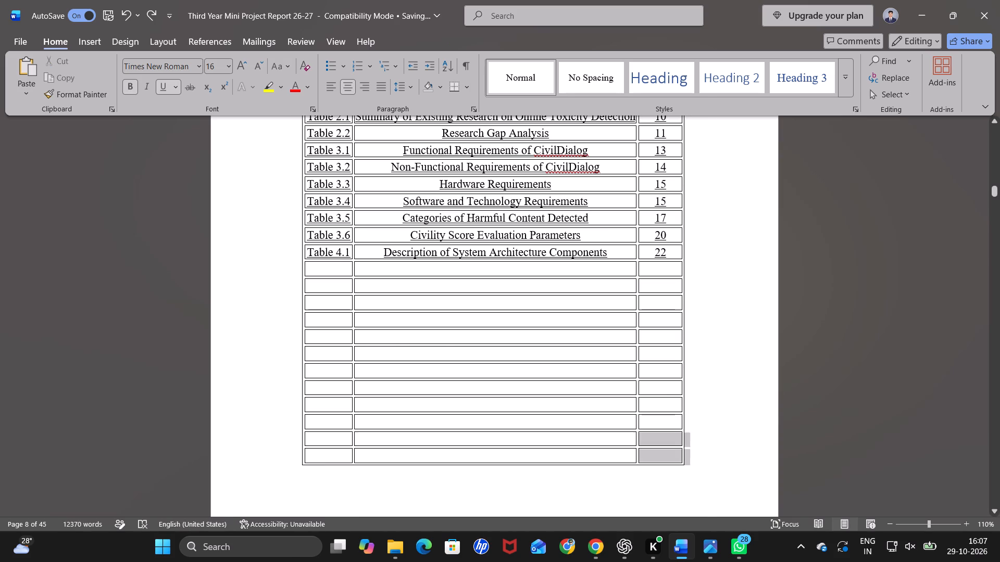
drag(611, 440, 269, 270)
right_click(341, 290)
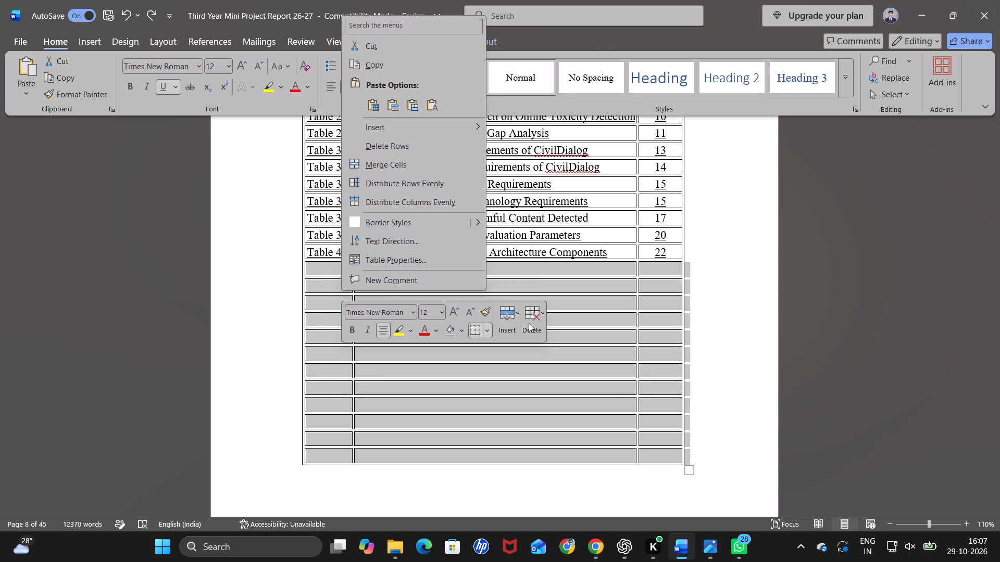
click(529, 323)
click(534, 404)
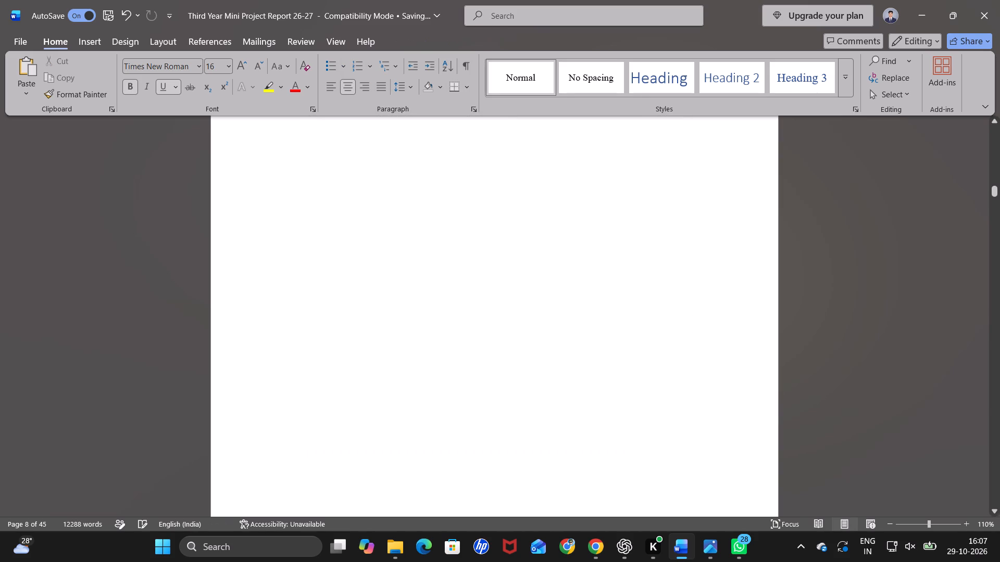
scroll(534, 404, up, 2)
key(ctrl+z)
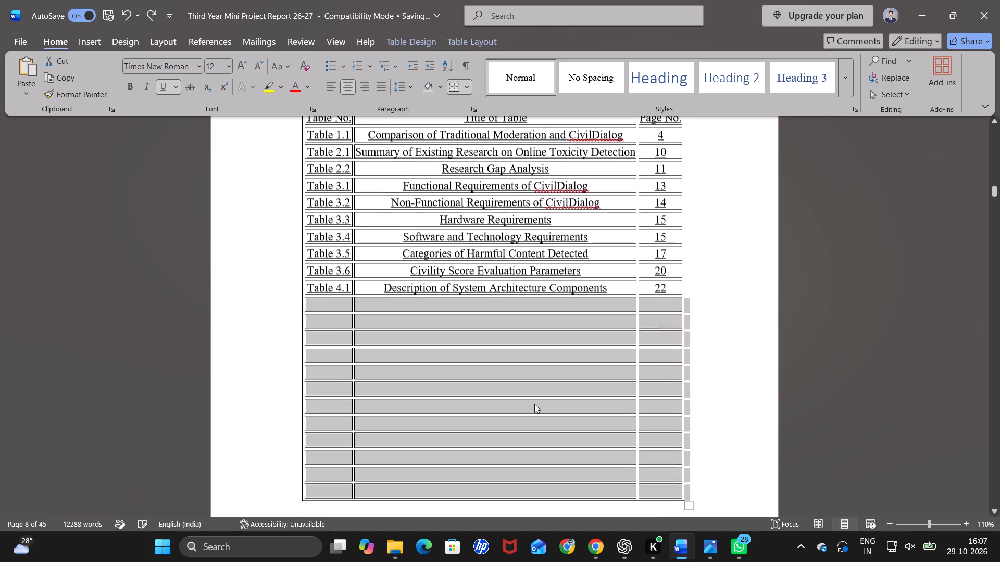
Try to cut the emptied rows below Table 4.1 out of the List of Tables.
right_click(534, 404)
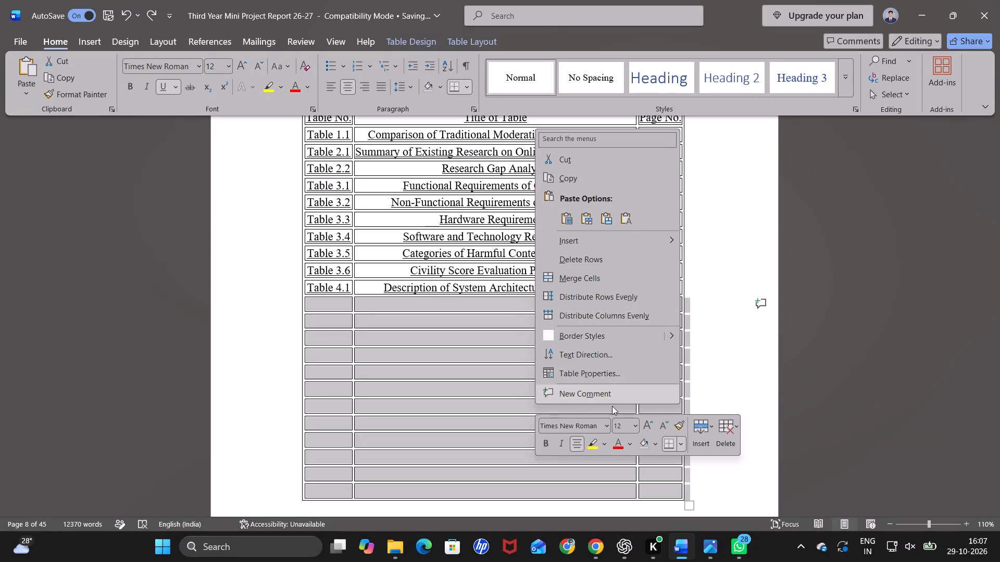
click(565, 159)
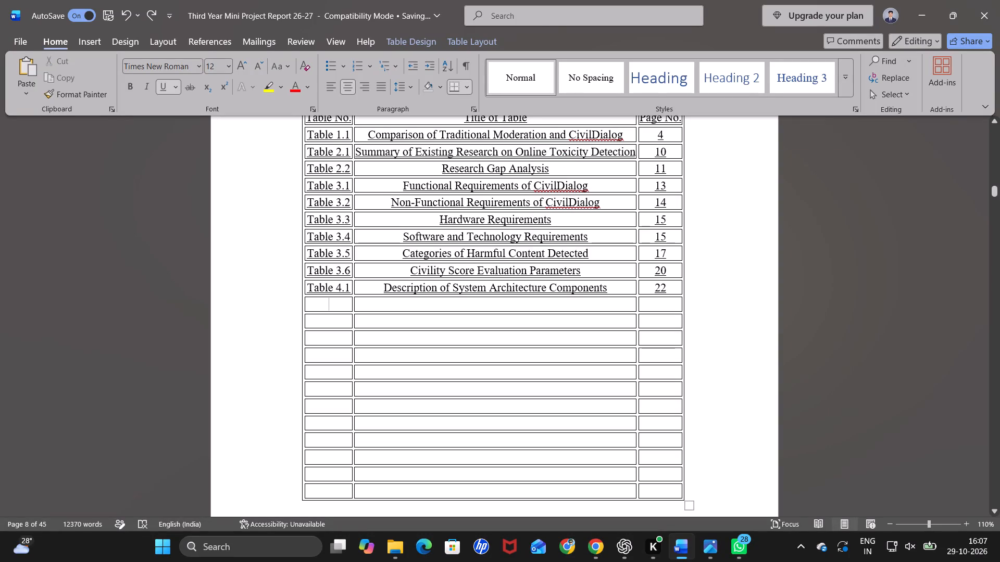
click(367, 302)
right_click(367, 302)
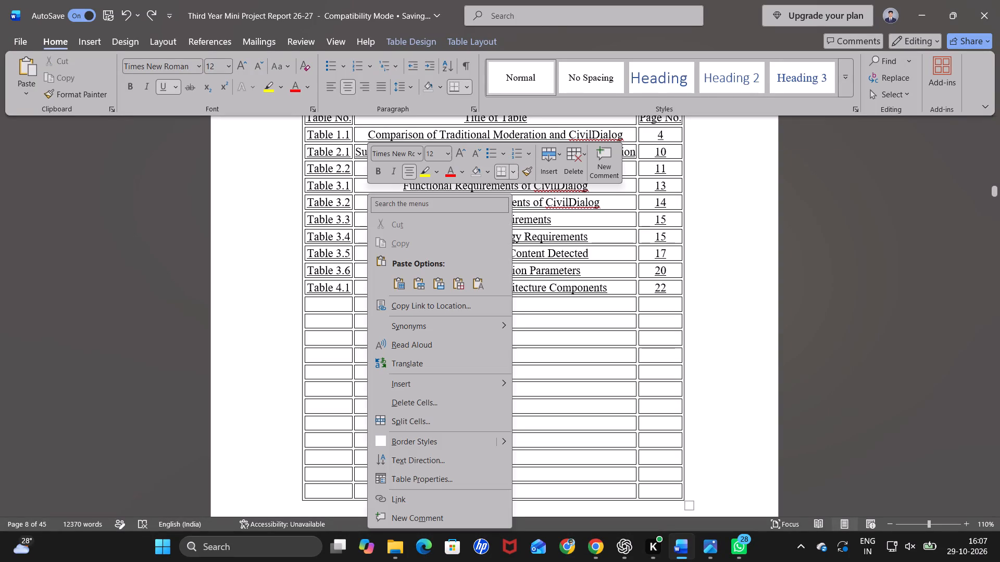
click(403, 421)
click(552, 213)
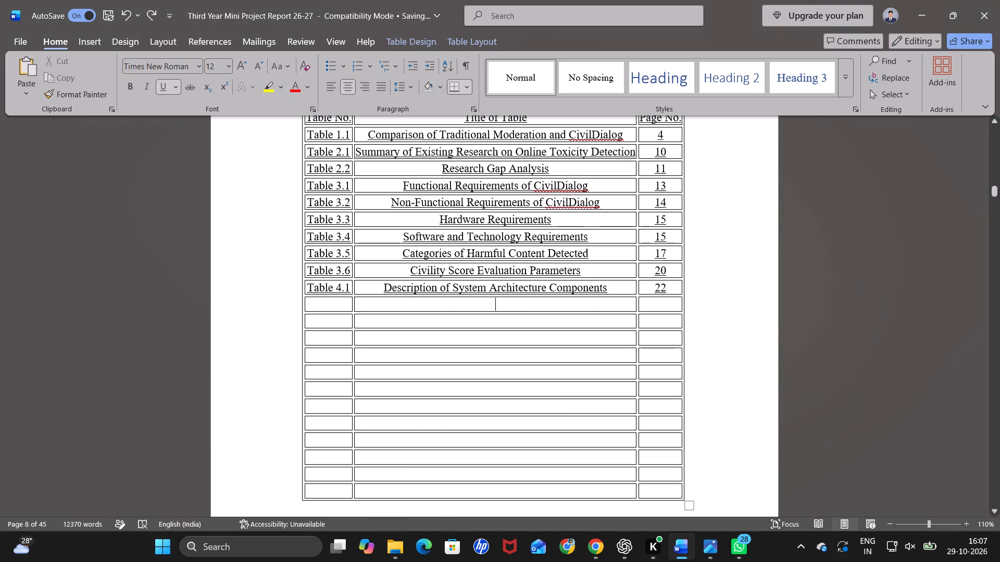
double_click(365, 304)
scroll(661, 264, up, 1)
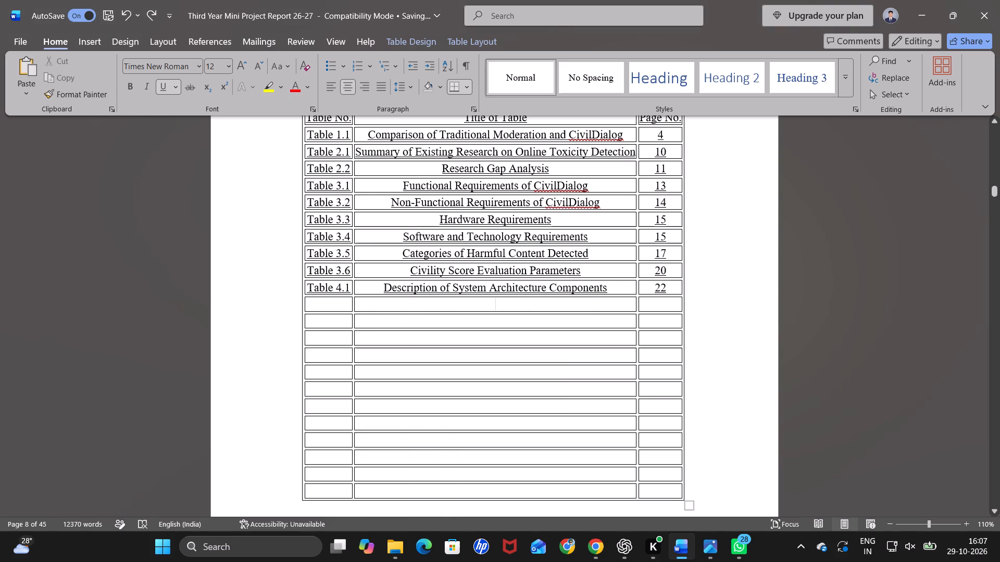
scroll(661, 264, up, 2)
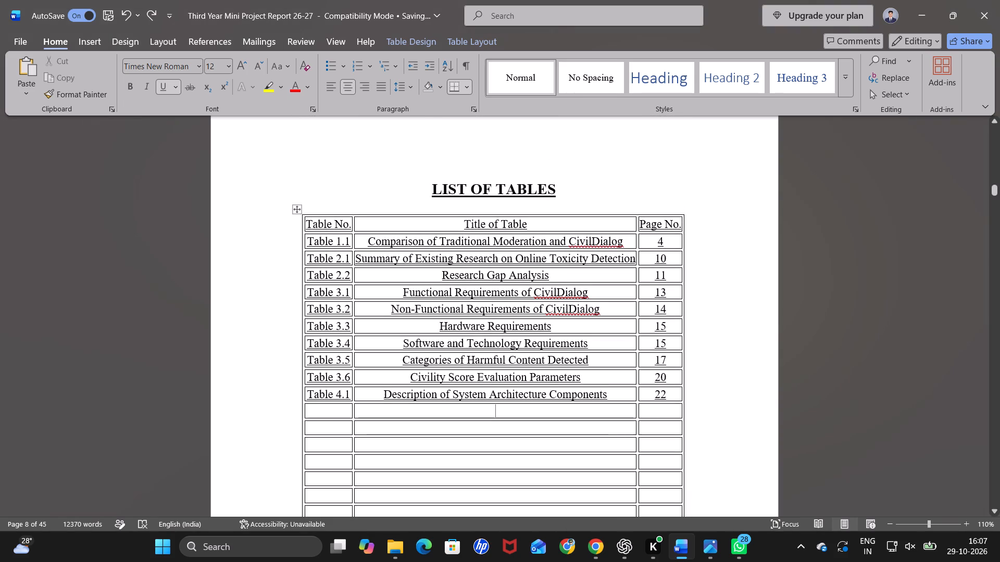
click(297, 208)
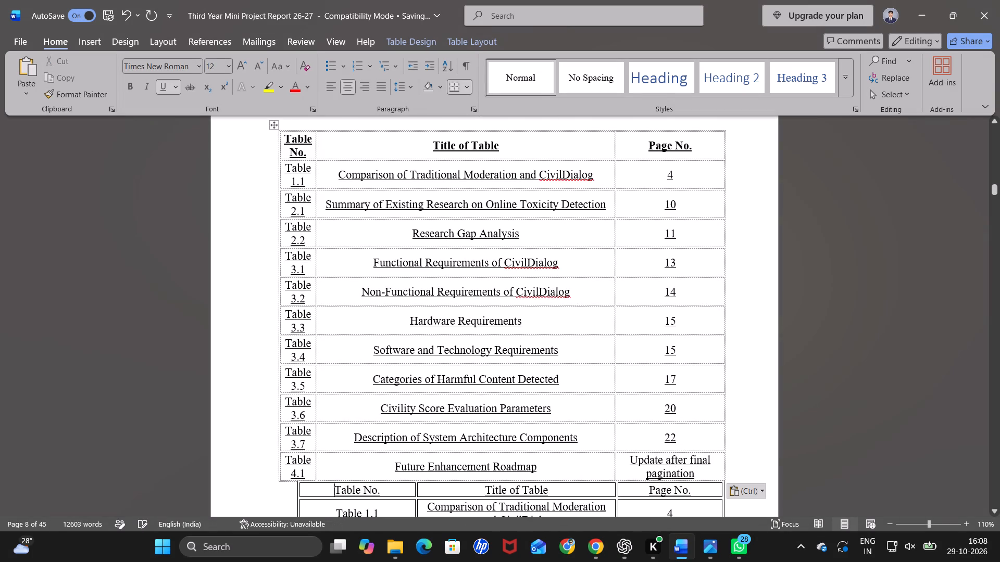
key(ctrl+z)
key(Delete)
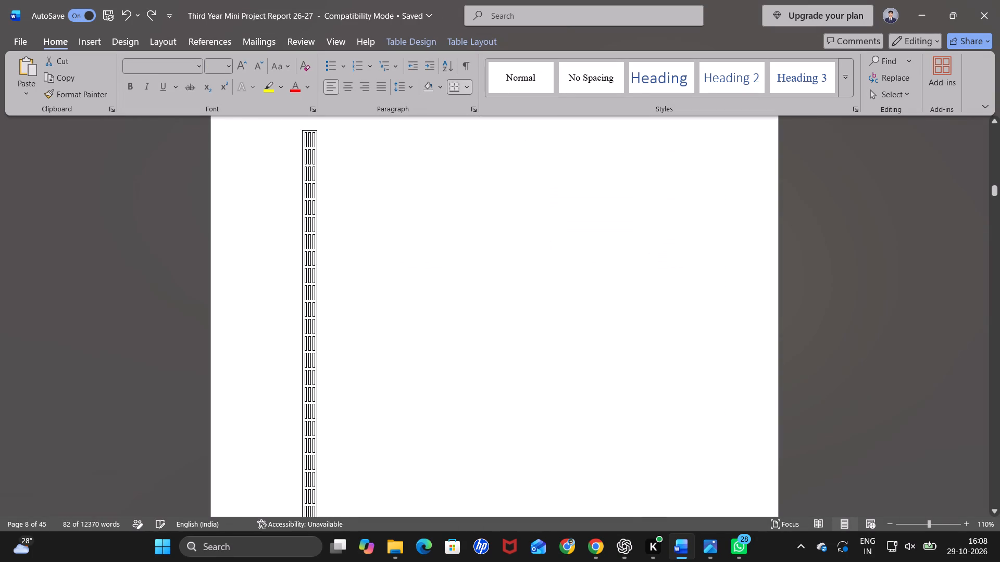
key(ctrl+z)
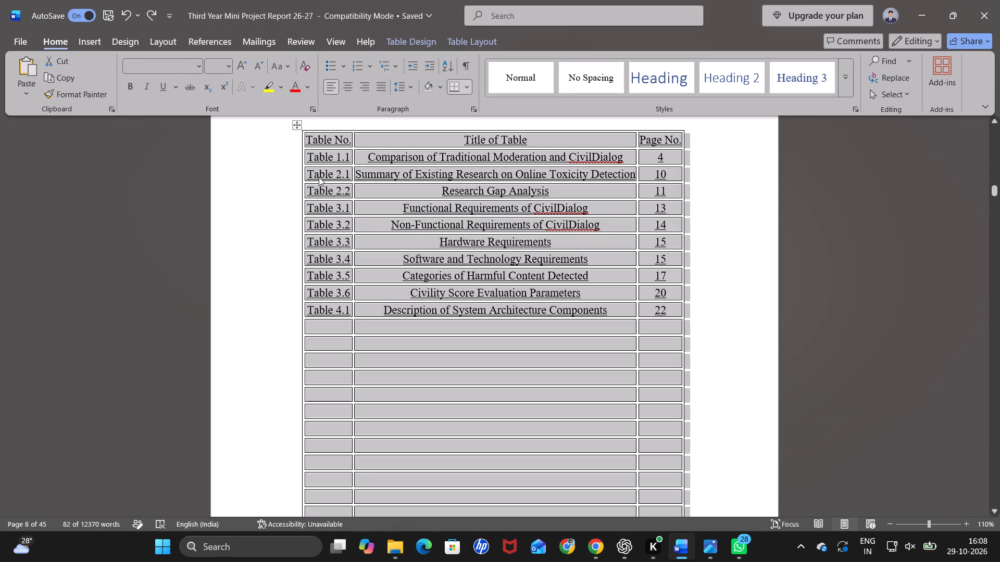
Delete the whole old table under the LIST OF TABLES heading and paste the corrected table in its place.
click(297, 124)
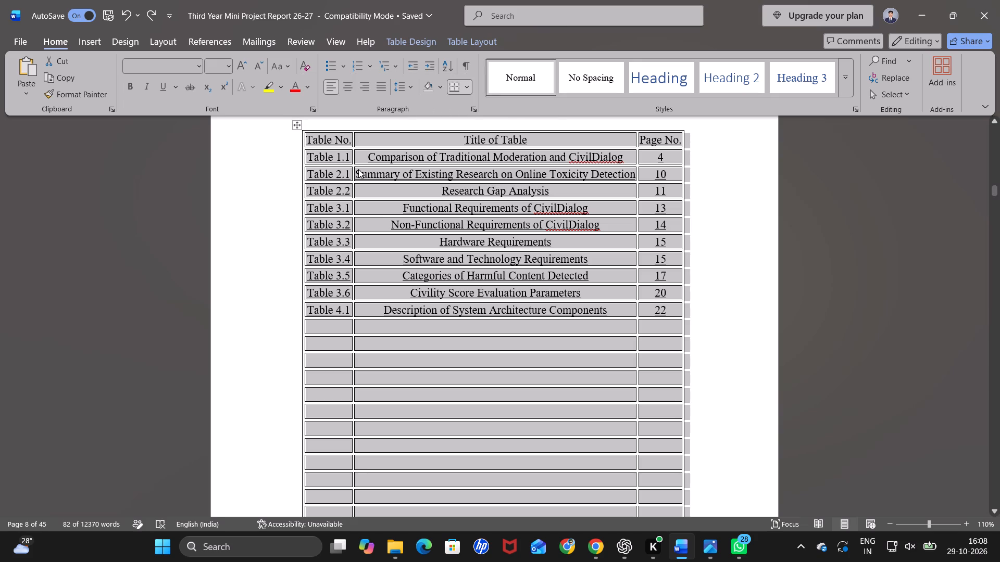
scroll(358, 169, up, 2)
click(297, 149)
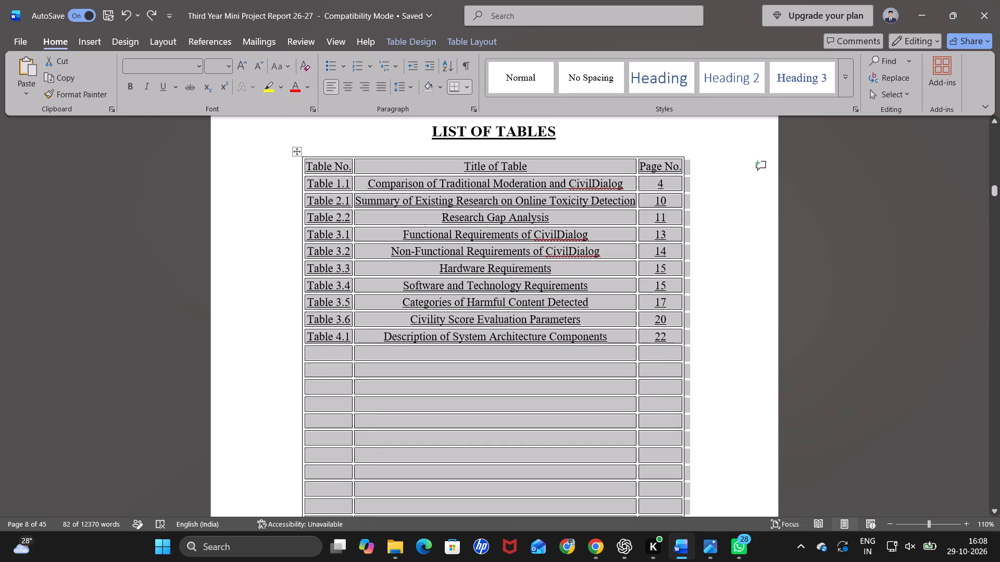
right_click(299, 153)
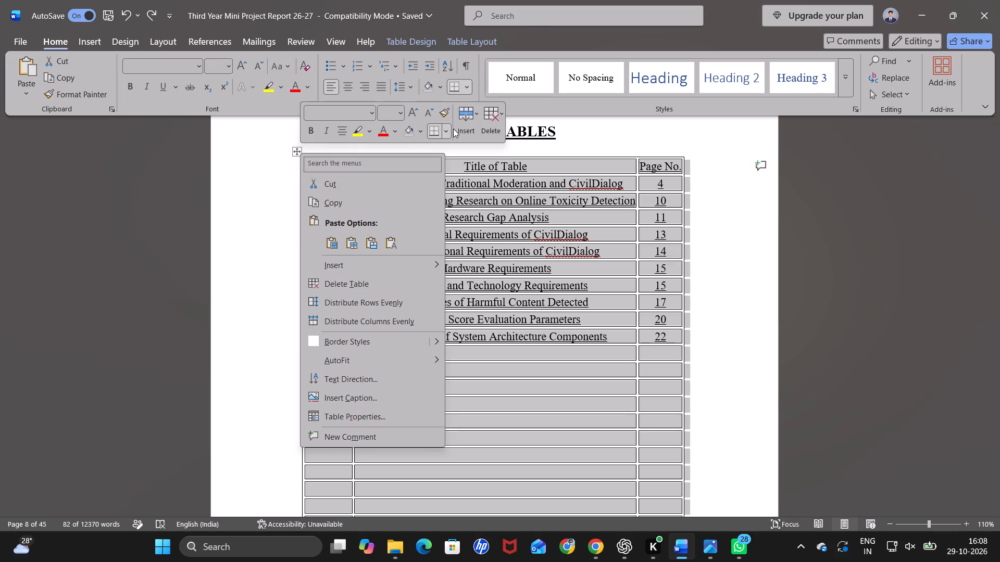
click(493, 117)
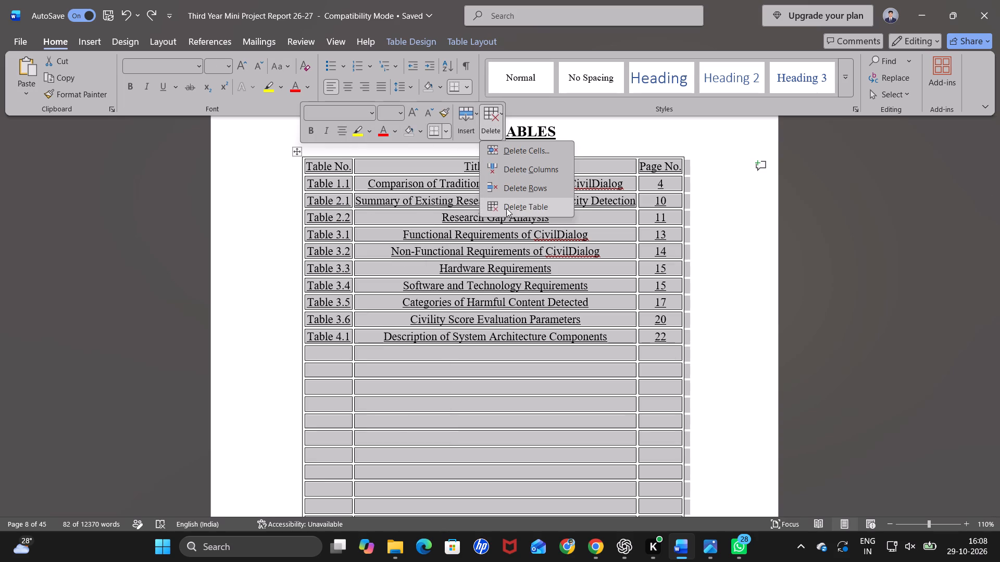
click(506, 209)
key(ctrl+v)
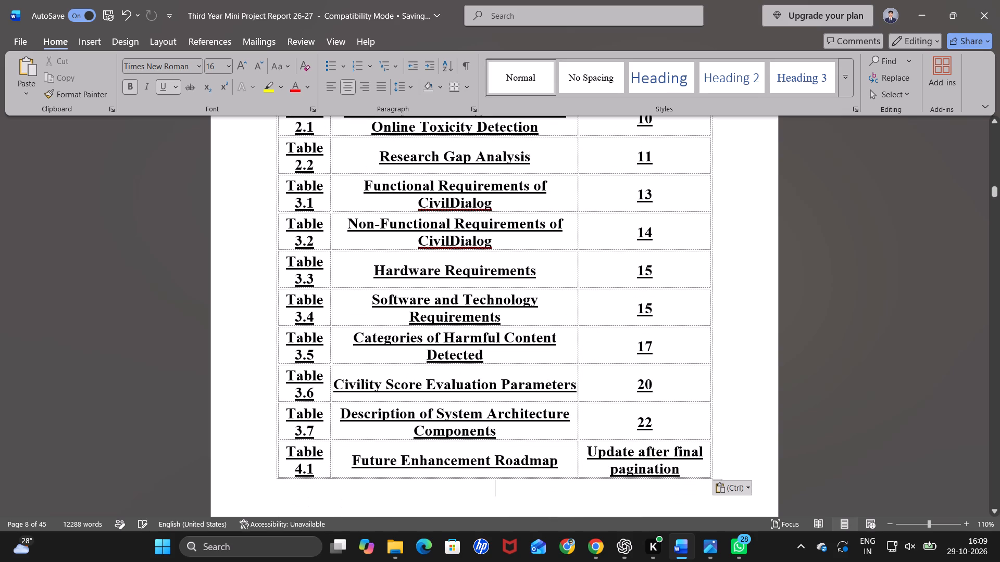
Set the font size of the entire pasted List of Tables table to 12.
scroll(422, 219, up, 2)
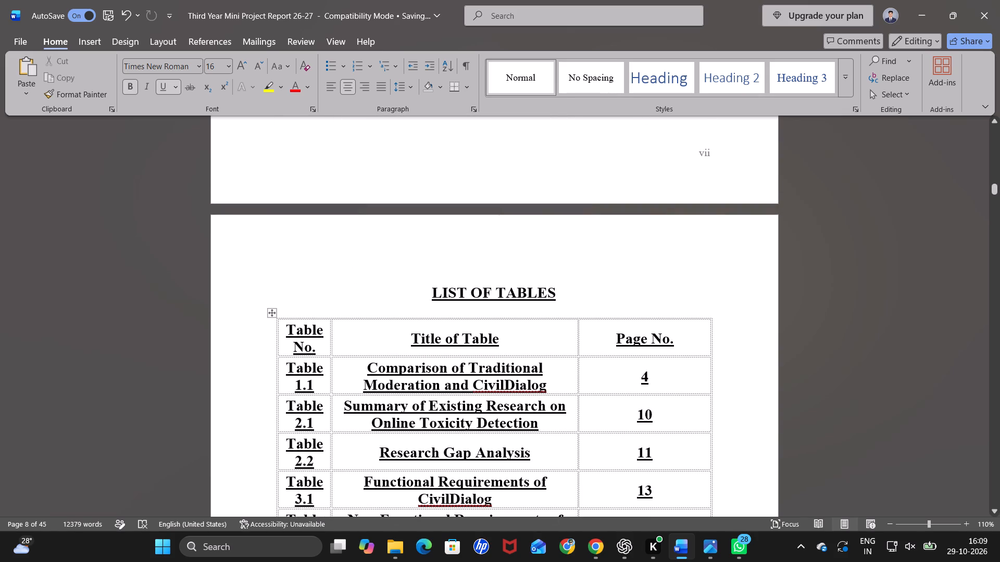
click(269, 313)
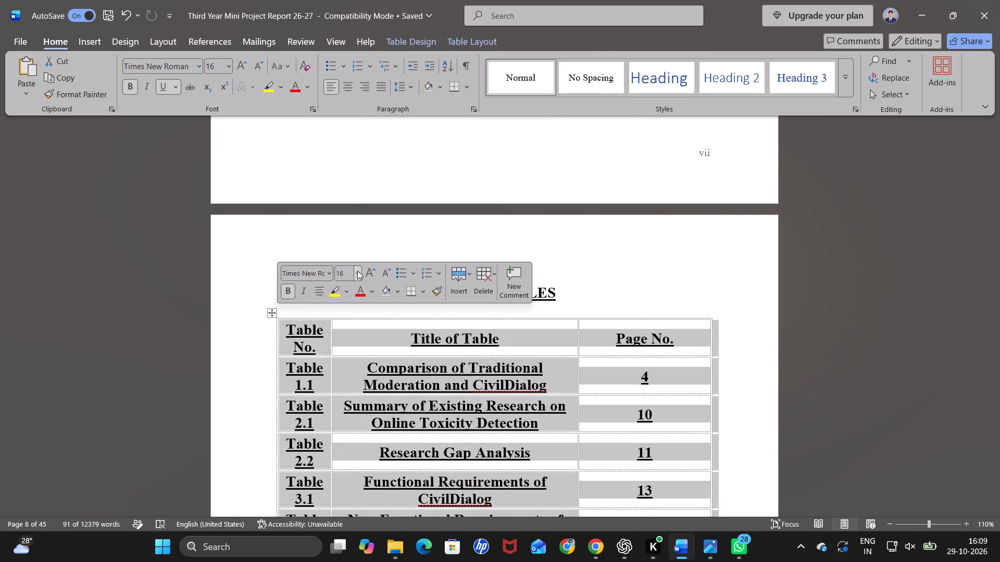
click(346, 276)
text(12)
click(286, 294)
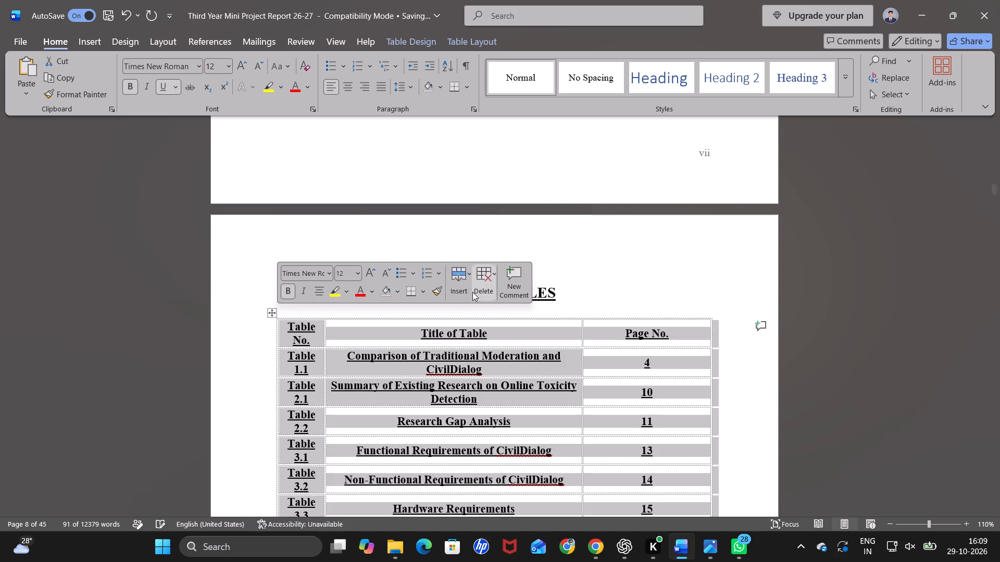
Apply All Borders to the entire List of Tables table.
click(423, 293)
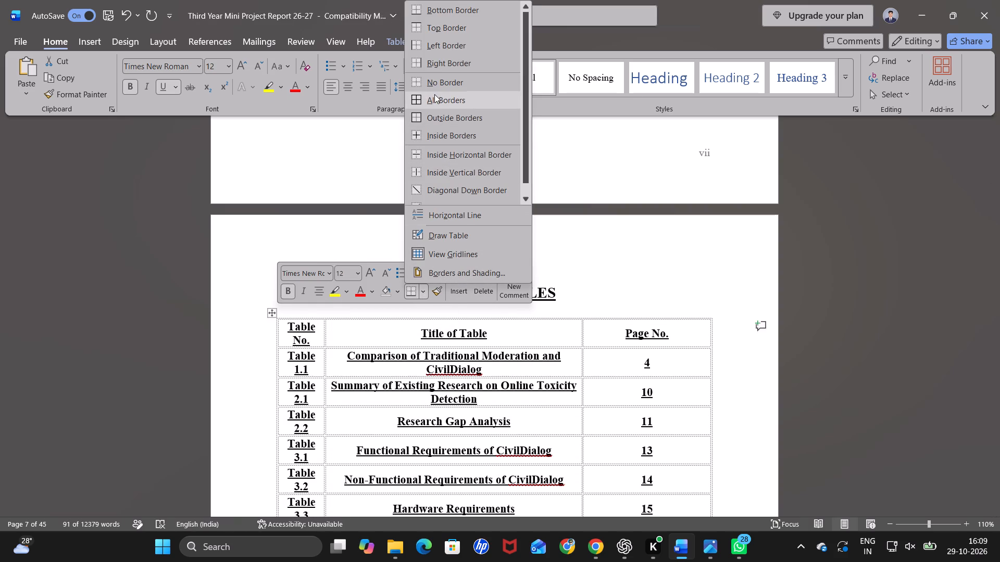
click(433, 94)
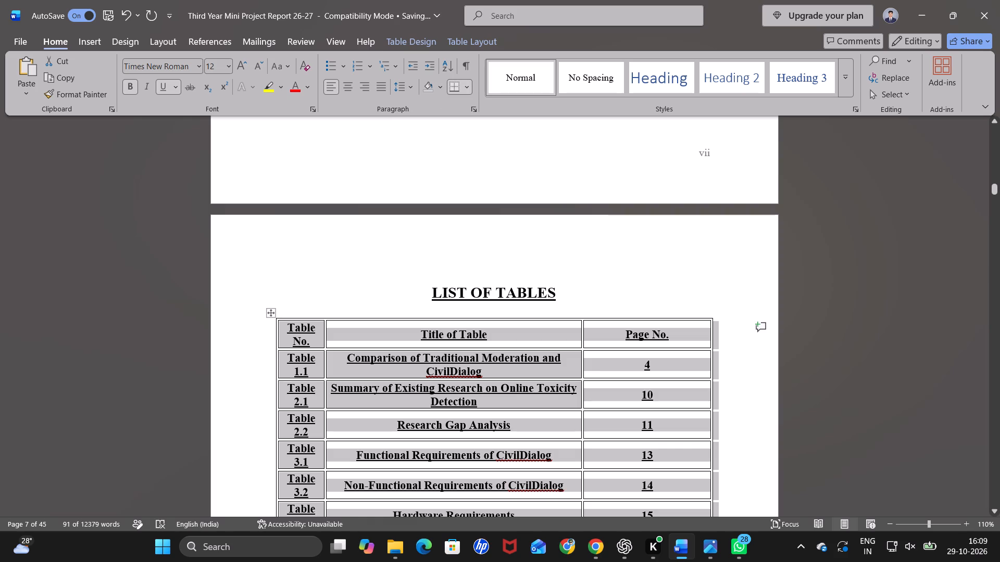
Remove bold formatting from all text in the List of Tables table.
scroll(680, 278, down, 2)
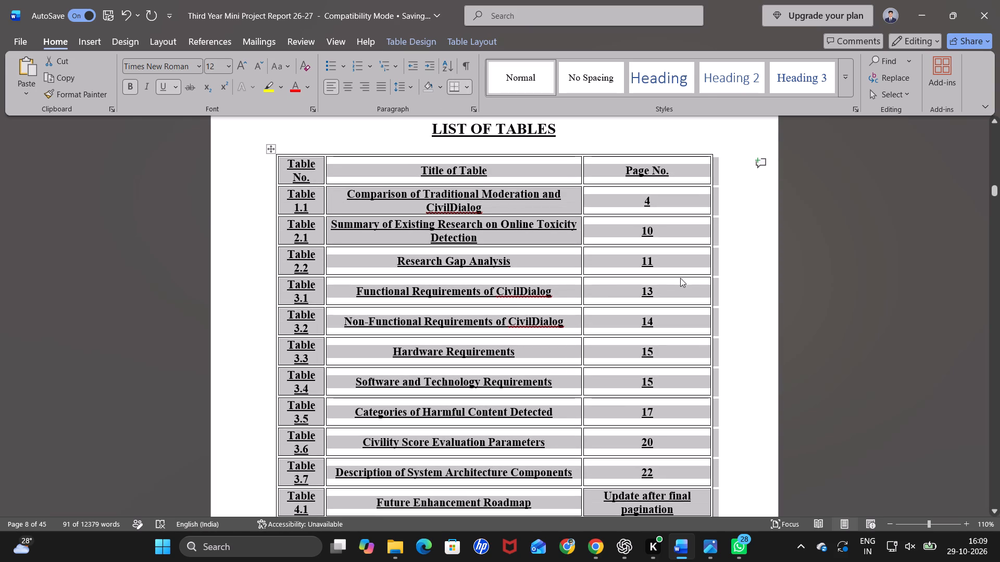
scroll(680, 278, down, 2)
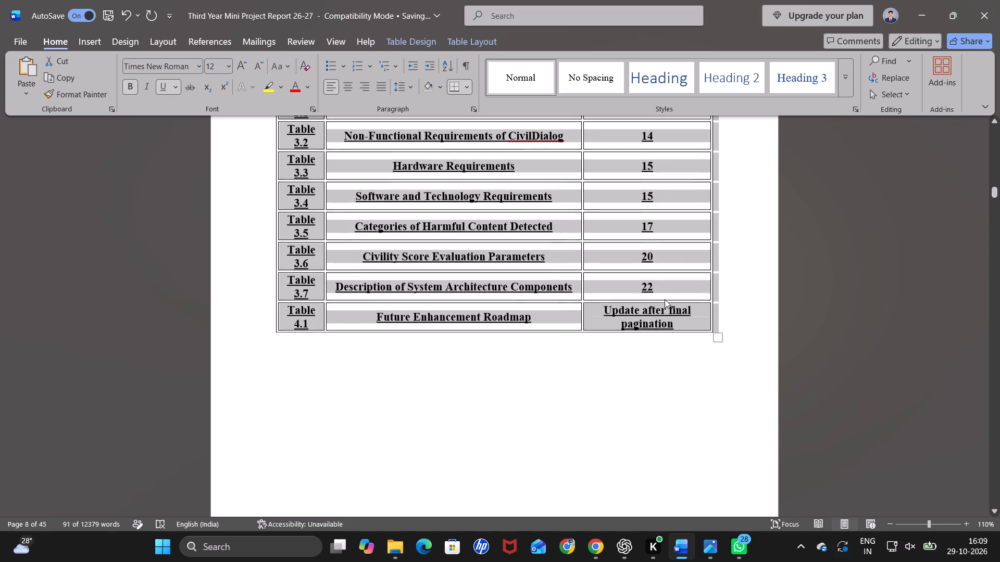
scroll(477, 254, up, 11)
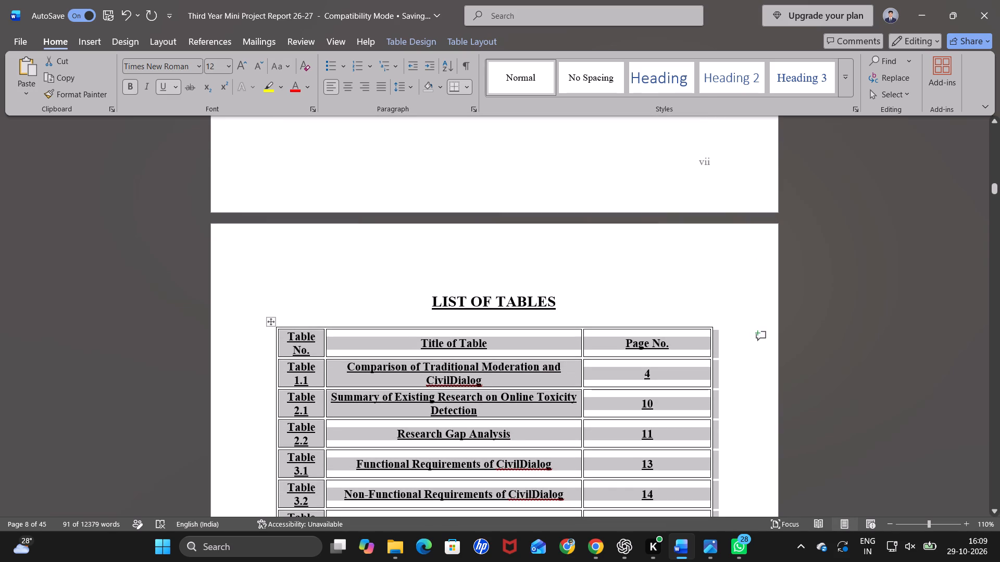
click(269, 323)
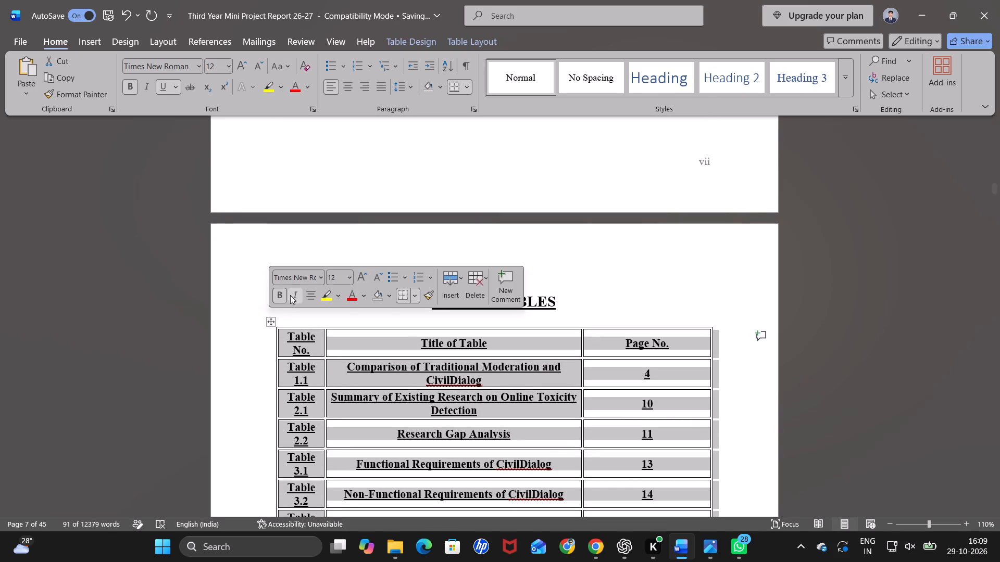
click(282, 293)
click(699, 276)
Remove the underline from all text in the List of Tables table, keeping it centred.
scroll(699, 276, down, 1)
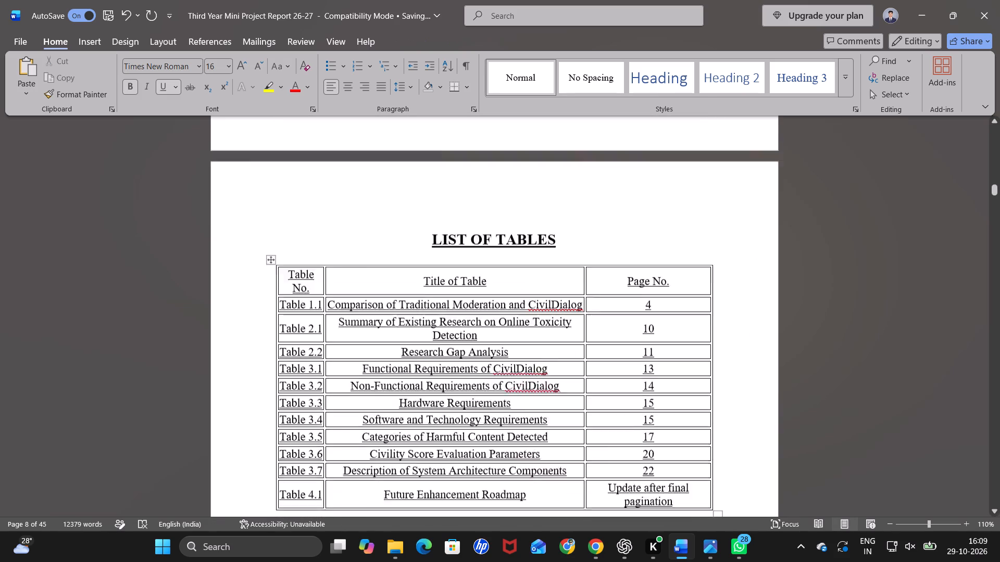
scroll(699, 276, down, 1)
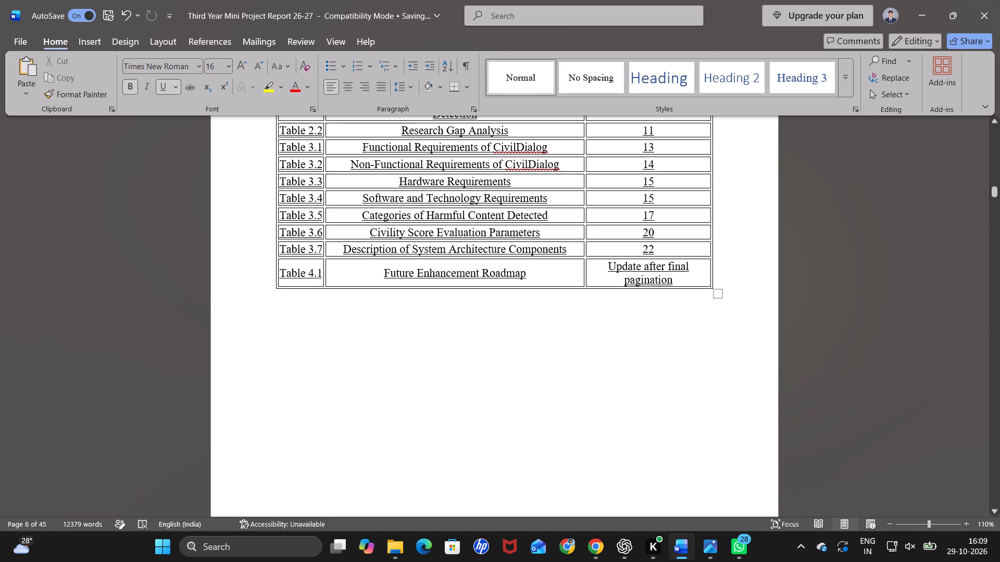
drag(676, 284, 321, 160)
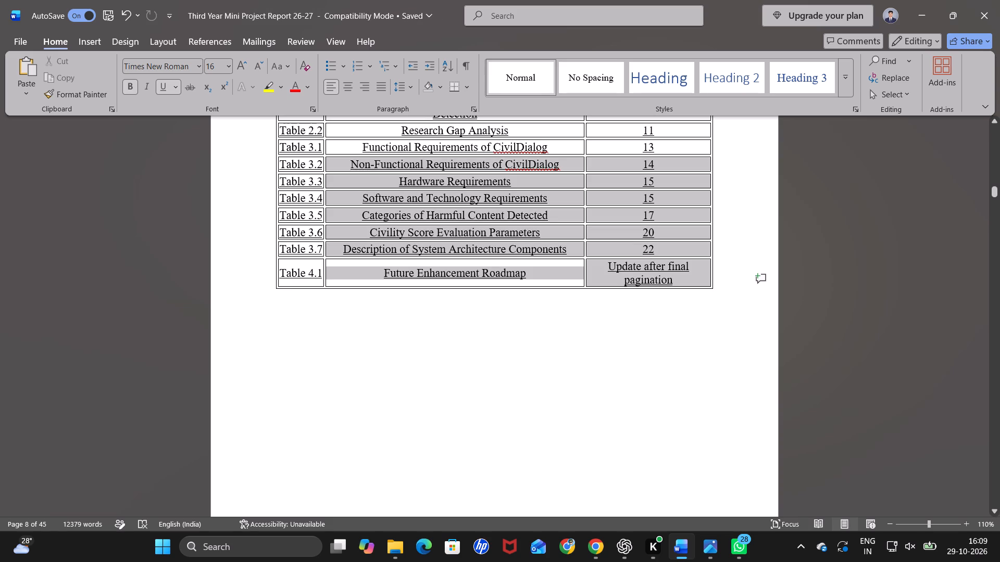
drag(321, 160, 280, 157)
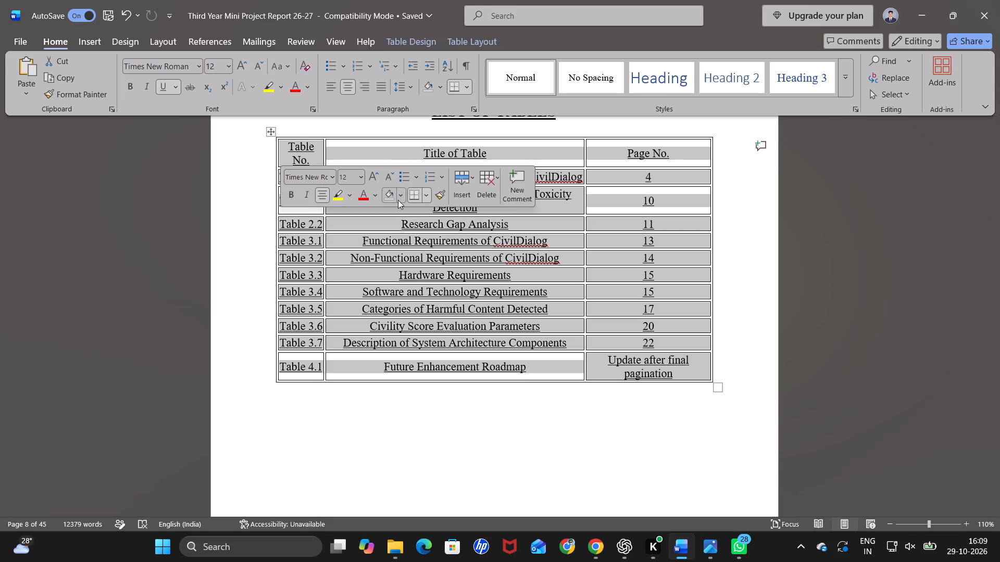
click(316, 194)
click(316, 194)
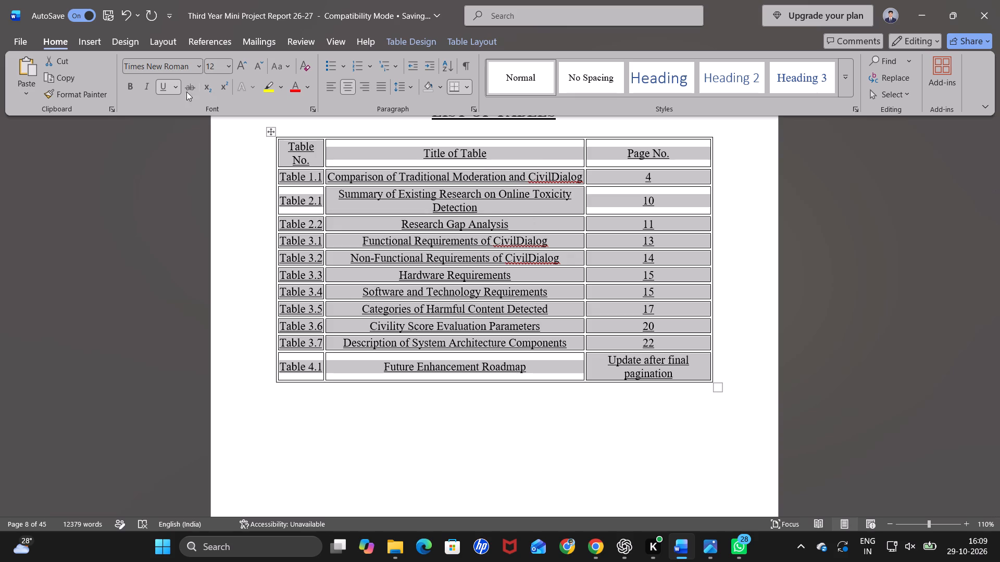
click(157, 90)
click(361, 412)
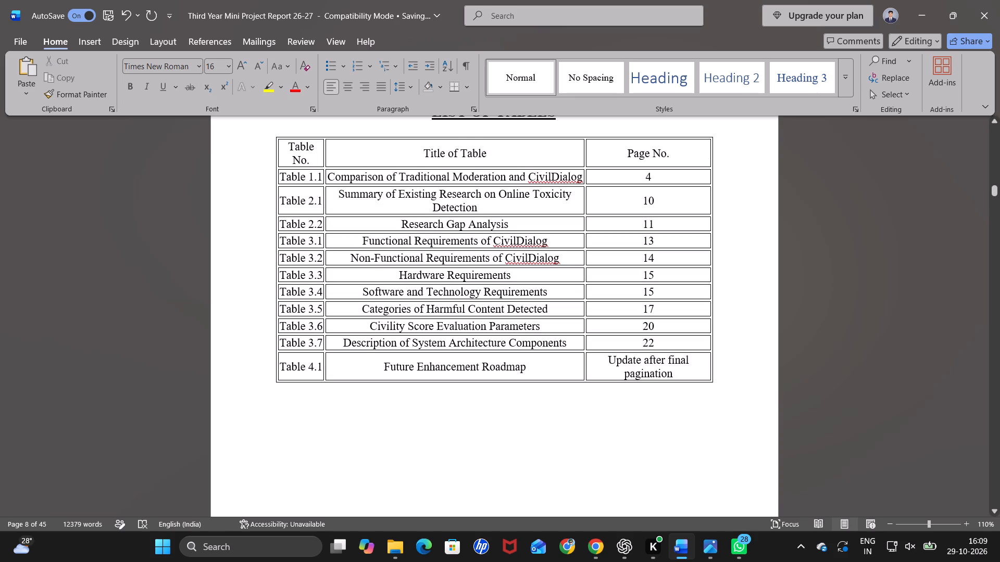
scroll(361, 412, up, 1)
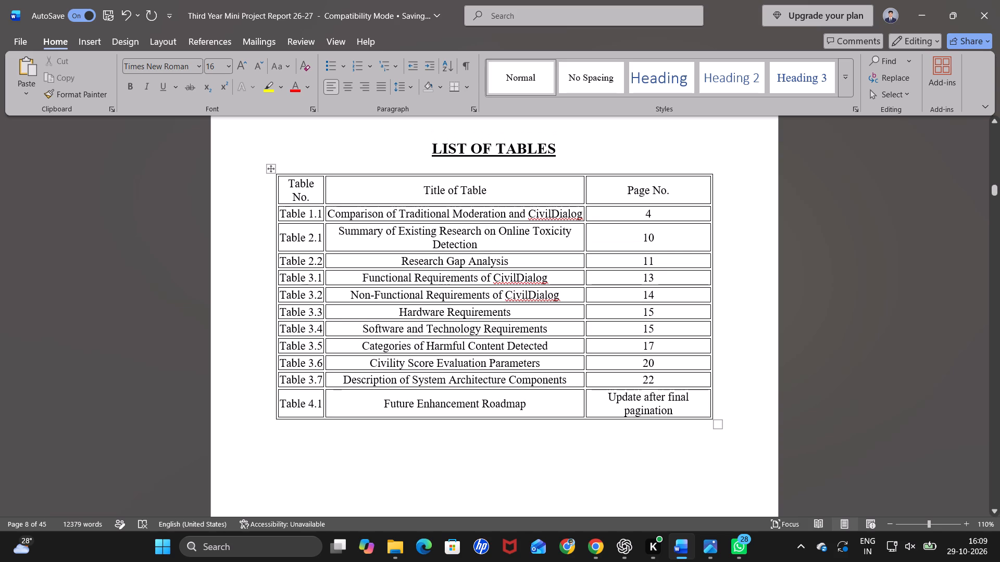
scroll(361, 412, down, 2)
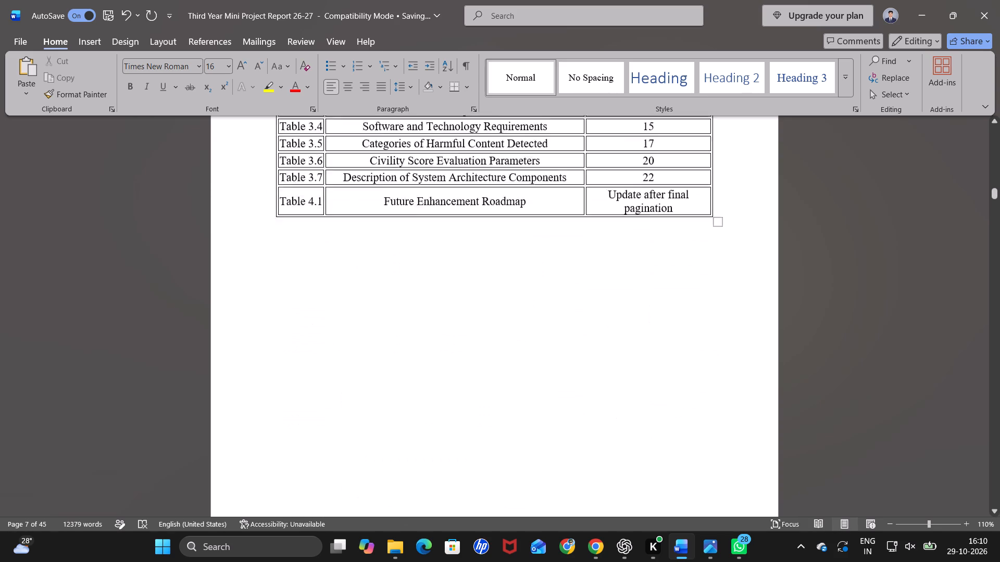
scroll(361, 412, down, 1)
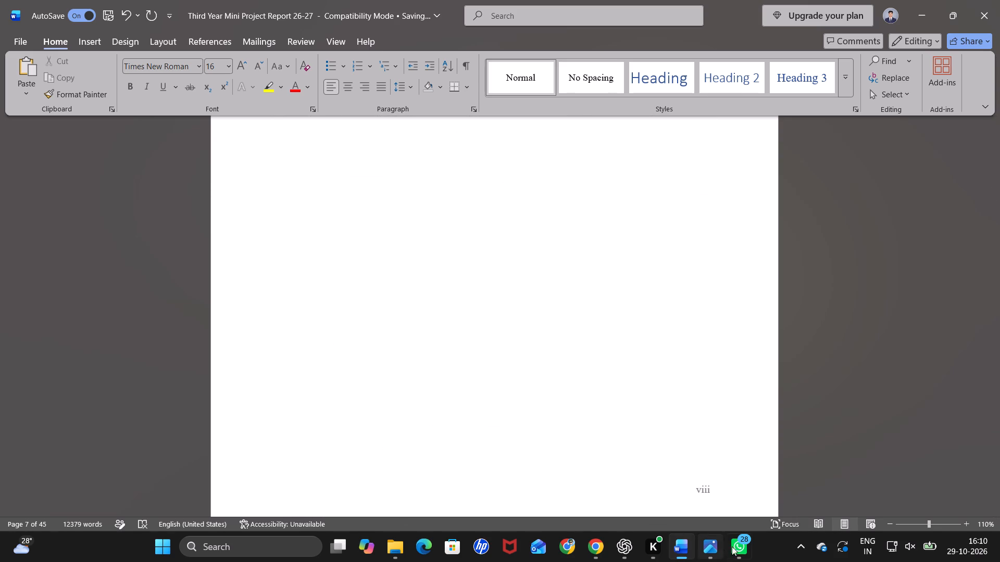
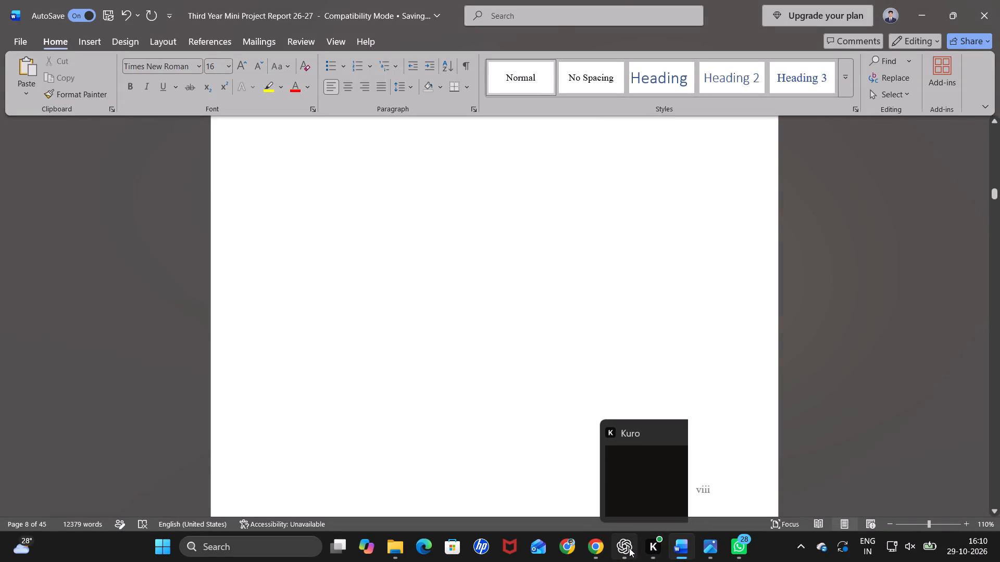
In the Word report, delete the two-line note about suggested planning priorities below Table 4.1.
click(686, 548)
click(686, 543)
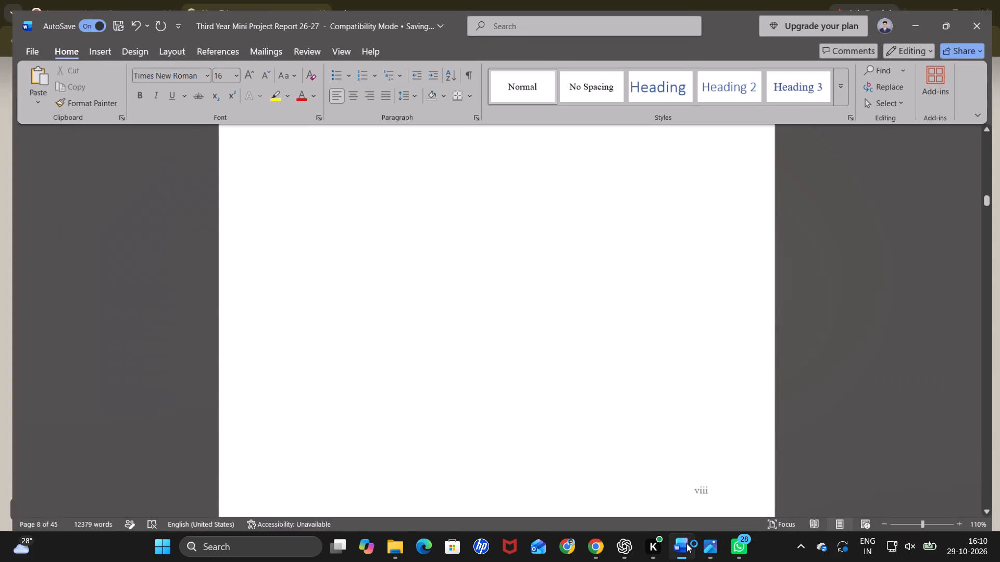
drag(991, 195, 991, 440)
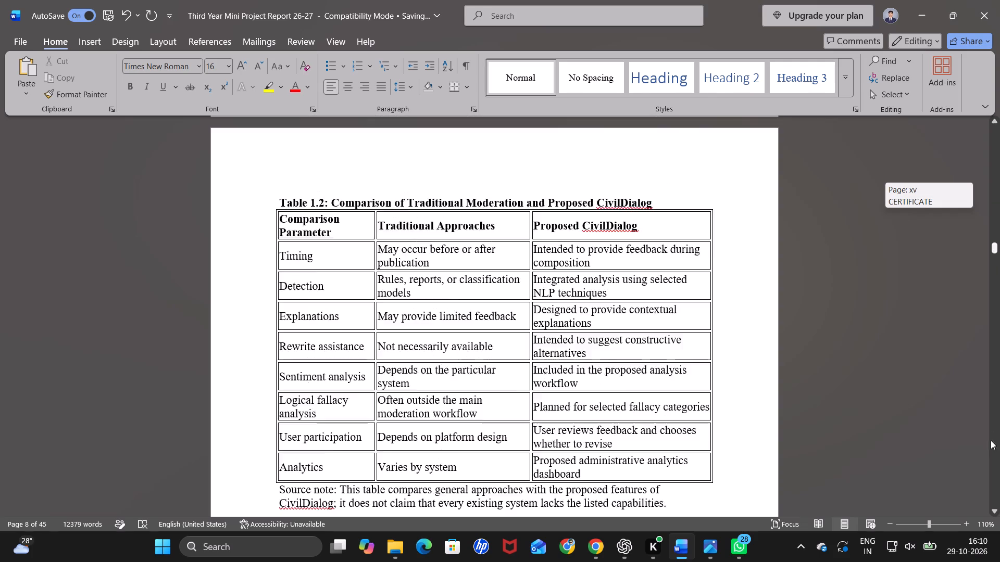
drag(991, 440, 995, 508)
scroll(582, 357, up, 1)
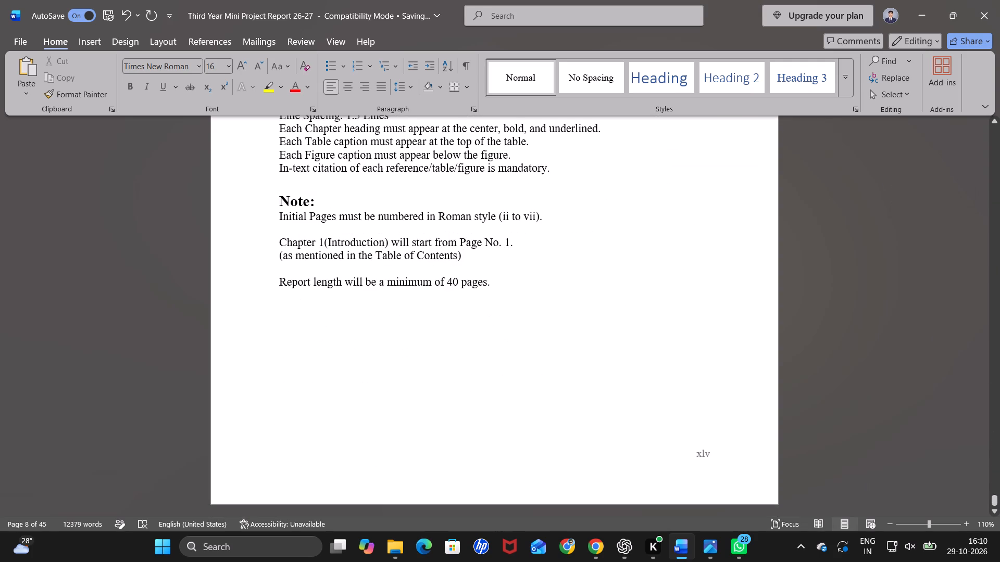
scroll(582, 357, up, 6)
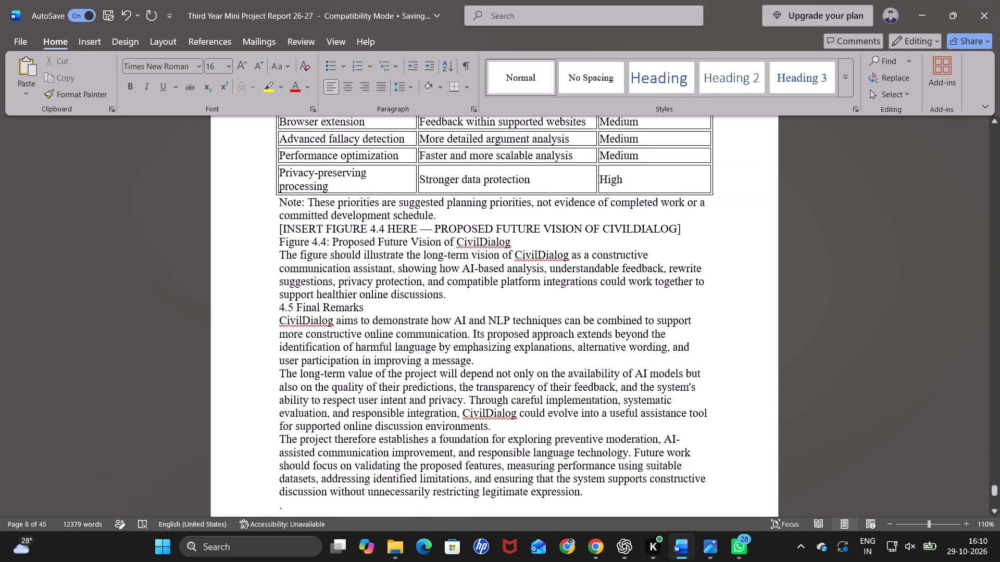
scroll(366, 247, up, 3)
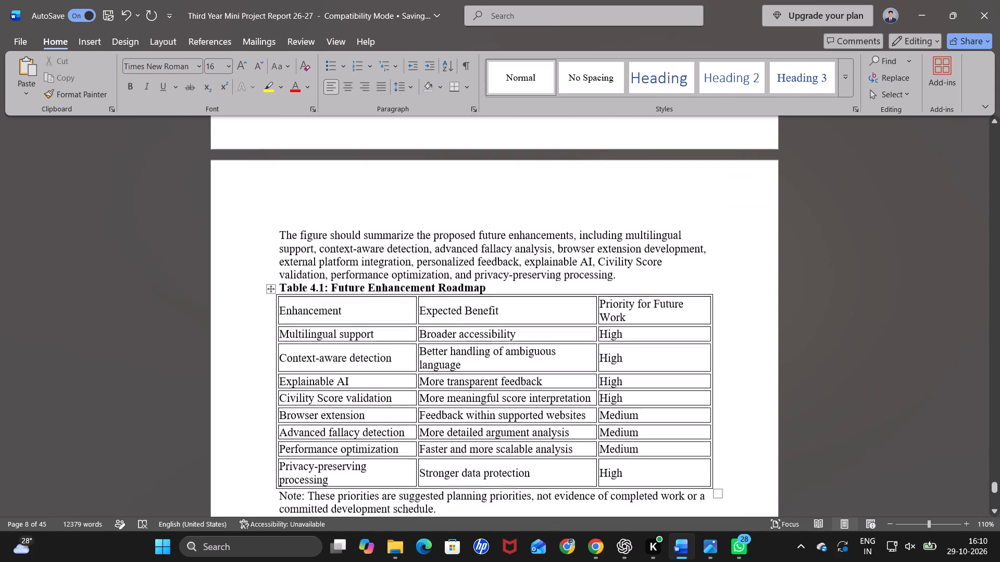
scroll(366, 247, down, 3)
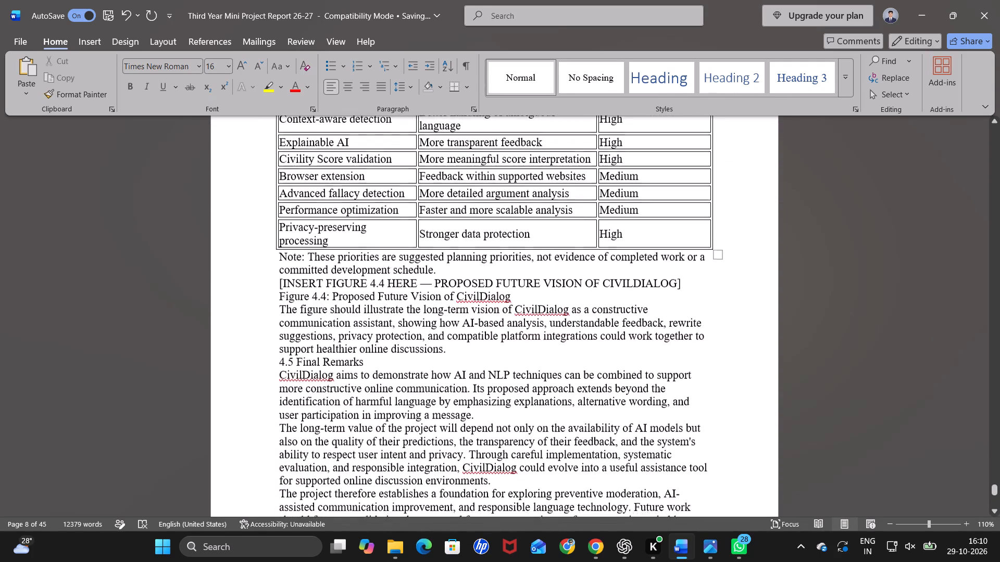
drag(443, 263, 269, 254)
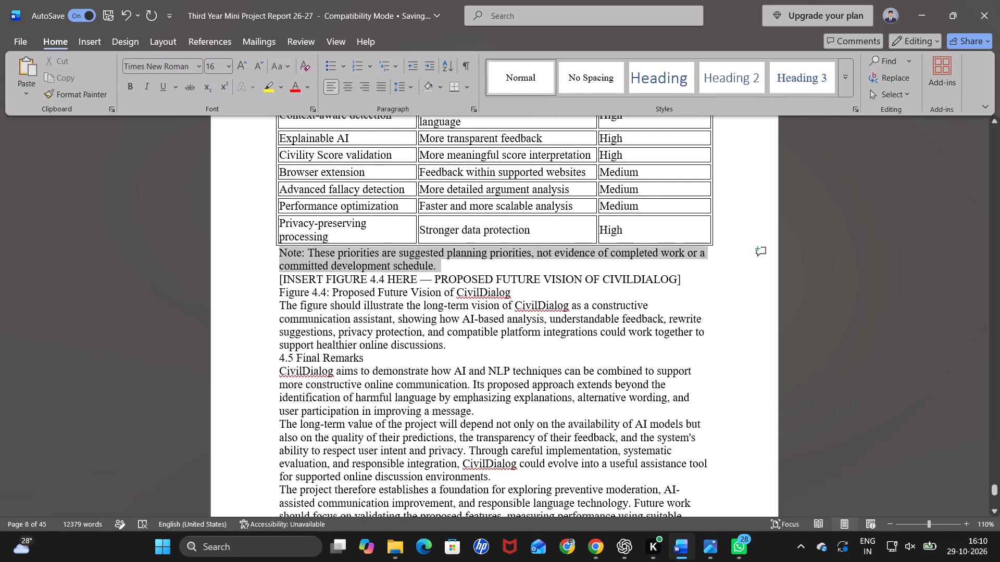
drag(269, 254, 269, 254)
key(BackSpace)
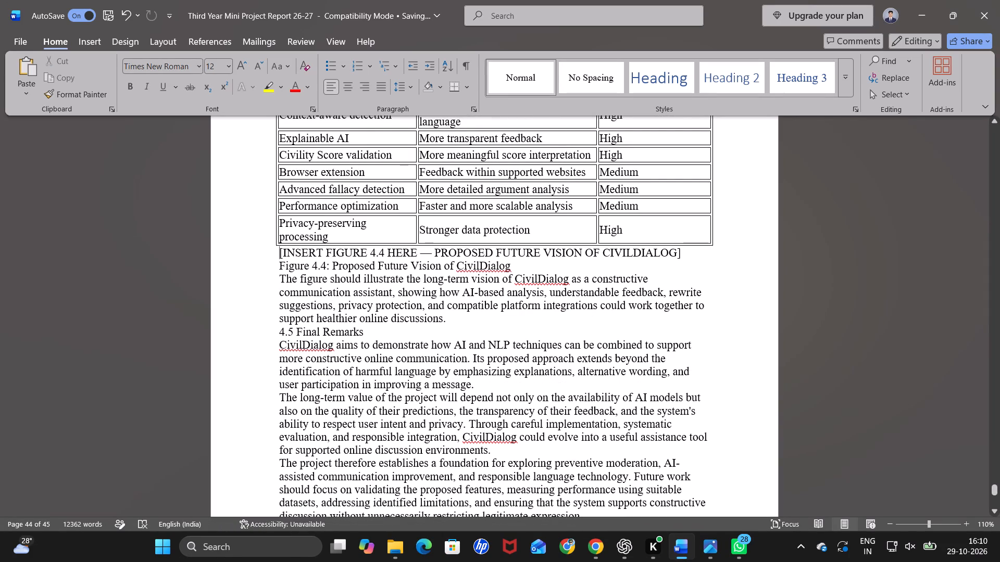
Make blank space below Table 4.1 and remove the "INSERT FIGURE 4.4 HERE" placeholder, leaving the cursor in the gap.
key(Return)
key(Return)
key(Return)
key(Return)
key(Return)
key(Return)
key(Return)
key(Return)
key(Return)
key(Return)
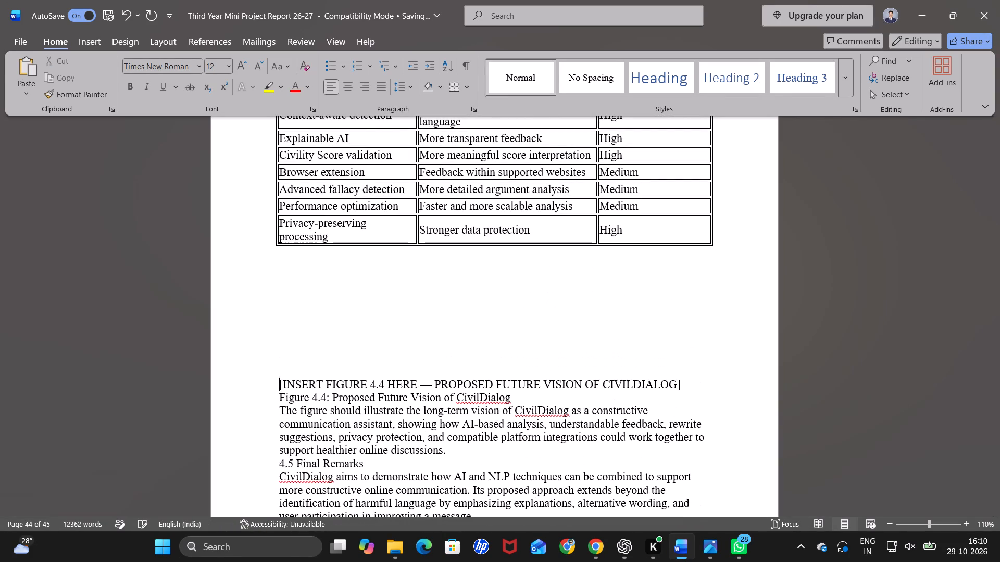
drag(698, 381, 294, 353)
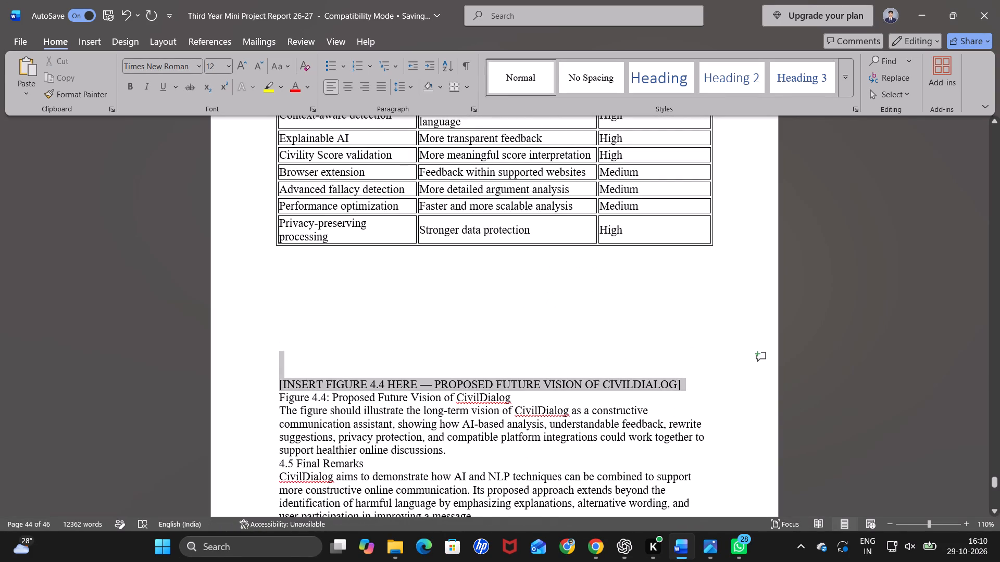
drag(294, 353, 291, 353)
key(BackSpace)
click(292, 273)
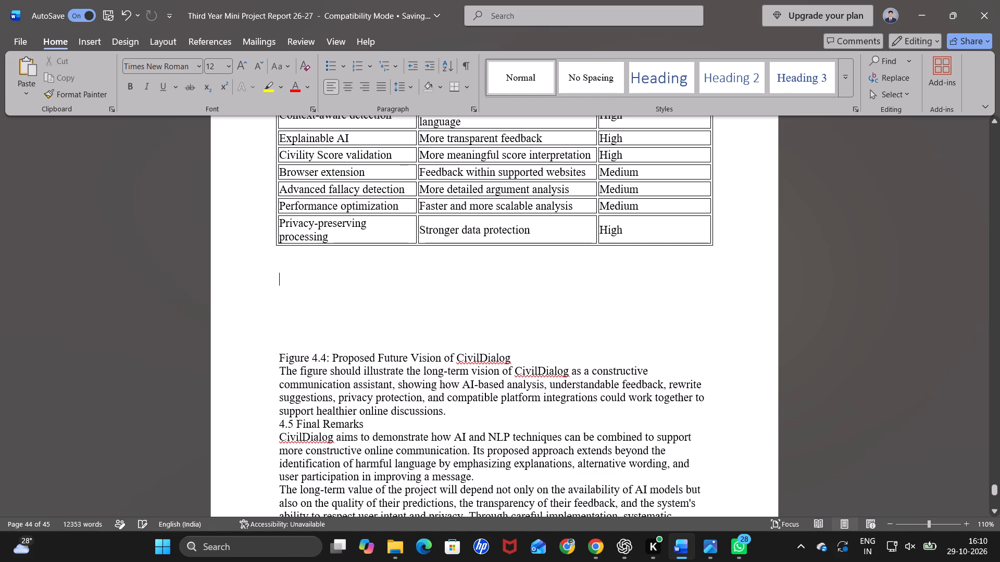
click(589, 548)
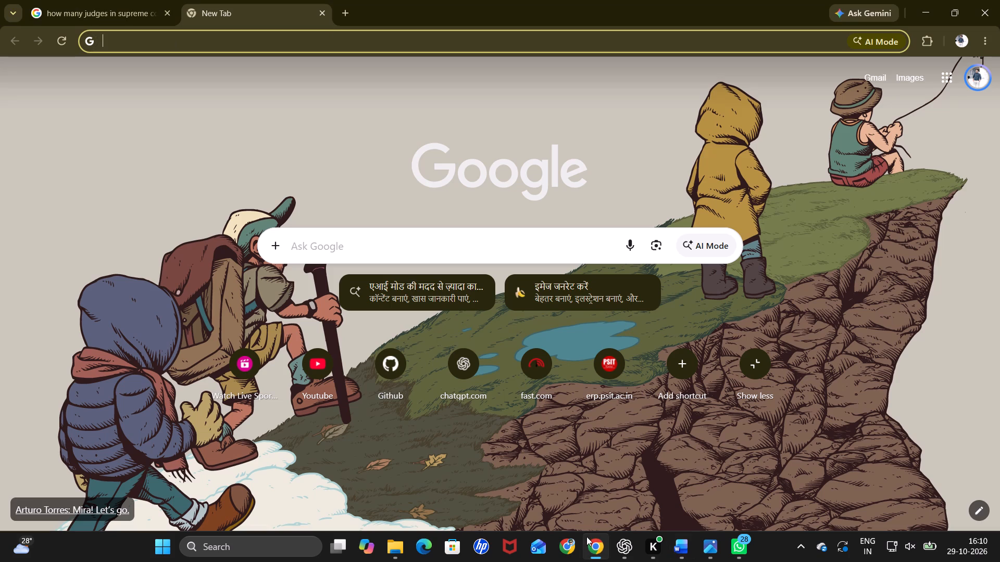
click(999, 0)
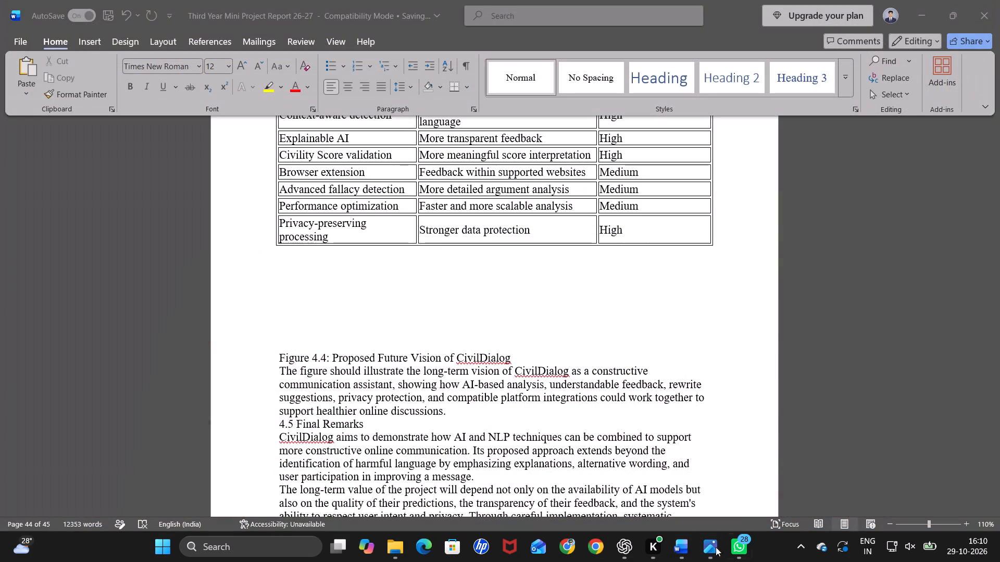
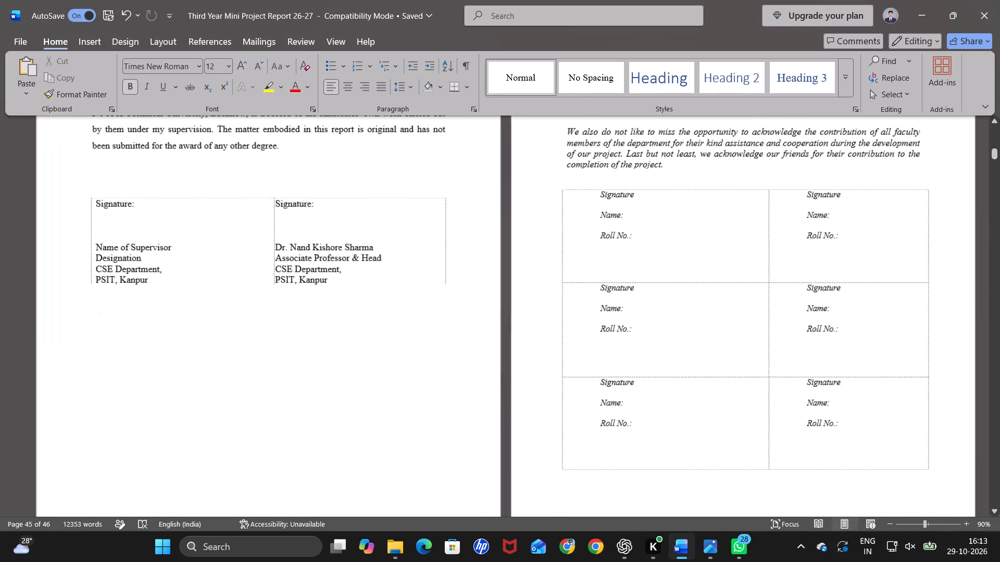
ctrl+scroll(483, 325, up, 4)
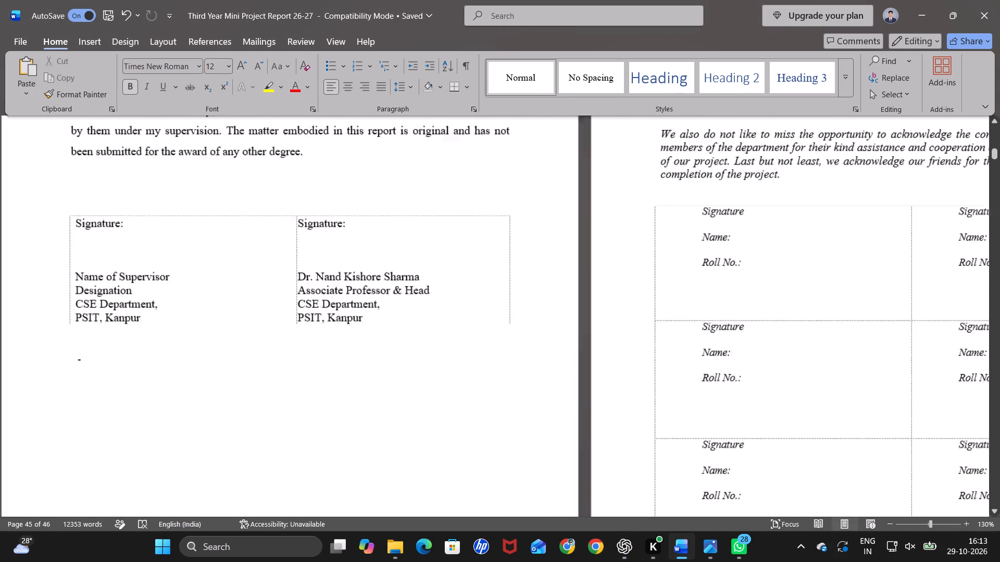
scroll(483, 325, down, 10)
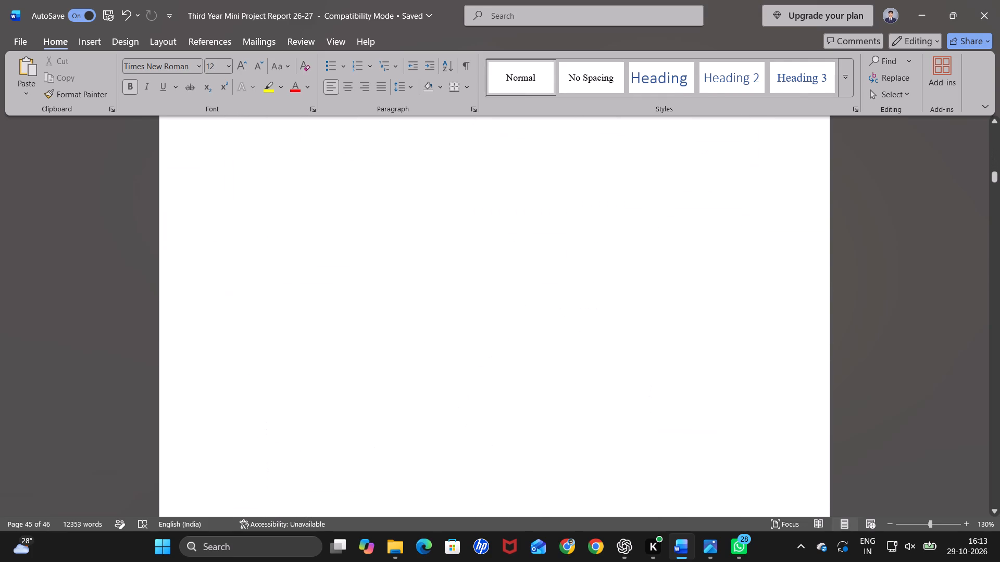
scroll(483, 325, down, 5)
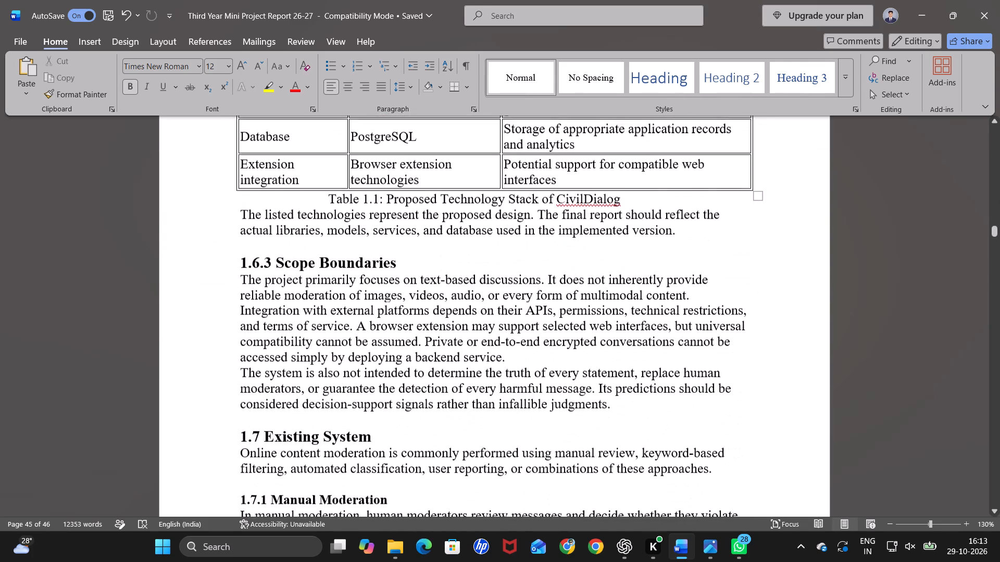
ctrl+scroll(483, 325, down, 2)
scroll(483, 325, down, 4)
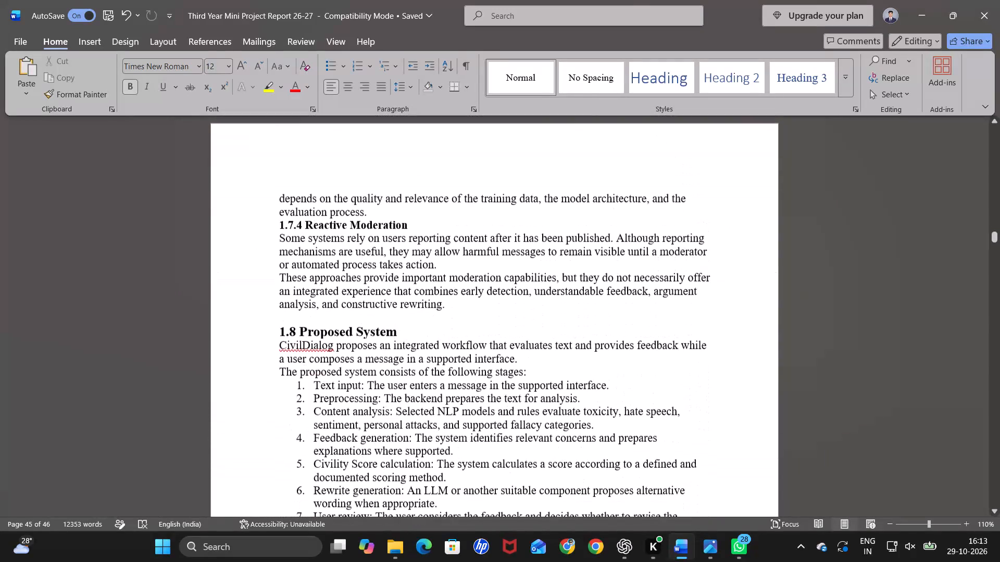
scroll(483, 325, down, 1)
scroll(483, 325, up, 11)
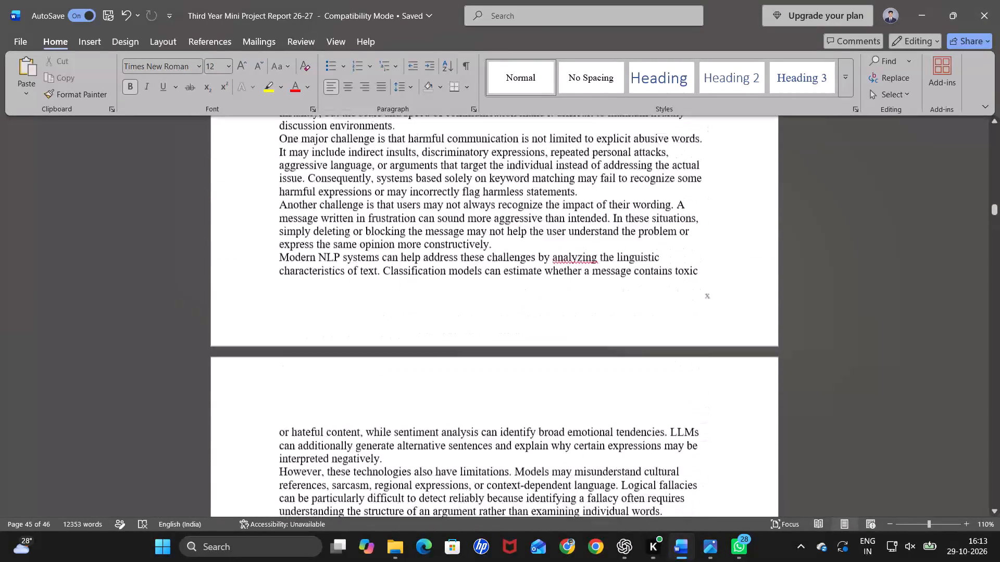
scroll(483, 325, up, 19)
scroll(483, 325, up, 4)
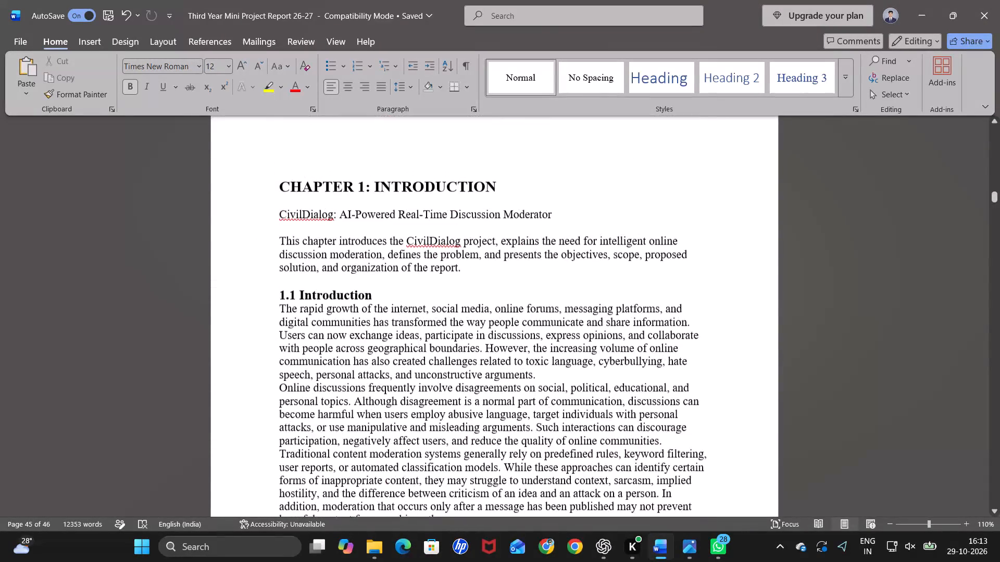
scroll(483, 325, up, 3)
scroll(483, 325, down, 4)
scroll(483, 325, up, 1)
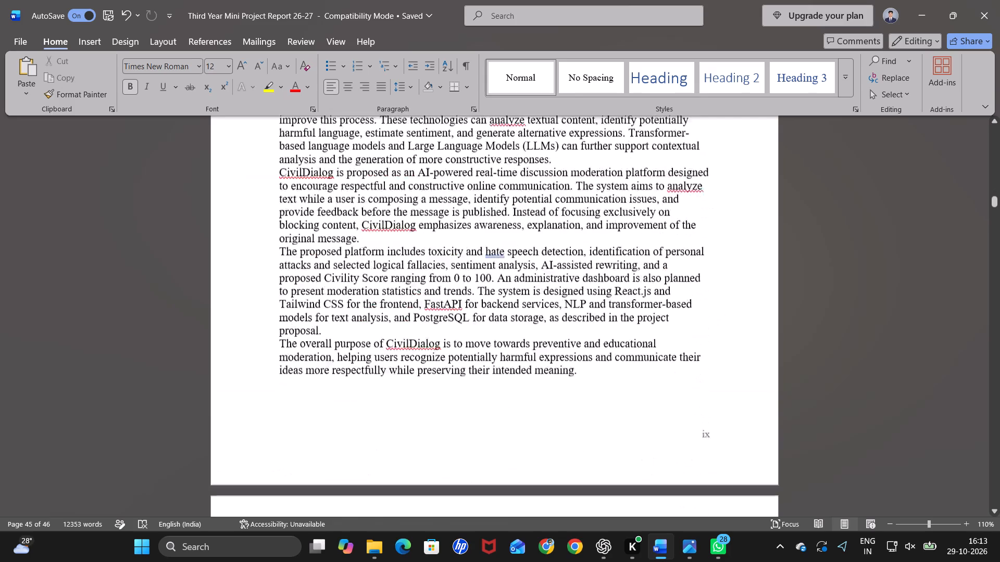
scroll(483, 325, up, 1)
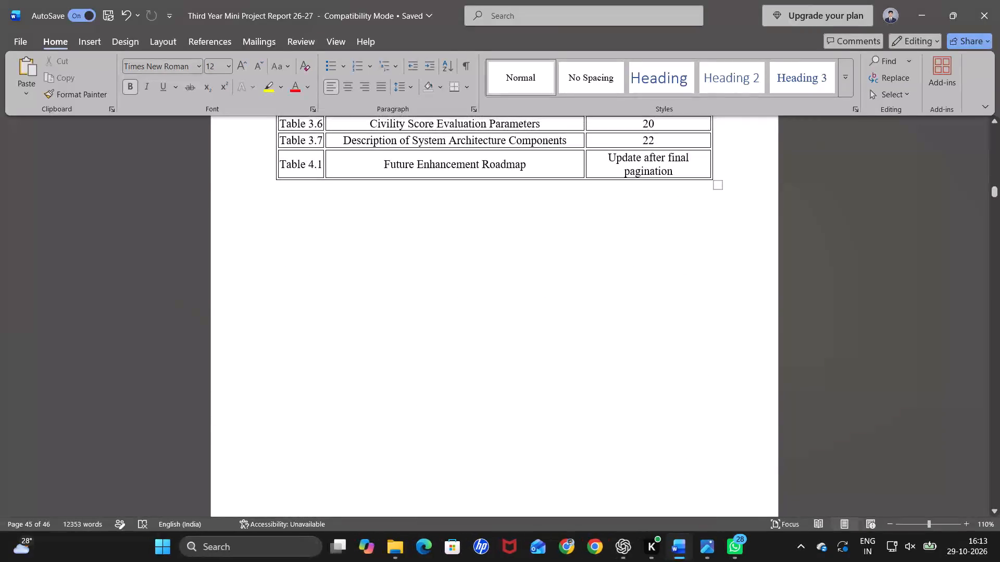
Insert a Next Page section break in the empty space below the table on the List of Tables page.
click(461, 375)
double_click(458, 390)
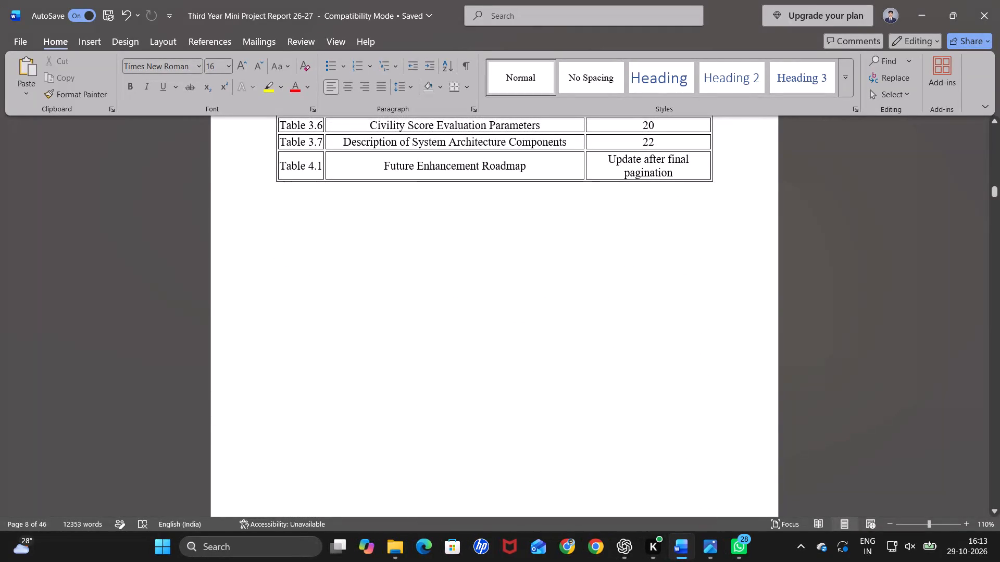
scroll(458, 390, down, 1)
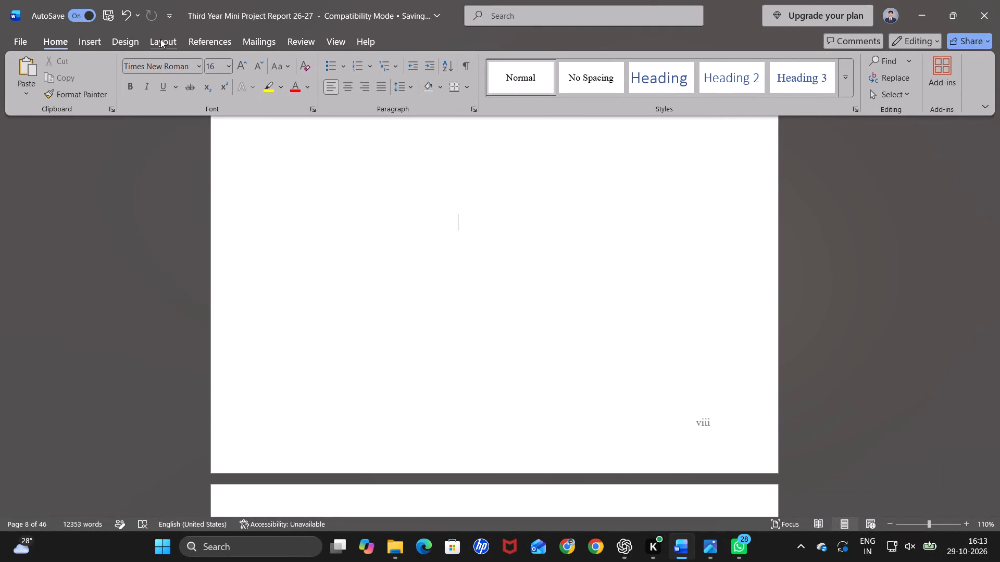
click(164, 39)
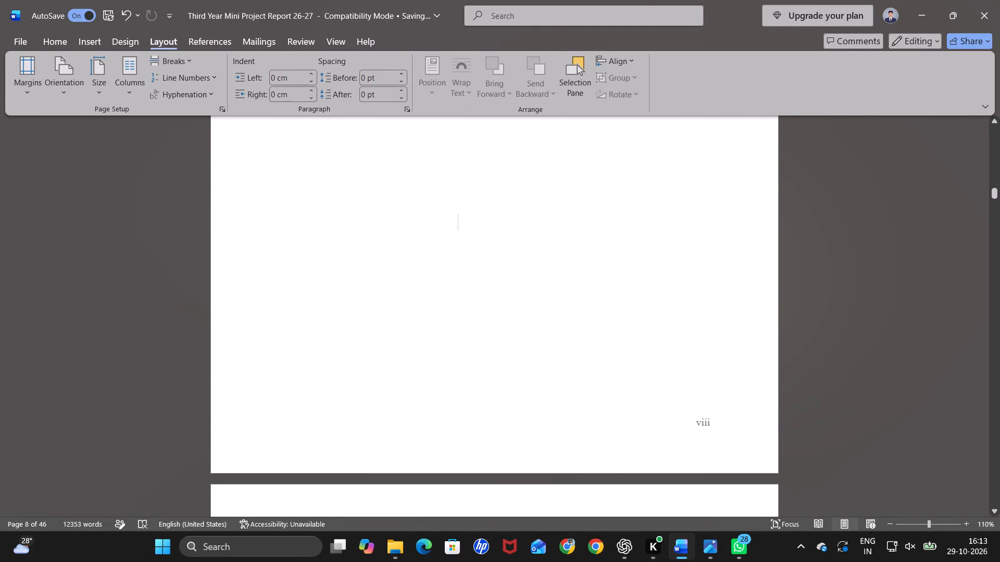
click(180, 54)
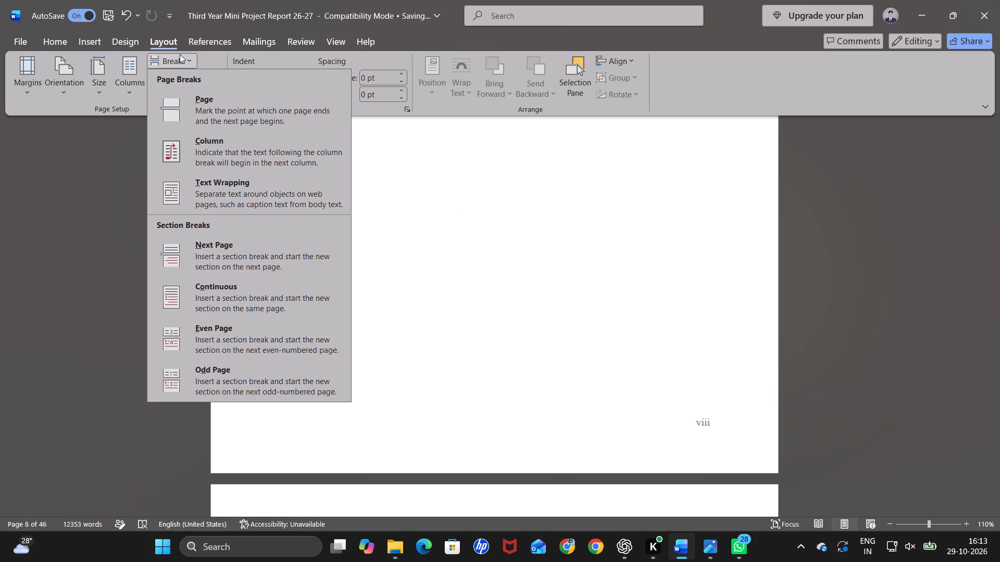
click(199, 261)
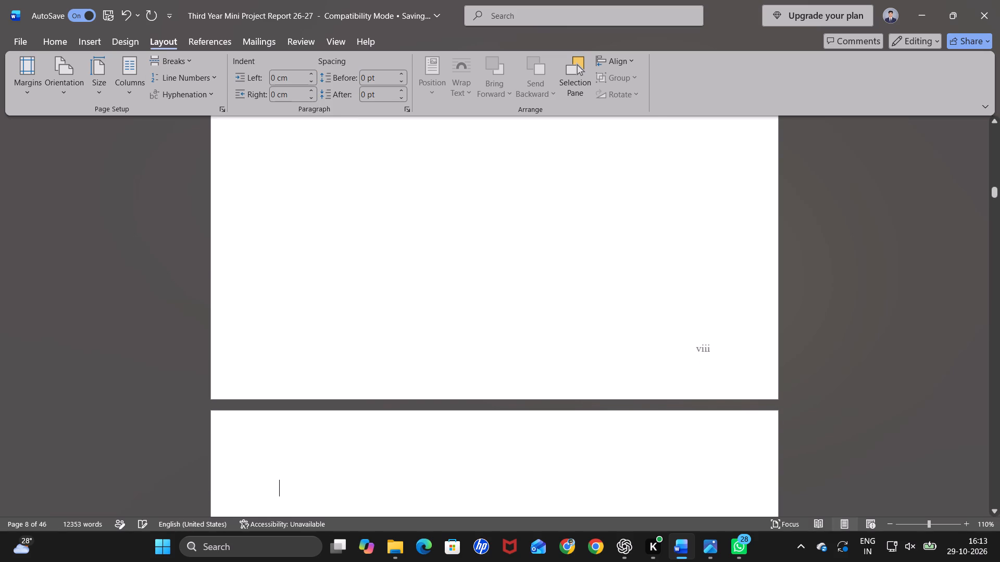
Change the Section 2 footer page number format to 1, 2, 3, … with numbering starting at 1.
scroll(466, 290, down, 5)
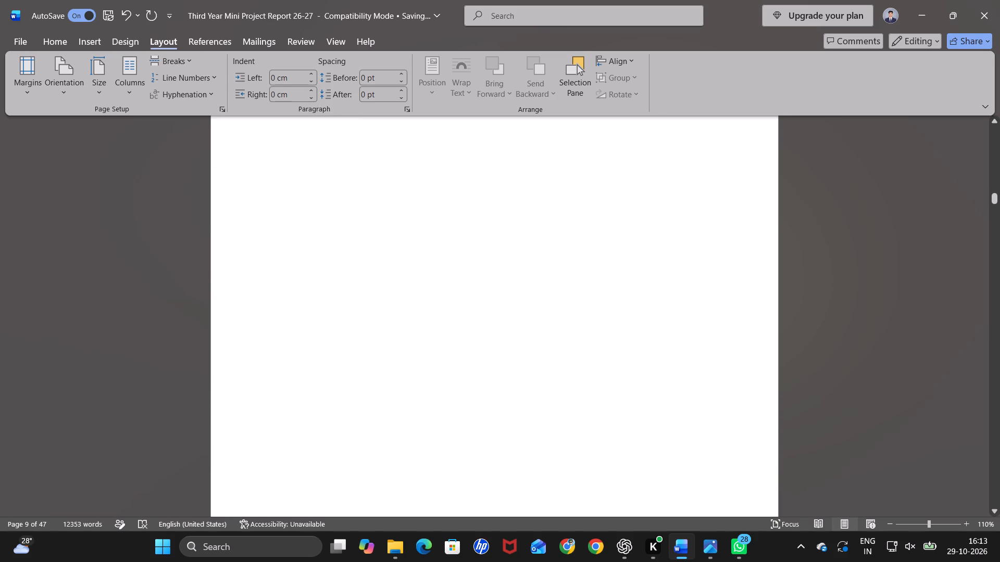
scroll(466, 290, down, 3)
scroll(551, 387, down, 1)
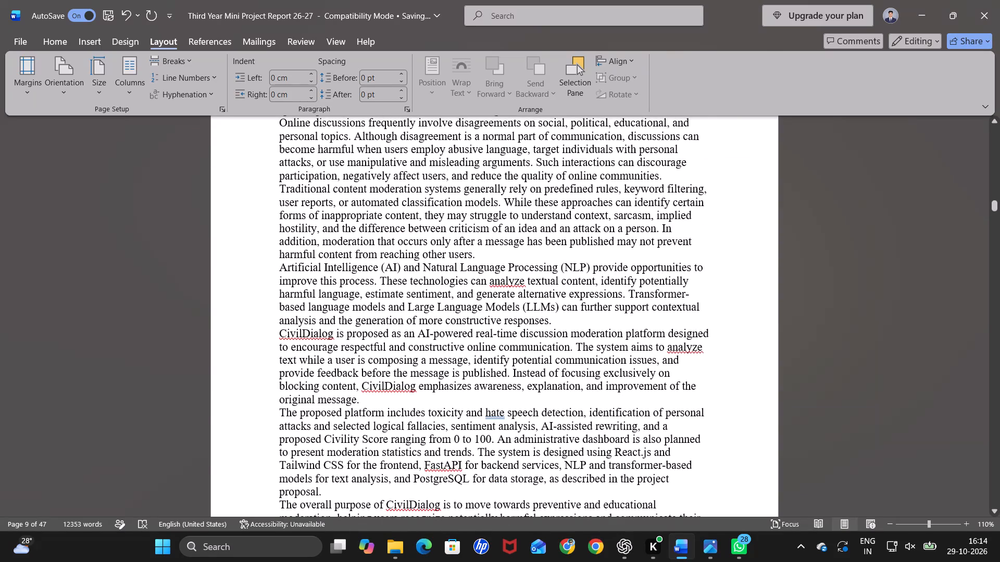
scroll(551, 387, down, 1)
double_click(542, 309)
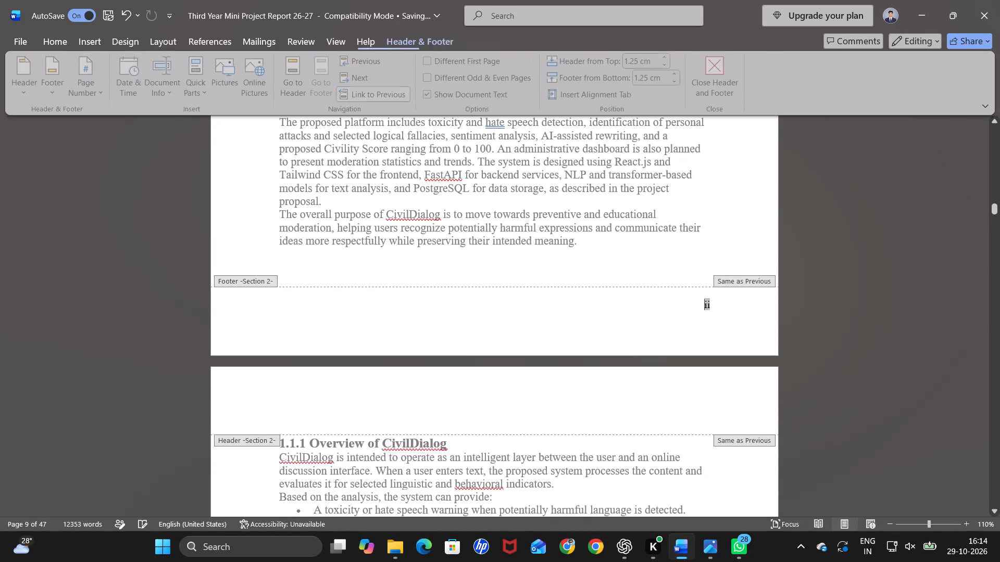
click(717, 309)
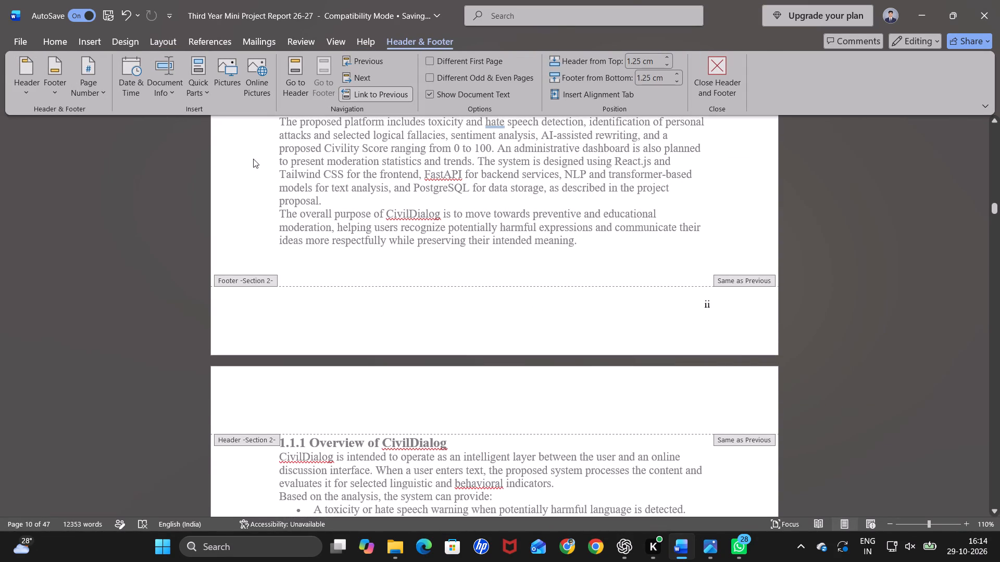
click(105, 93)
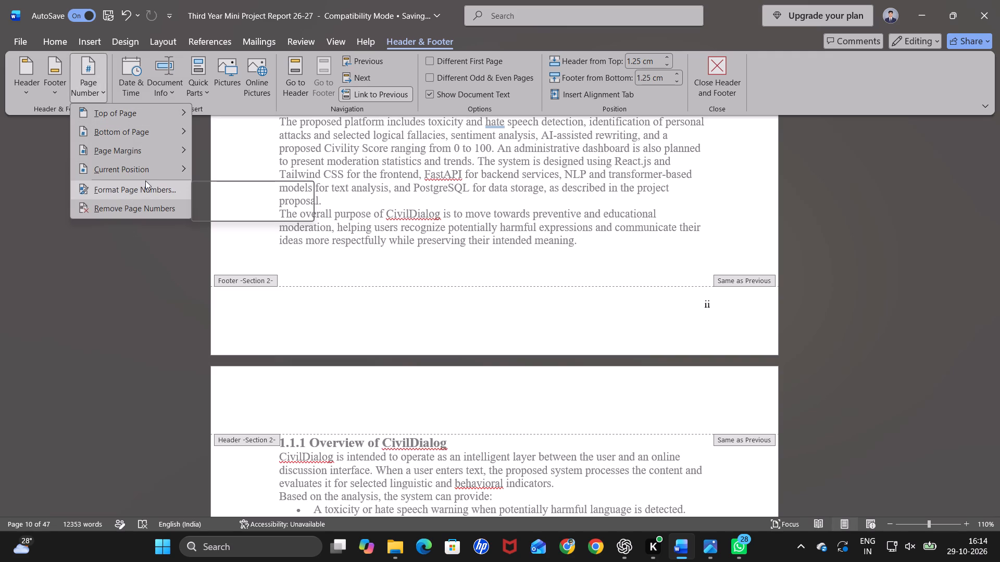
click(145, 181)
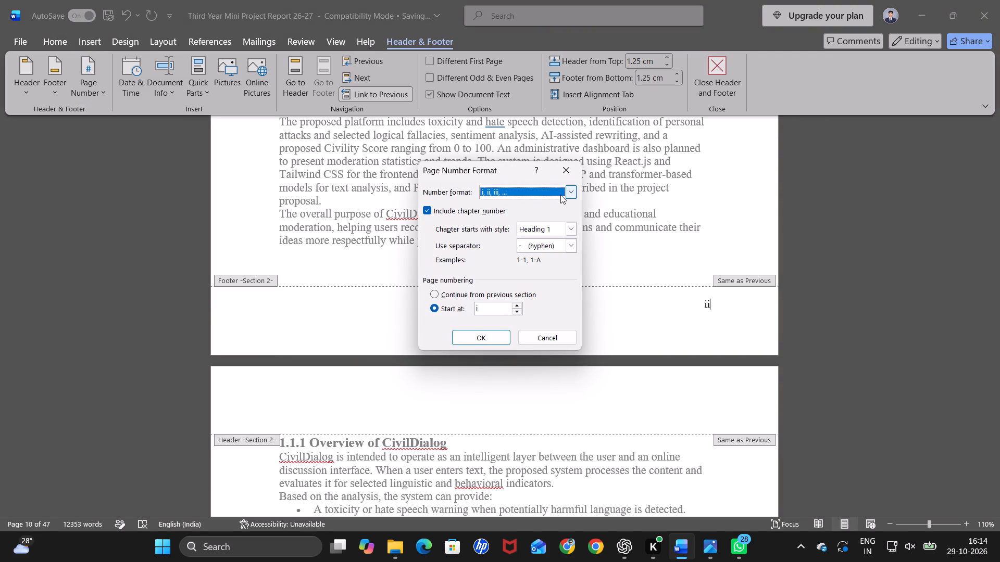
click(569, 196)
click(530, 202)
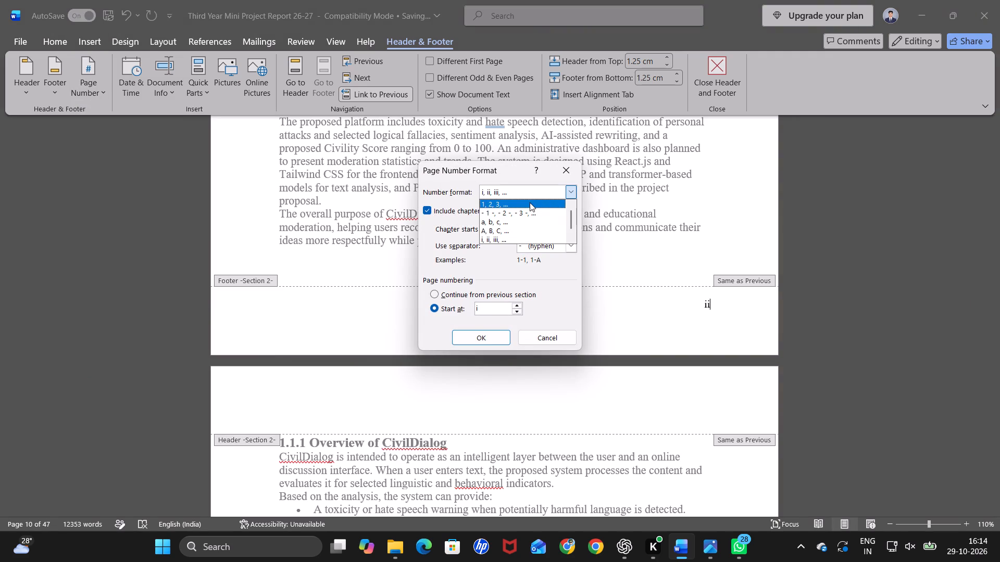
click(486, 318)
click(482, 336)
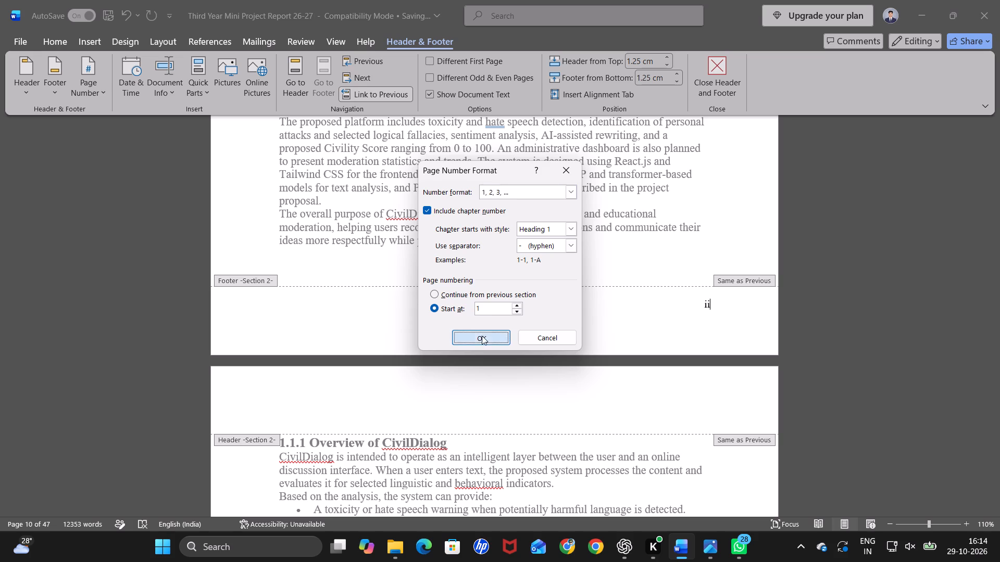
click(585, 317)
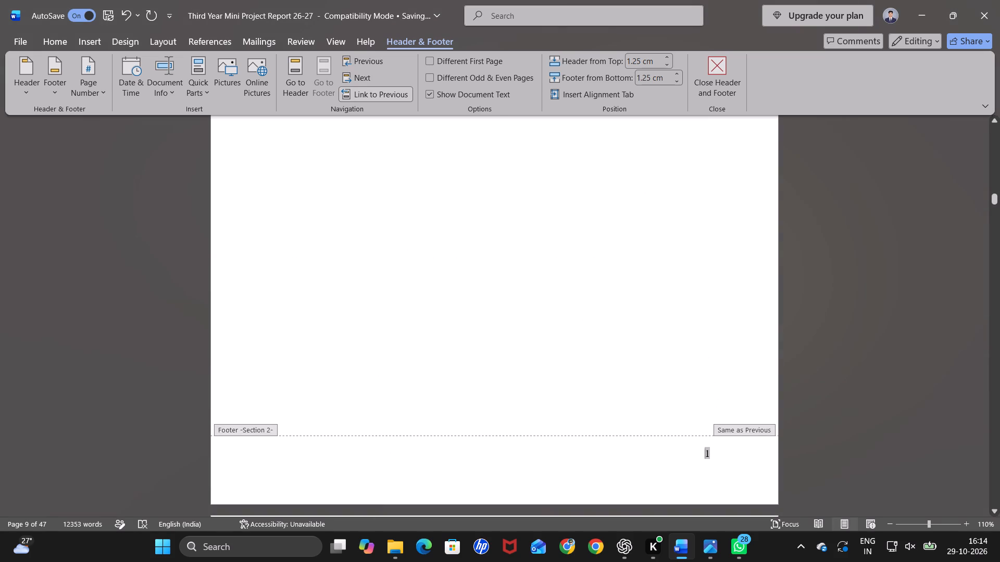
Check the footer page numbers from the List of Tables page across the section boundary to the Chapter 1 heading.
scroll(721, 450, up, 6)
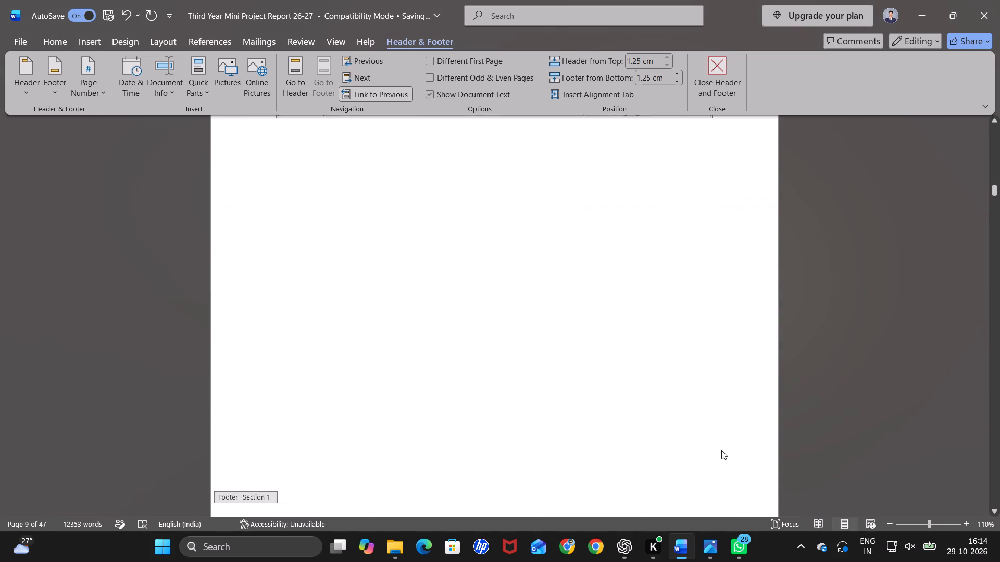
scroll(721, 450, down, 4)
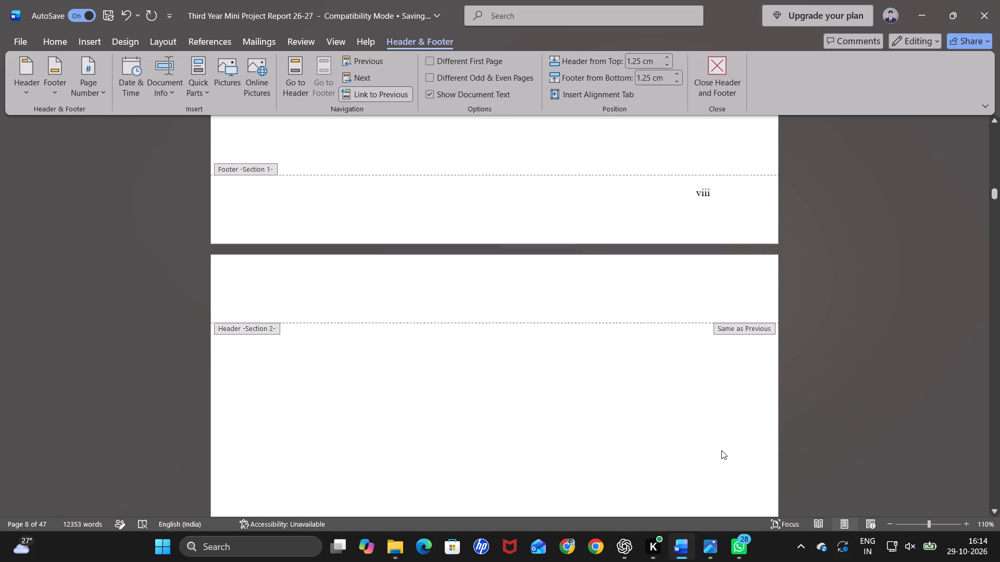
scroll(721, 450, down, 4)
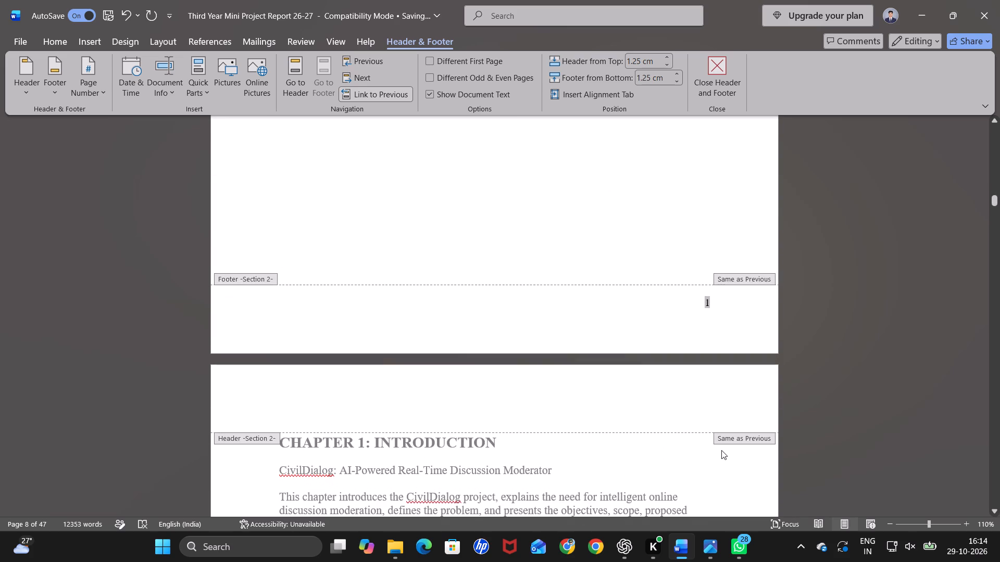
scroll(533, 389, down, 2)
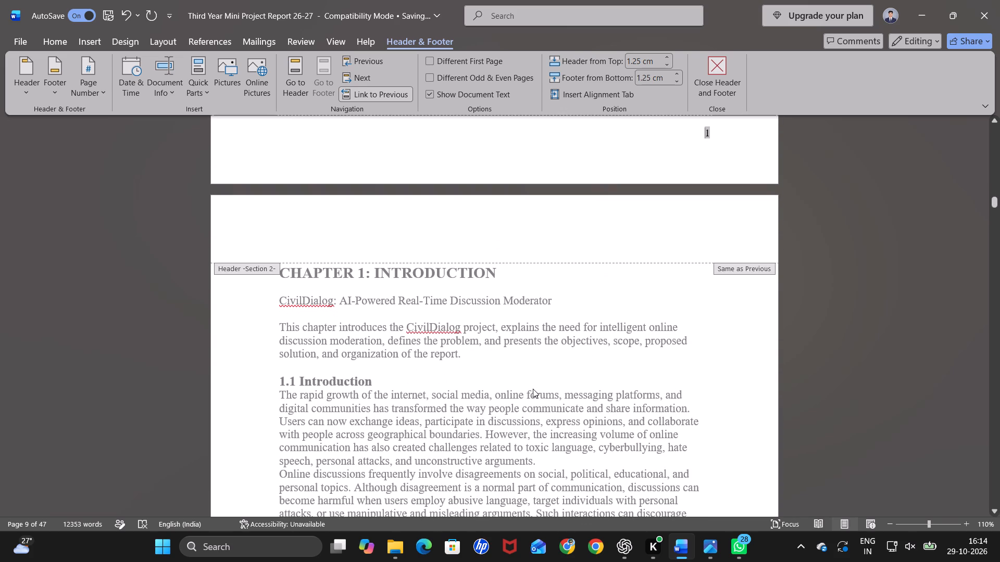
scroll(533, 389, down, 1)
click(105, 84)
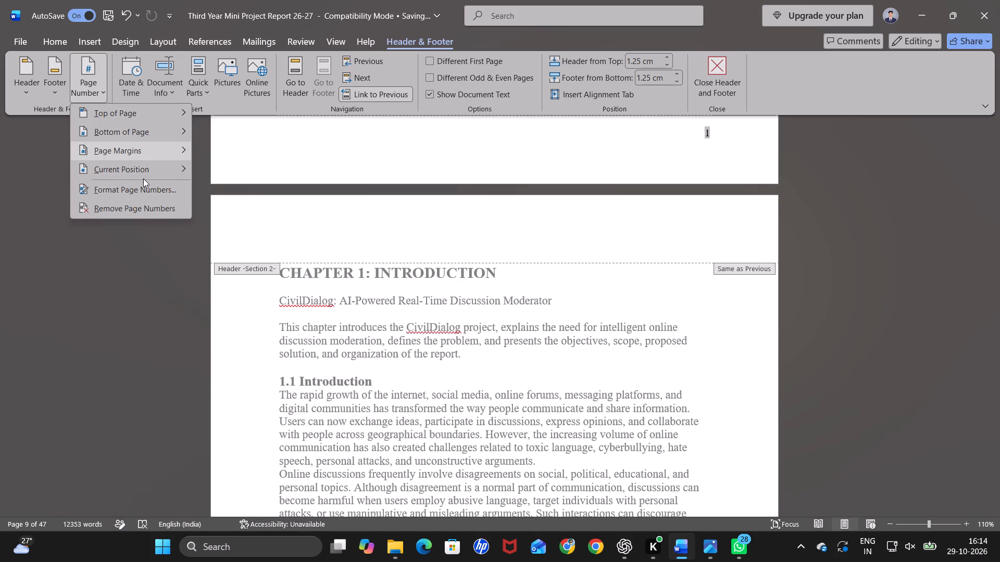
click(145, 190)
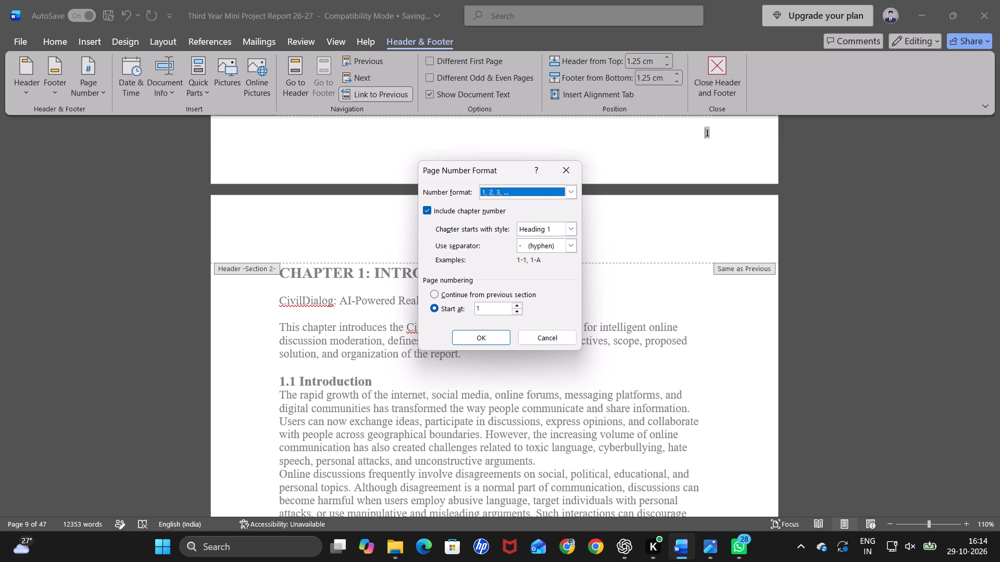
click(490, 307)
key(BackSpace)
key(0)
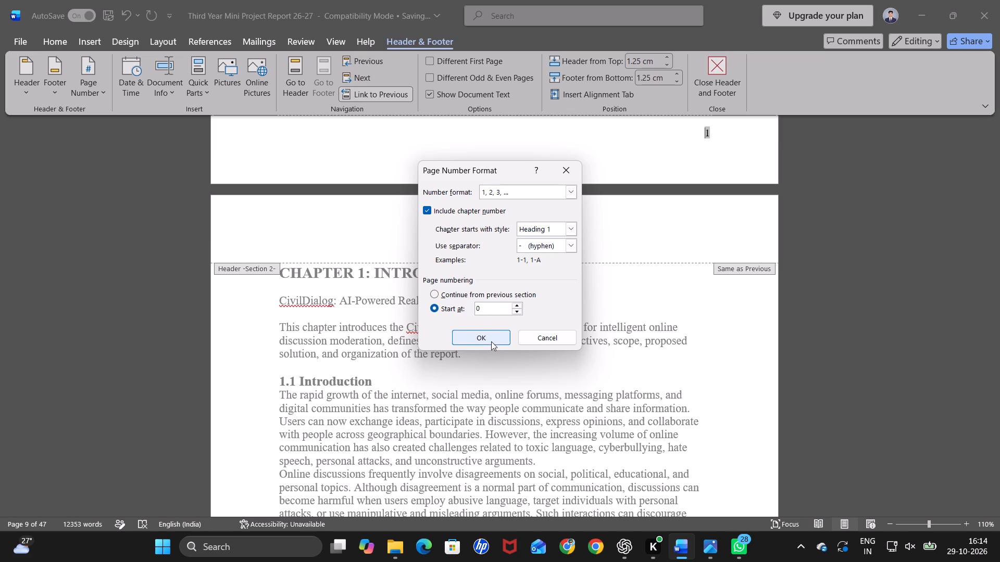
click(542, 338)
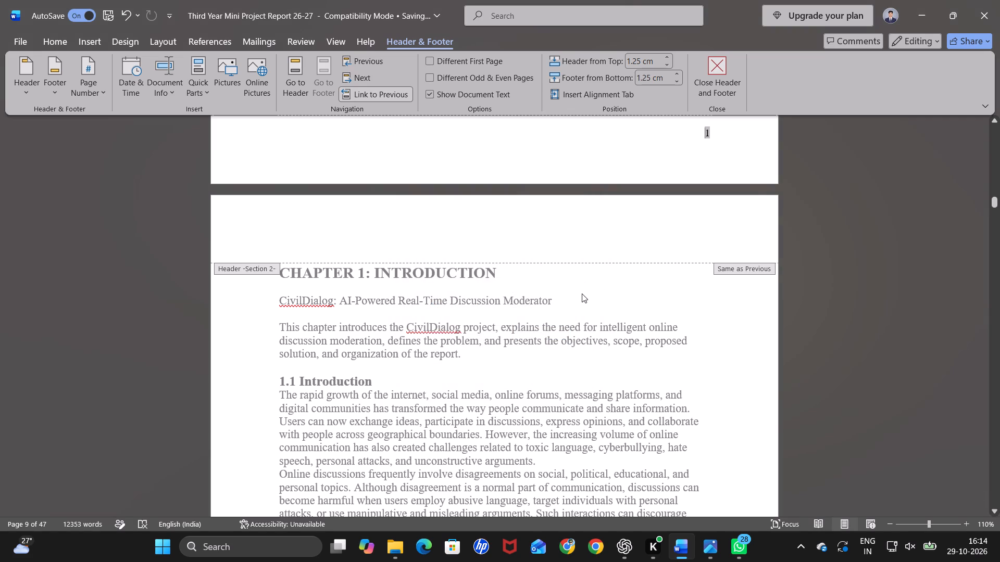
Leave footer editing and delete the blank page before the "CHAPTER 1: INTRODUCTION" heading.
double_click(582, 293)
click(311, 242)
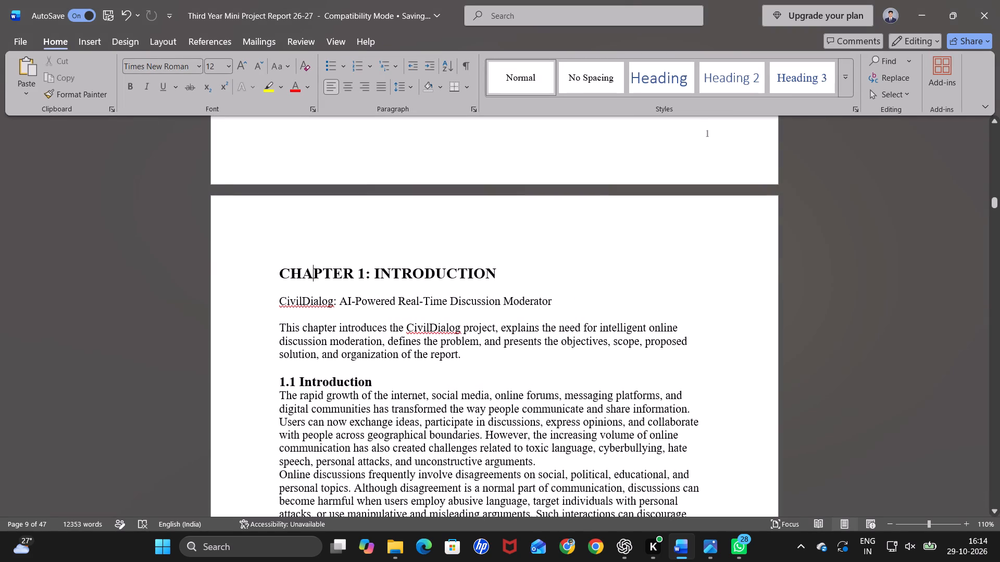
click(263, 261)
click(281, 270)
key(BackSpace)
key(BackSpace)
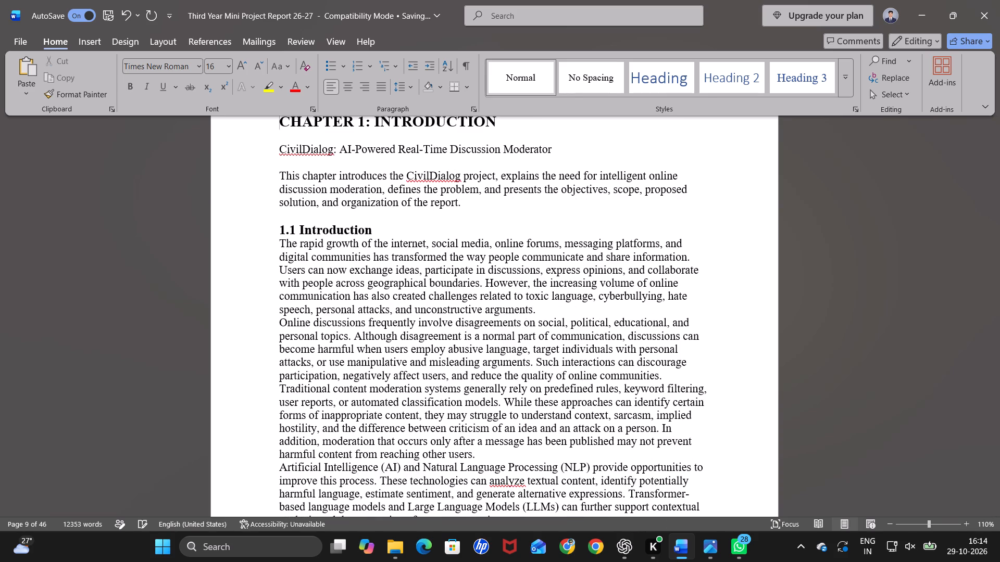
Check the footer page numbers on the pages from Chapter 1 onward.
scroll(281, 270, down, 3)
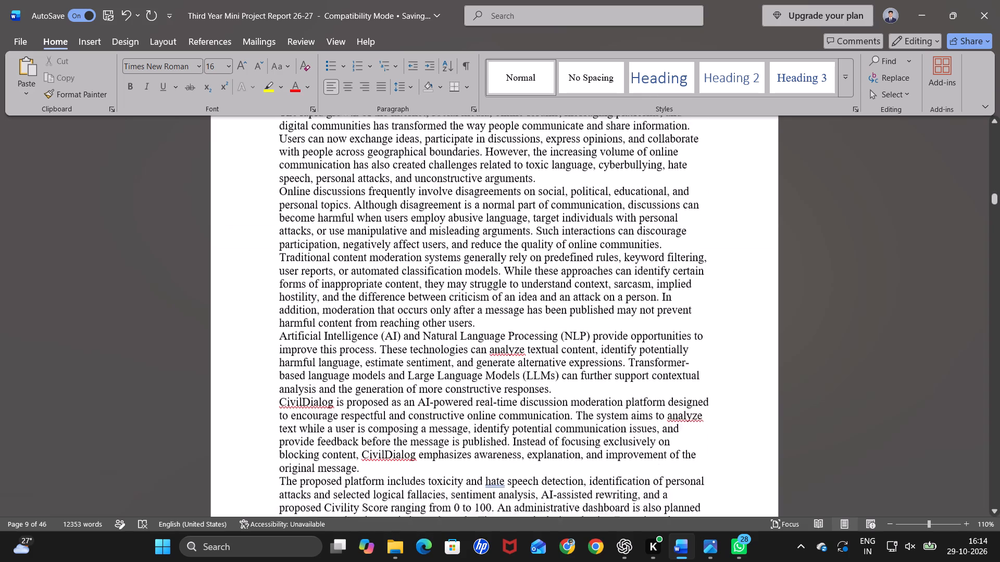
scroll(281, 270, down, 5)
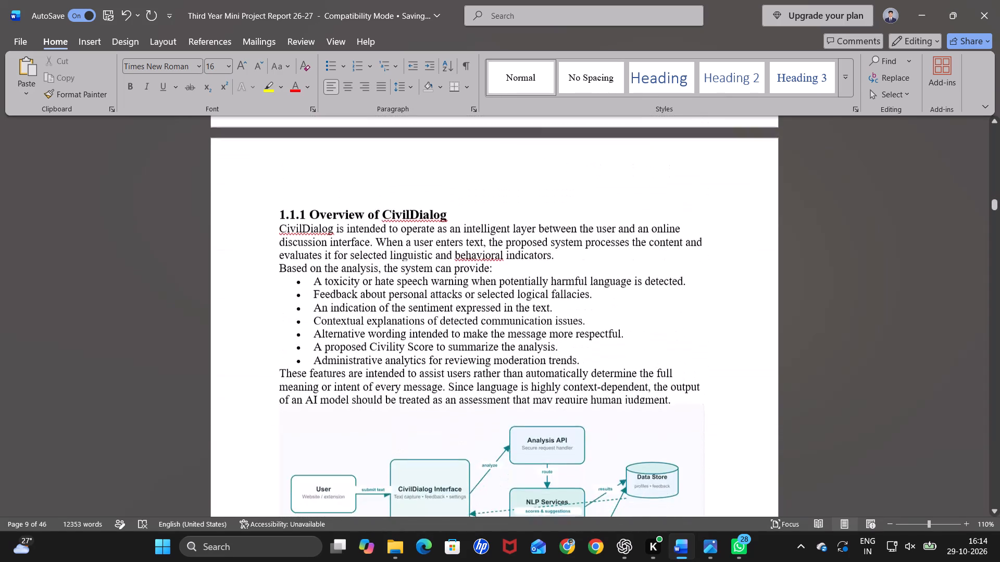
scroll(281, 270, down, 2)
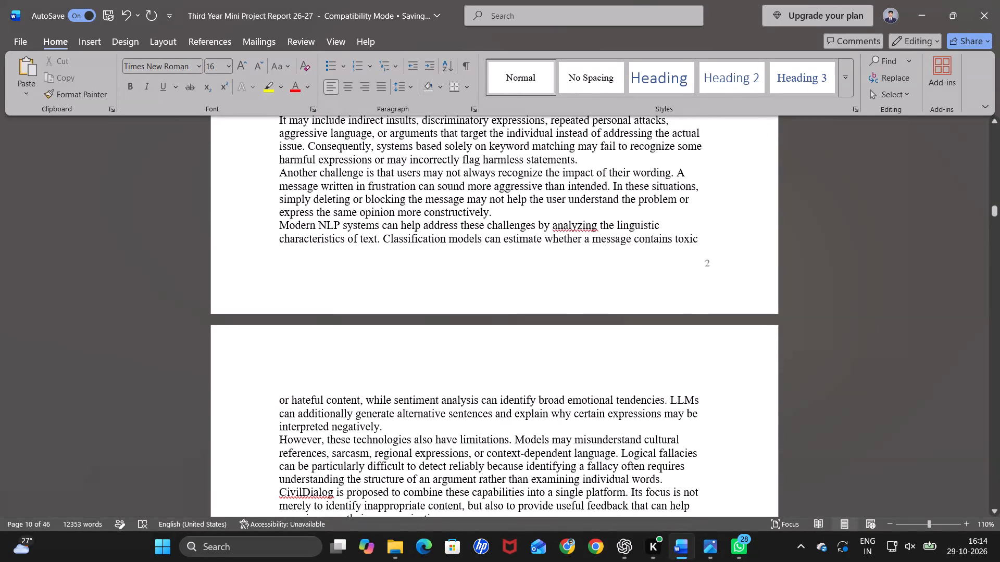
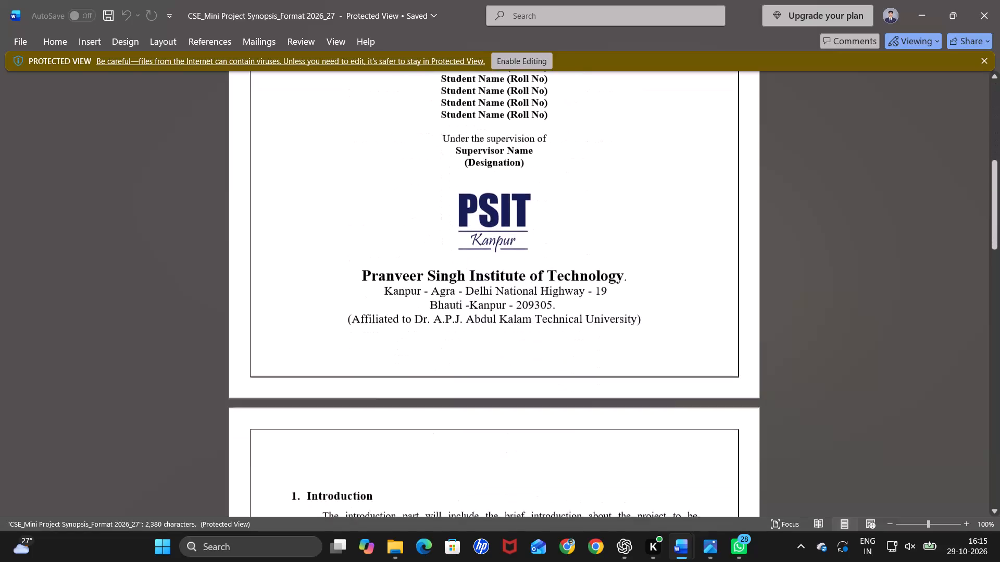
Look through the CSE Mini Project Synopsis format document from the title page to the References section and close it.
scroll(601, 306, down, 1)
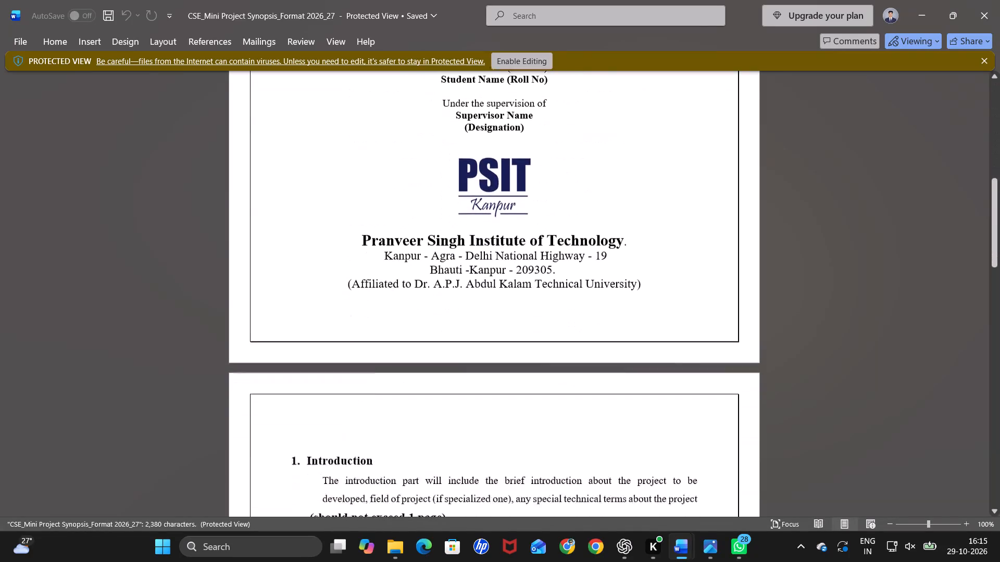
scroll(601, 306, down, 4)
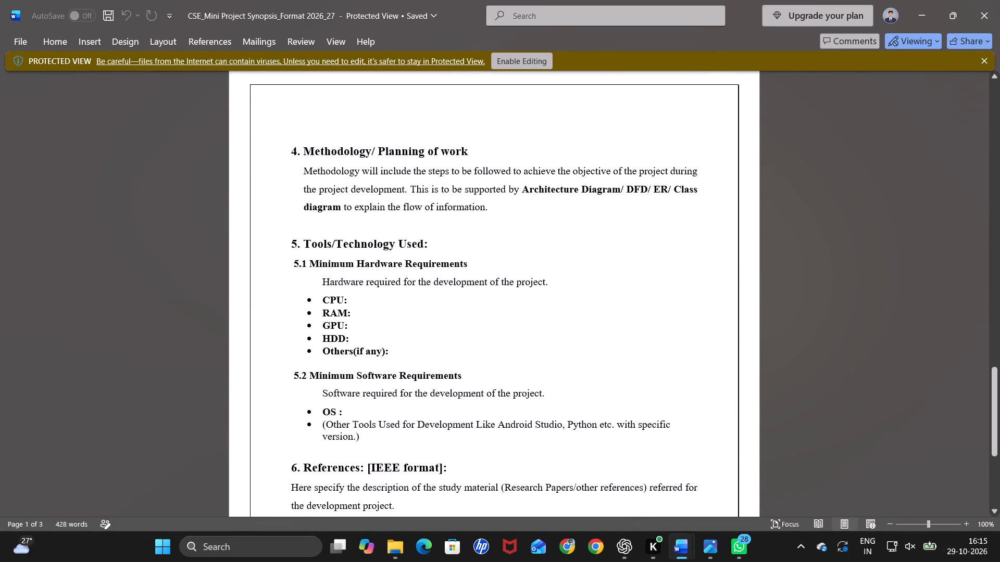
scroll(700, 197, up, 15)
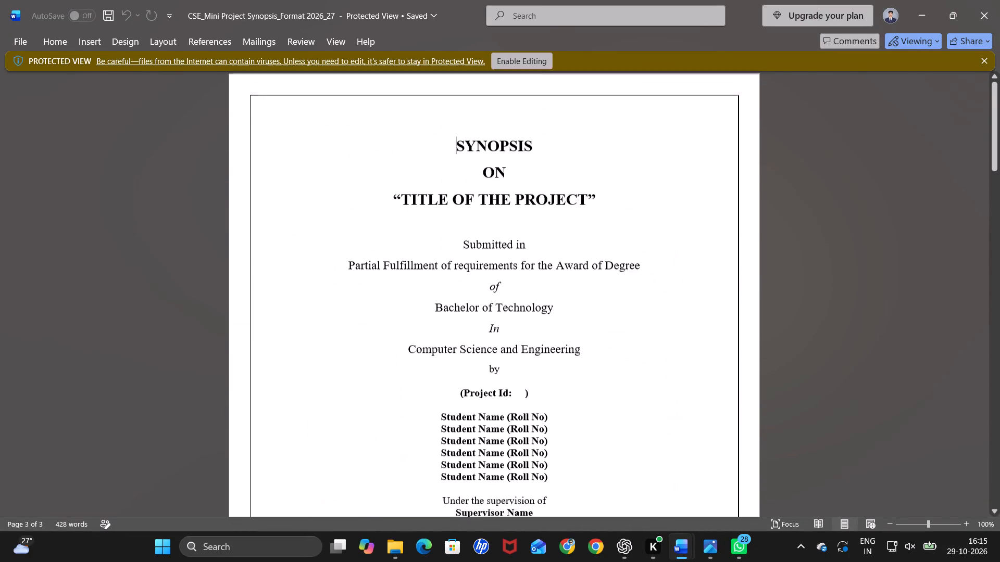
scroll(700, 197, up, 3)
click(993, 21)
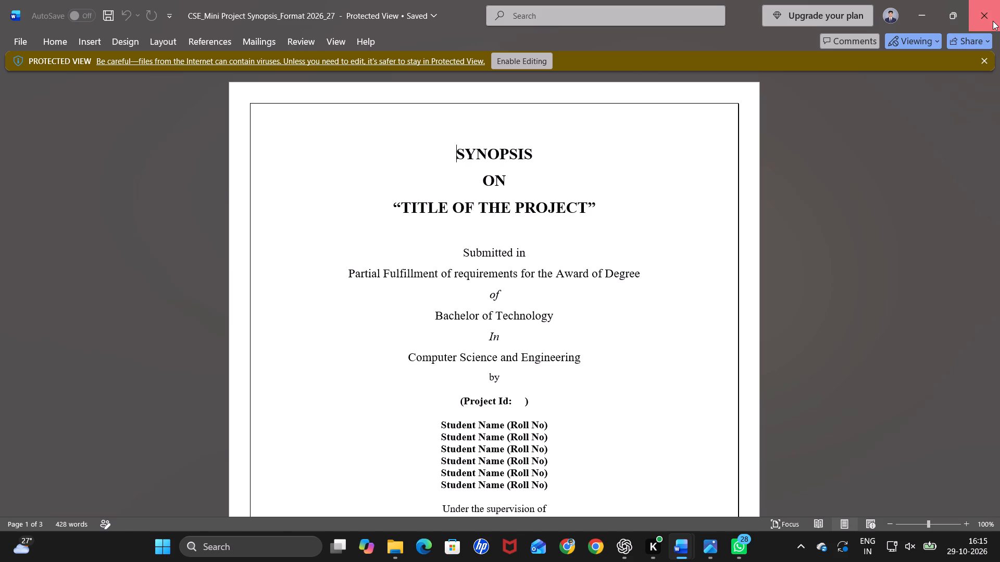
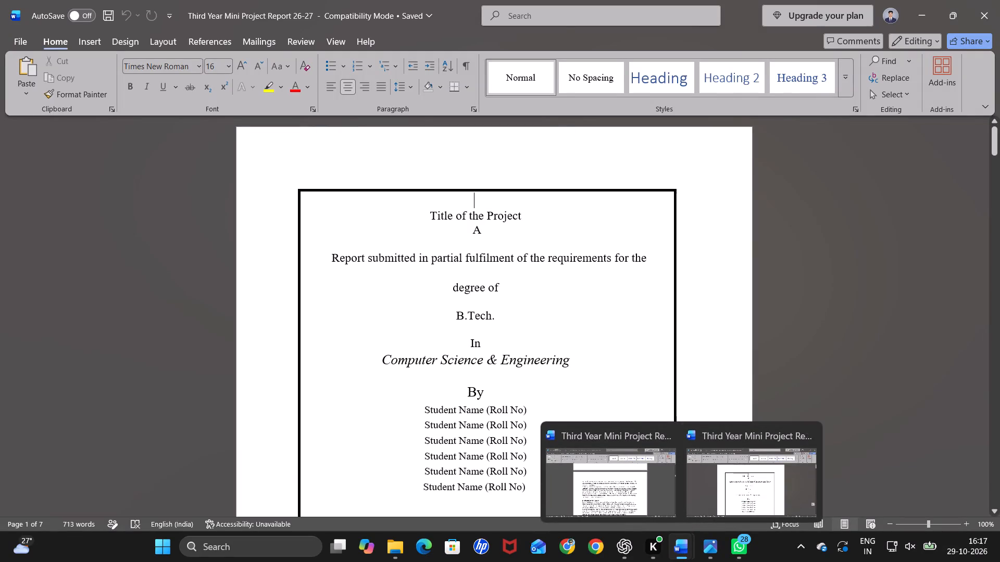
Copy the footer line "Department of Computer Science and Engineering" from the first page of the seven-page report template.
scroll(630, 300, down, 5)
double_click(461, 195)
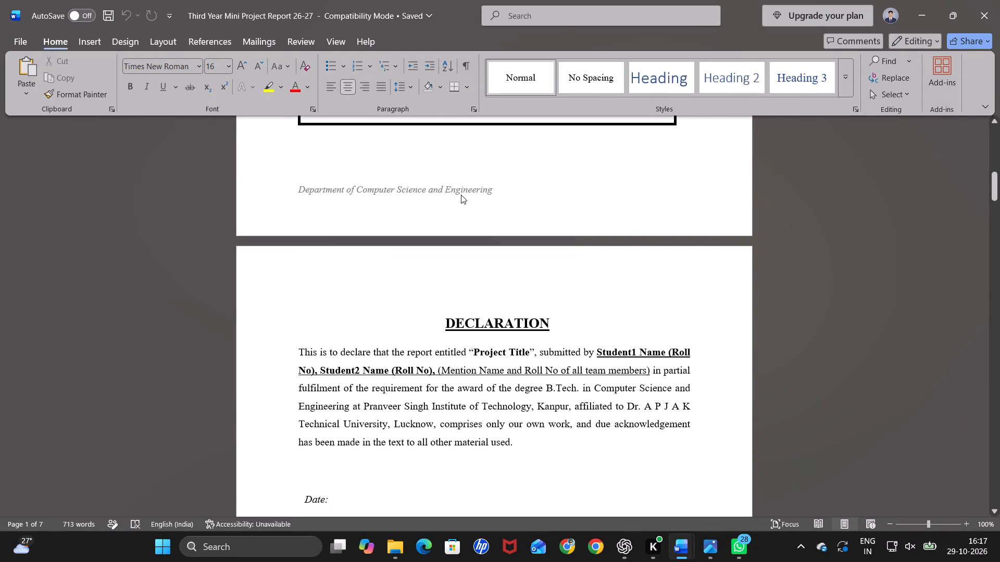
drag(495, 191, 434, 188)
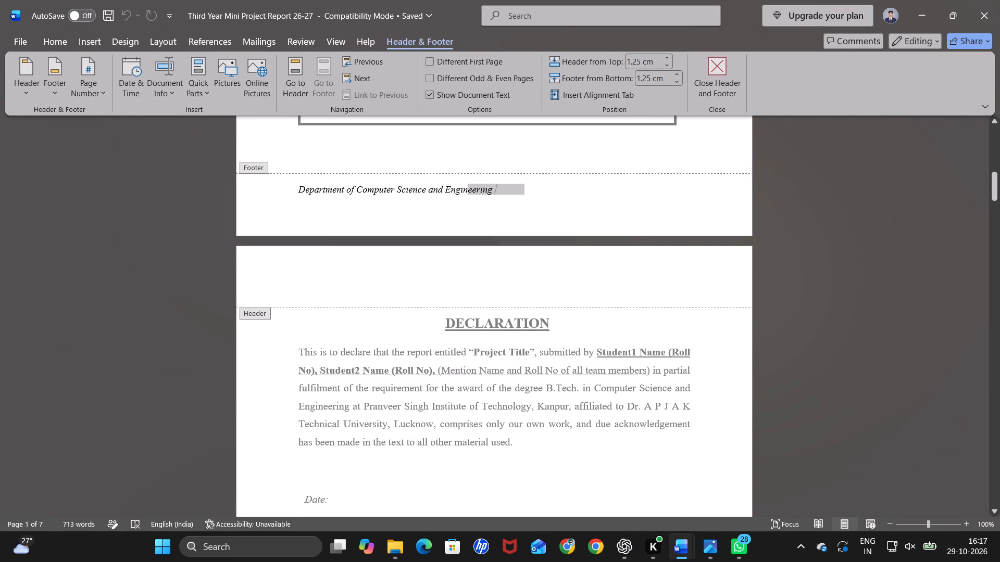
drag(434, 188, 299, 177)
click(299, 177)
click(302, 196)
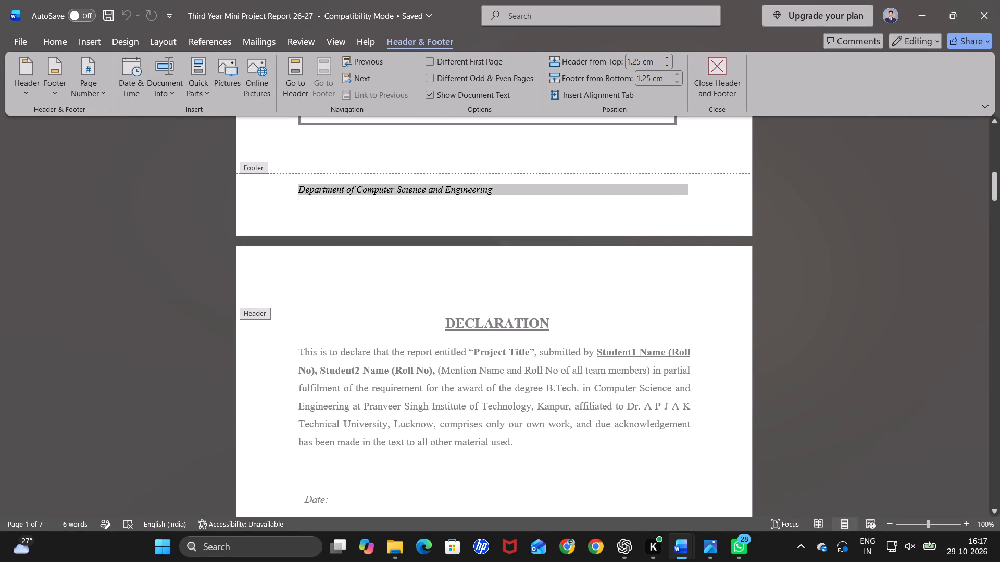
drag(300, 188, 479, 188)
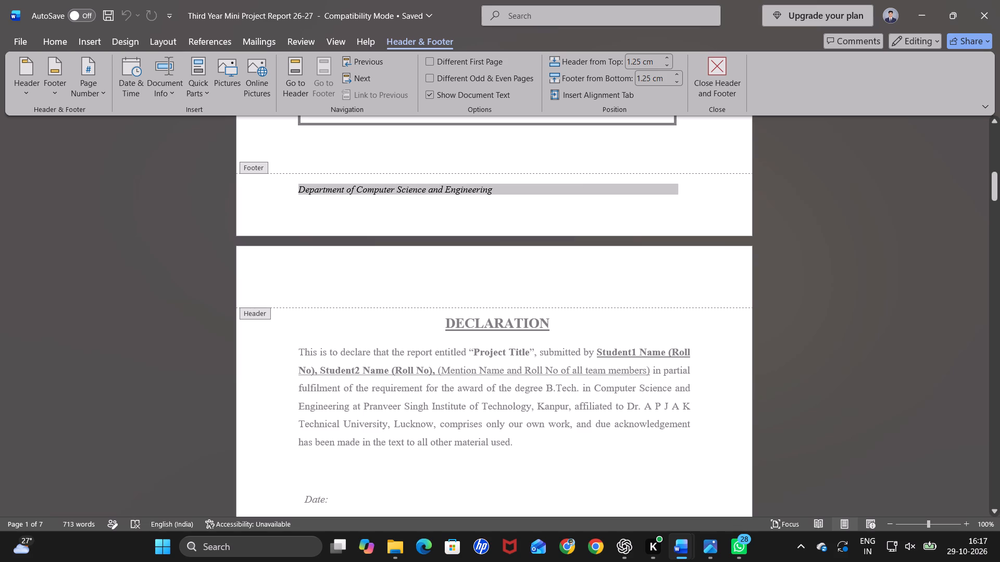
drag(479, 188, 484, 189)
click(484, 189)
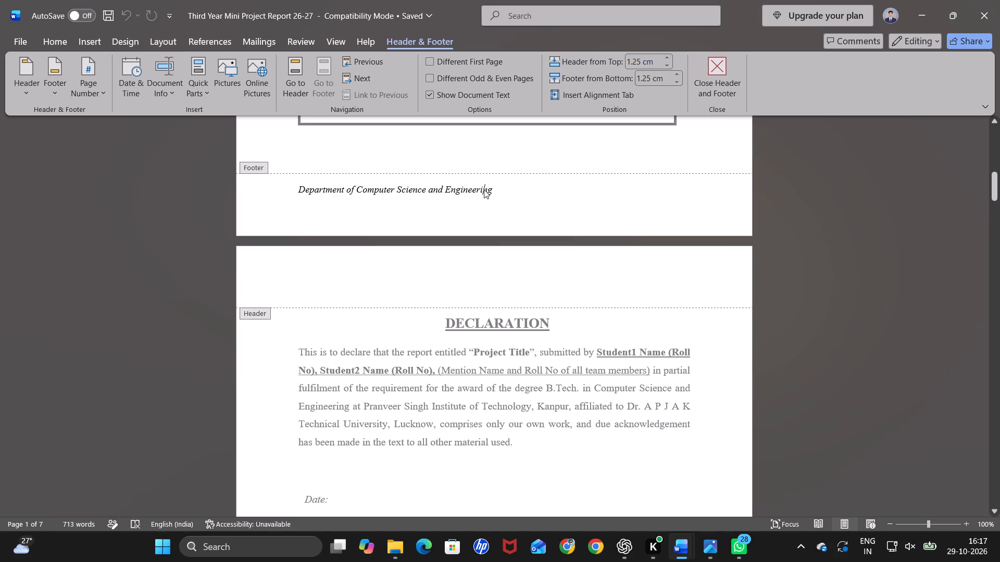
drag(496, 190, 380, 198)
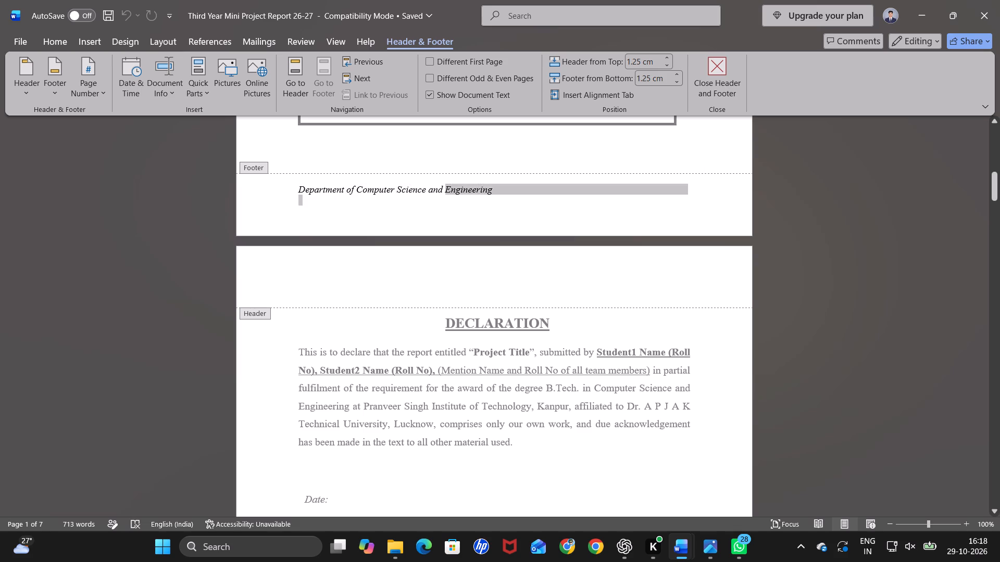
drag(380, 198, 359, 191)
click(515, 191)
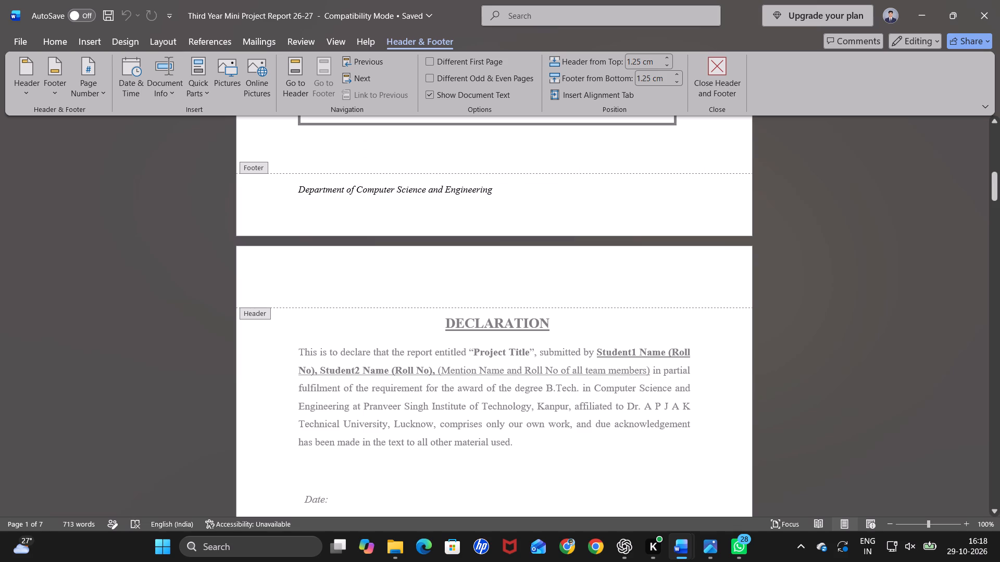
drag(492, 193, 403, 195)
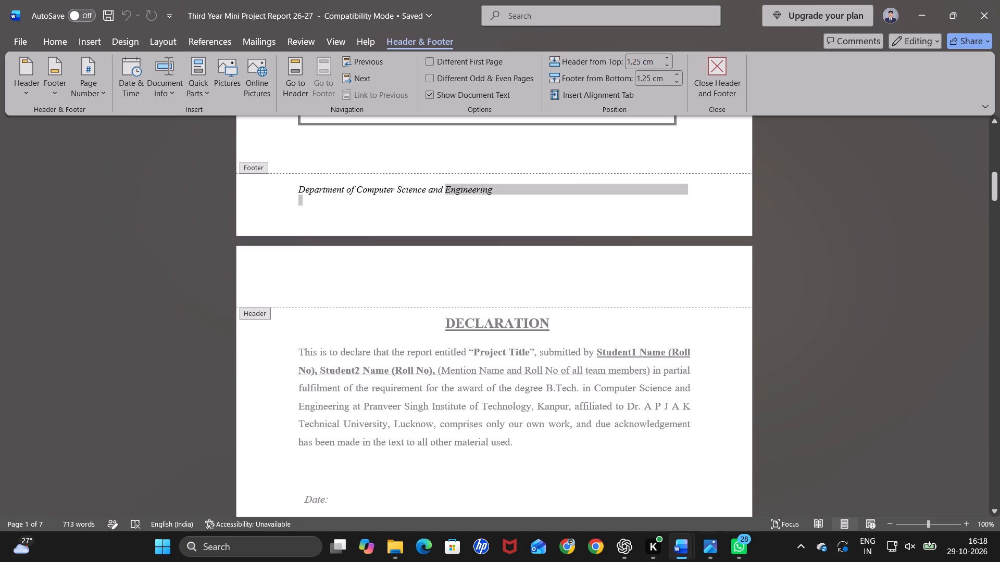
drag(403, 195, 297, 190)
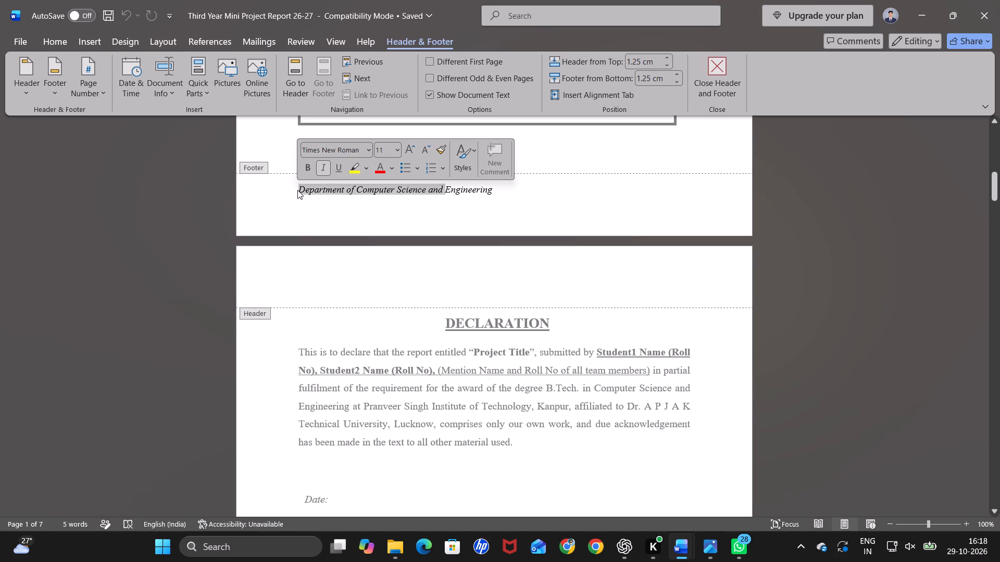
click(301, 190)
drag(298, 189, 360, 188)
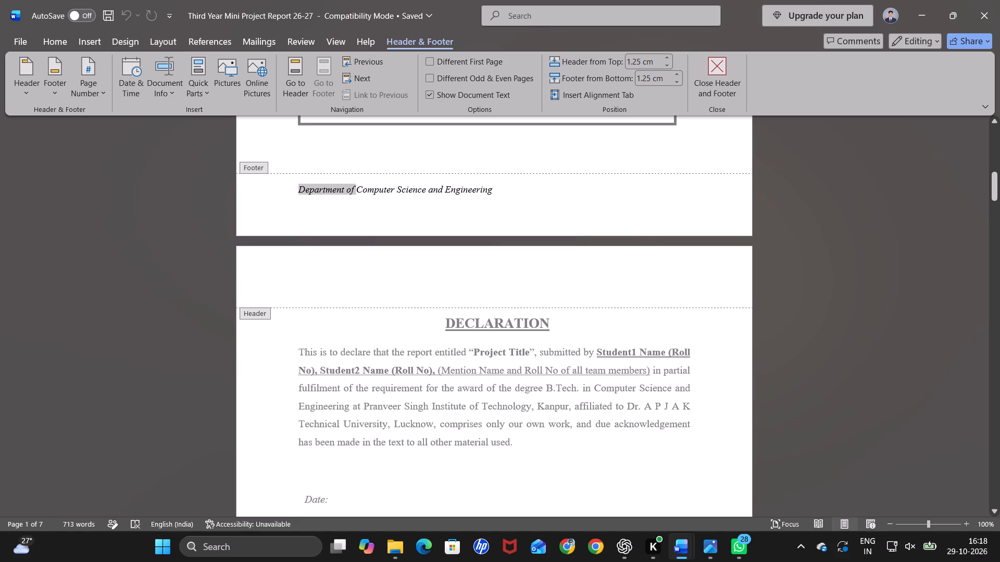
drag(360, 188, 440, 192)
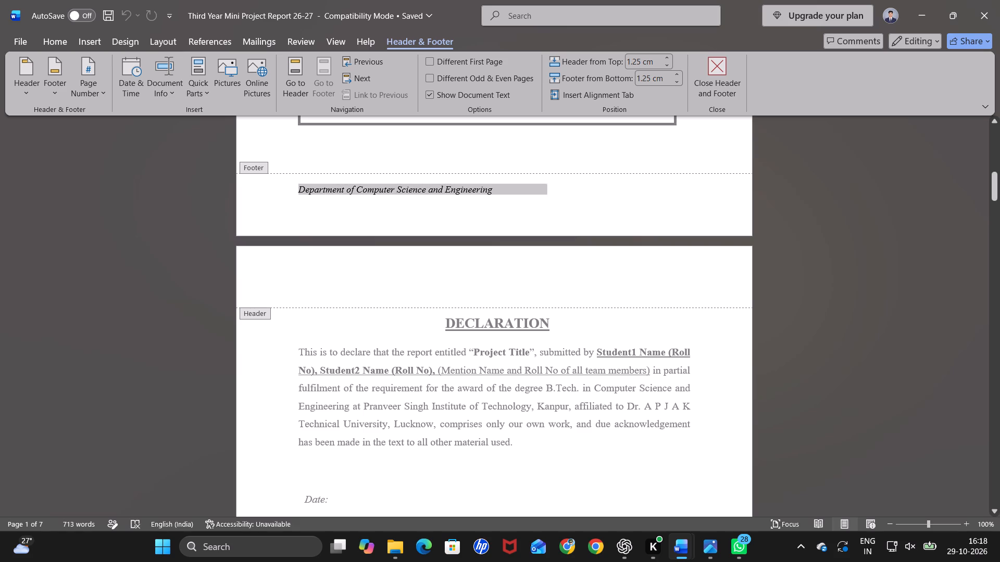
drag(440, 192, 460, 192)
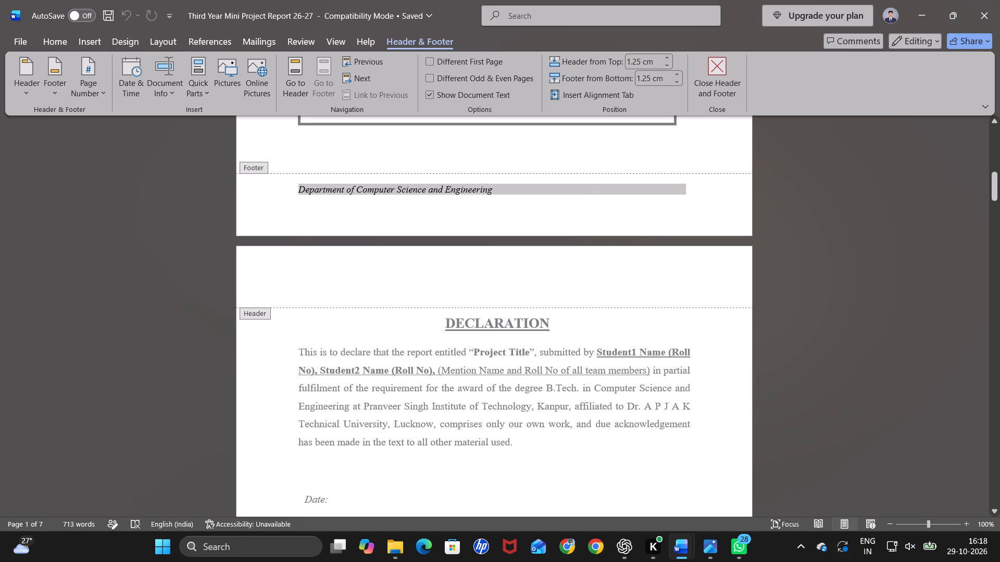
drag(460, 192, 451, 189)
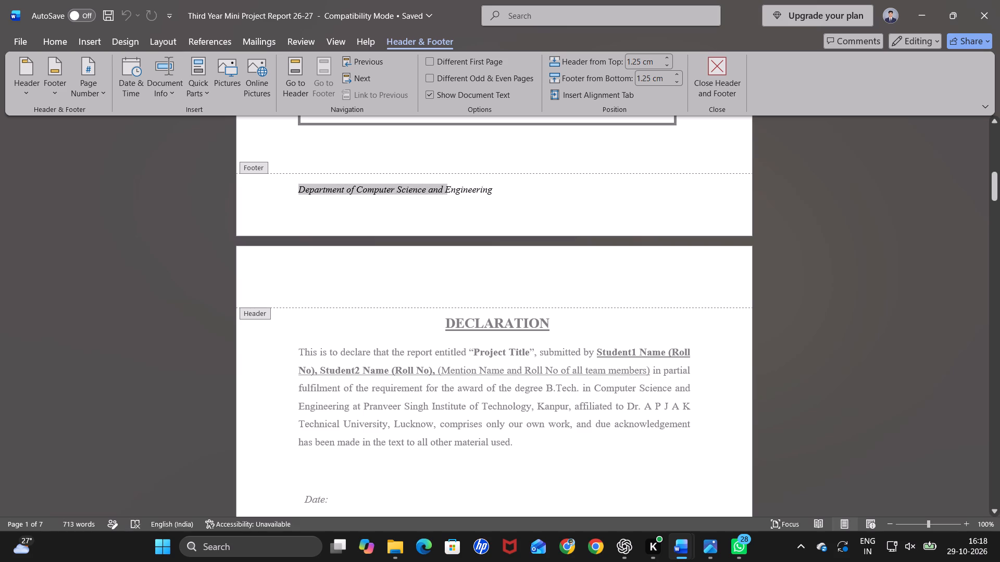
drag(451, 189, 477, 189)
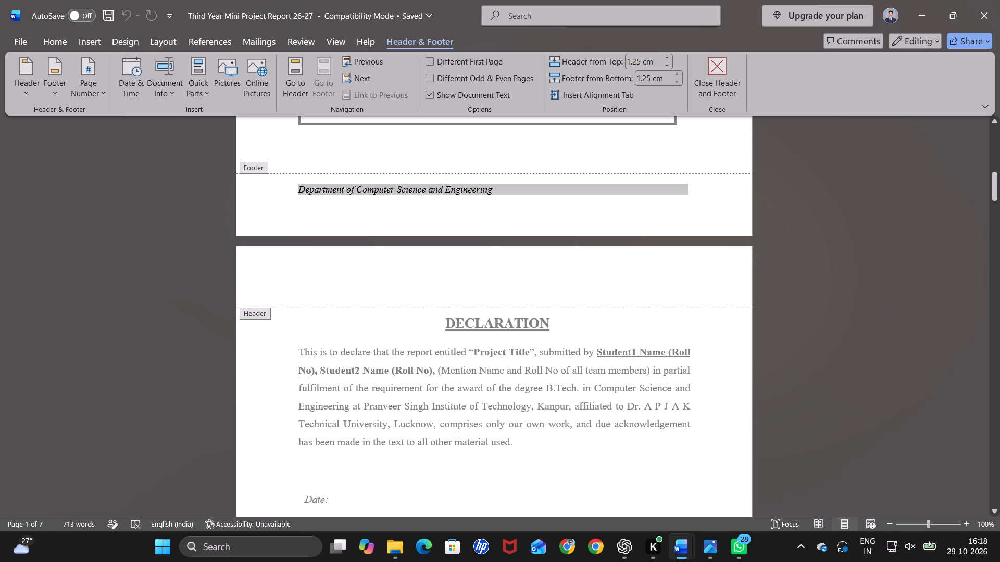
drag(477, 189, 494, 193)
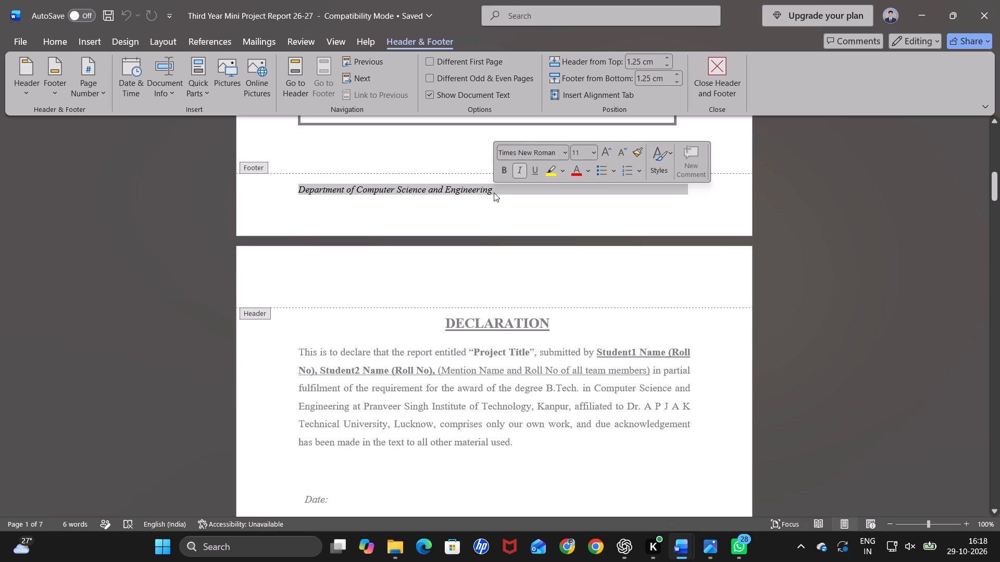
key(ctrl+c)
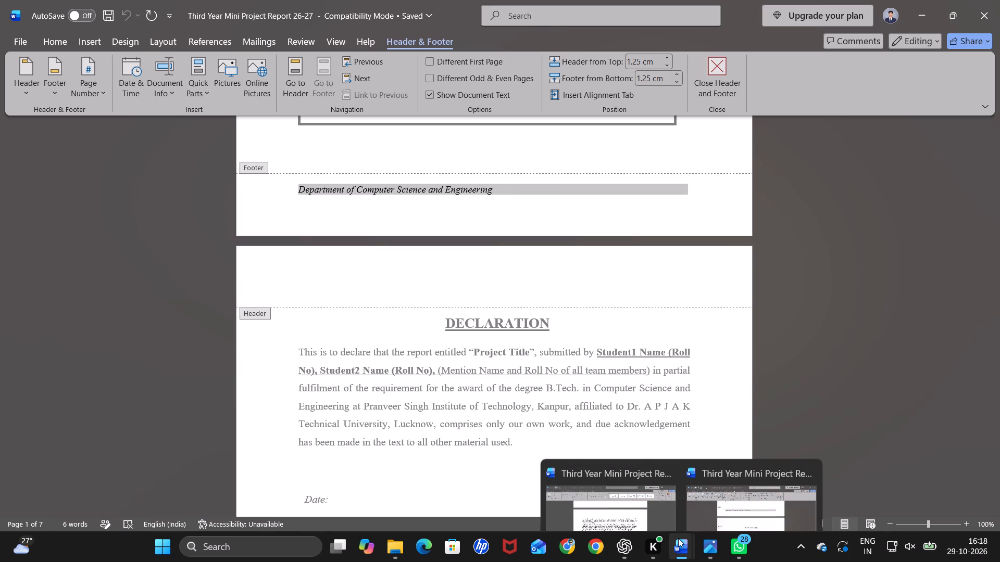
Switch to the CivilDialog report, paste the copied department line into the Section 1 footer below the title page, and leave footer editing.
click(667, 493)
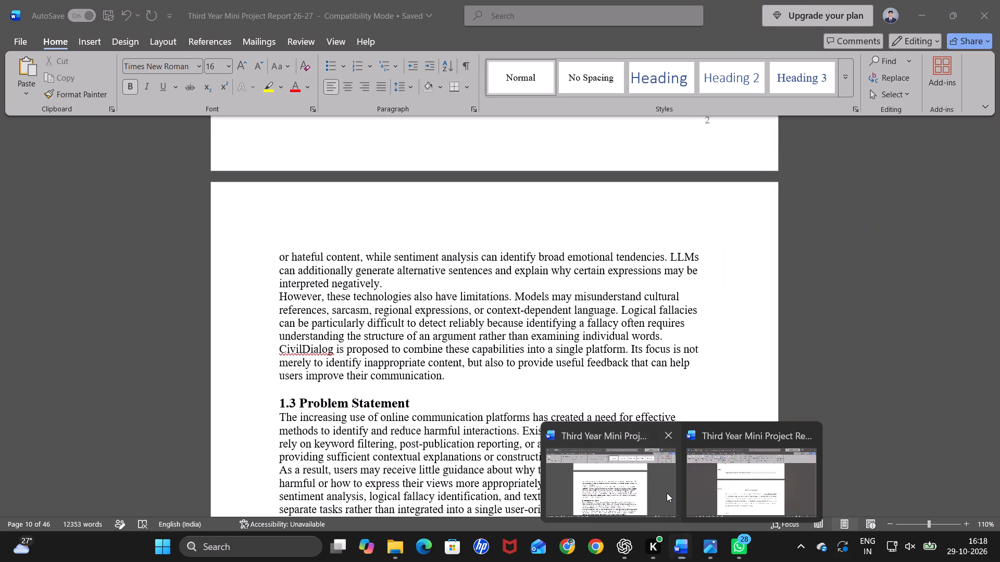
scroll(554, 268, up, 15)
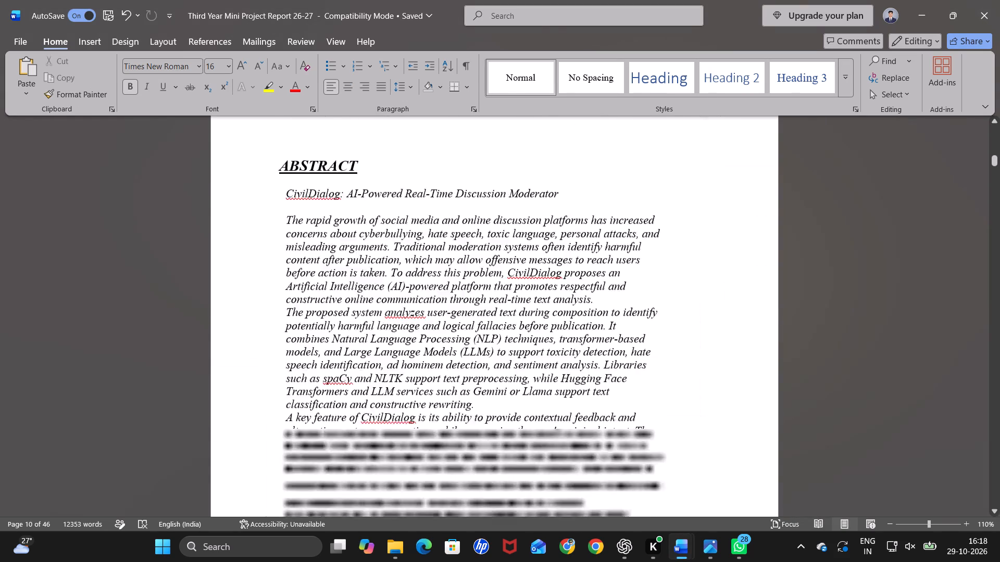
scroll(554, 268, up, 20)
scroll(554, 268, down, 6)
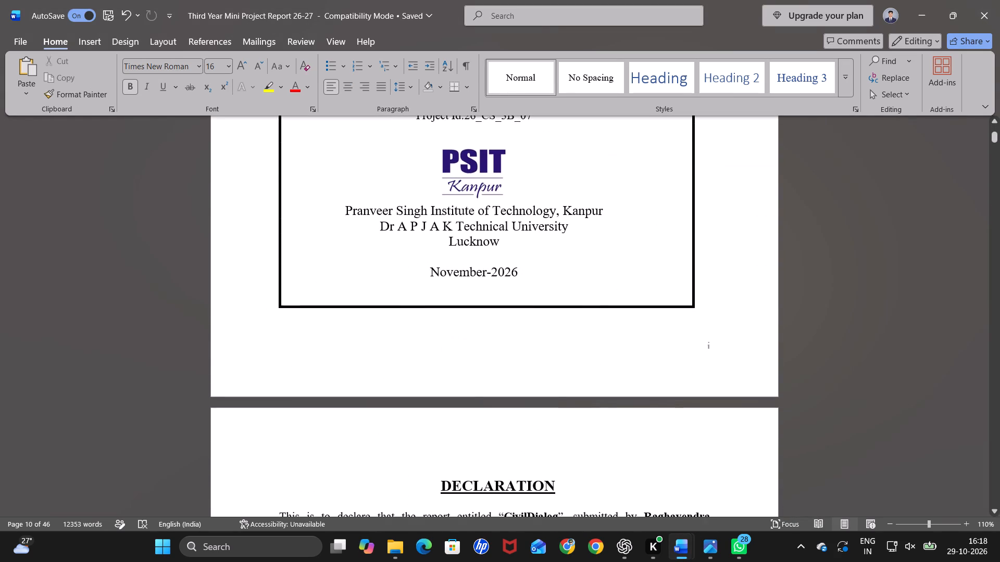
double_click(461, 334)
click(298, 352)
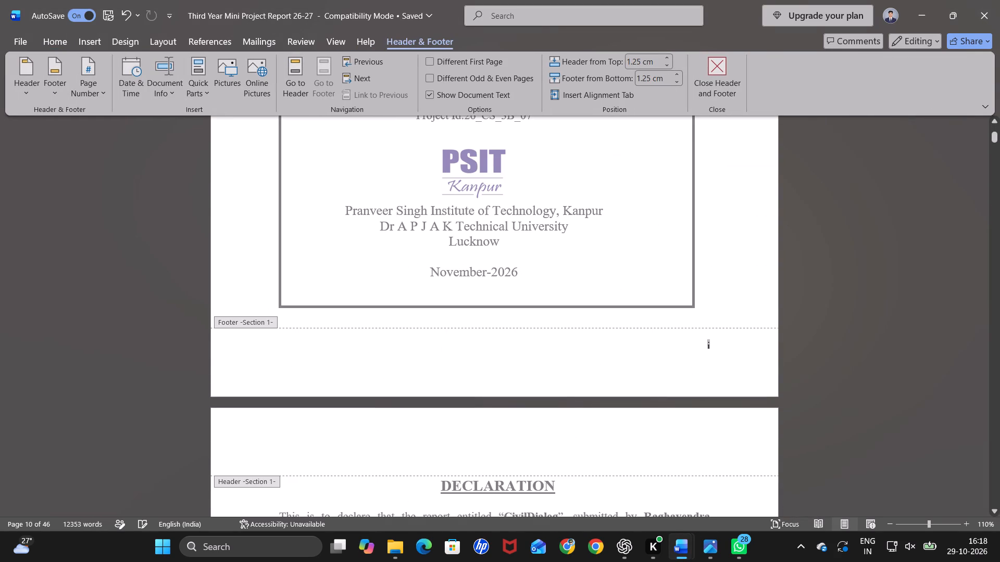
key(ctrl+v)
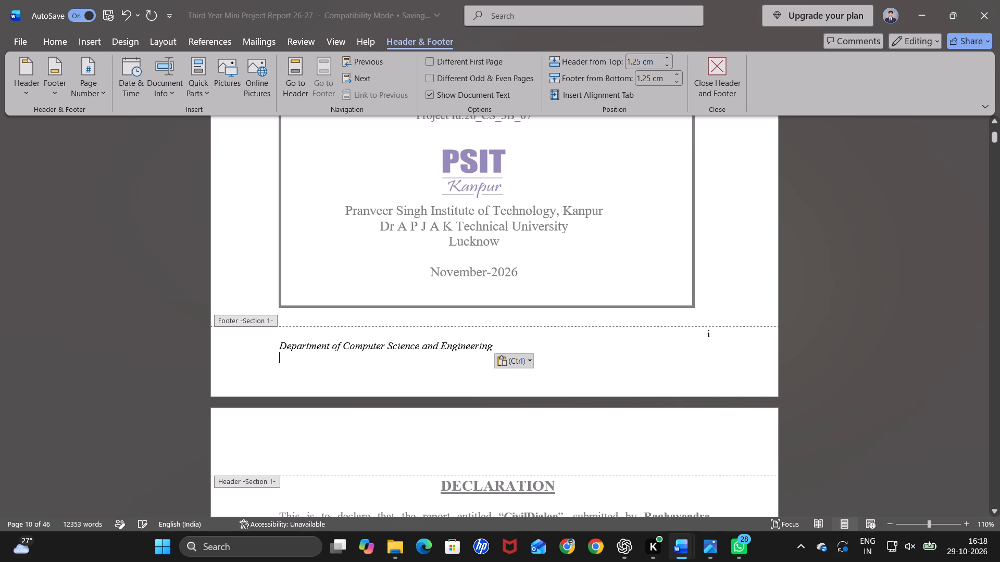
scroll(338, 373, down, 2)
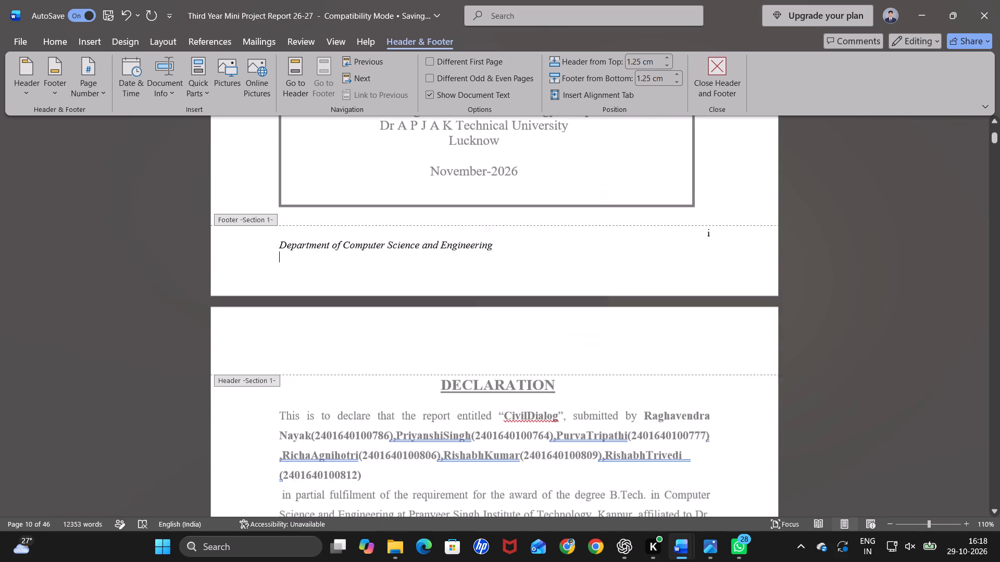
scroll(338, 373, down, 6)
double_click(665, 330)
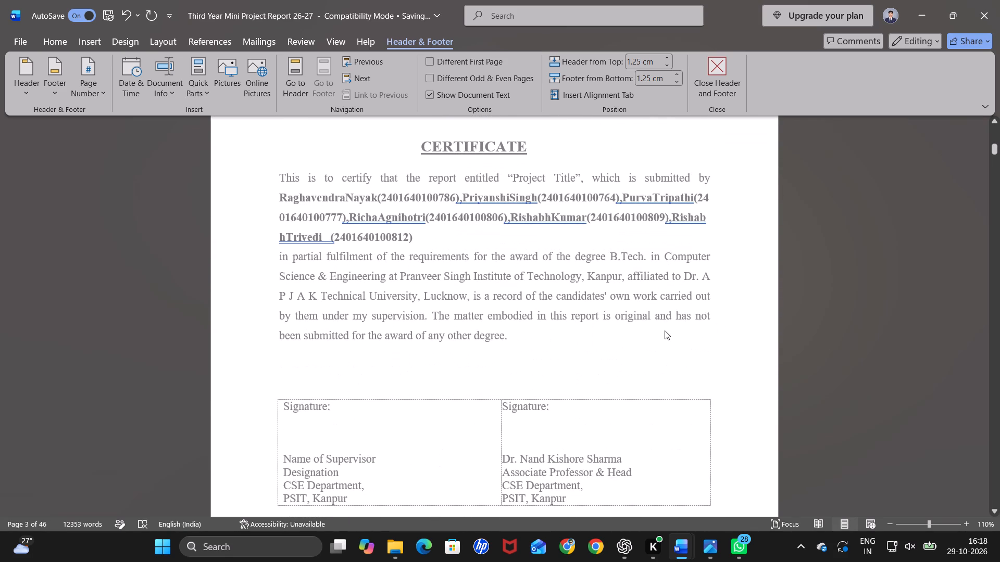
Look through the report's pages from the Certificate to section 4.5 Final Remarks, checking the department footer and page numbers.
scroll(665, 330, down, 19)
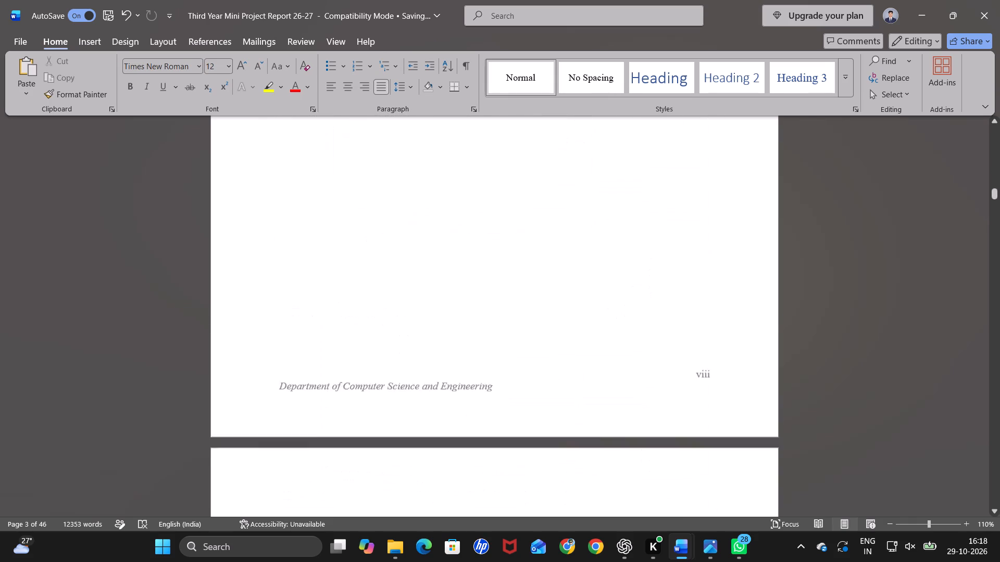
scroll(665, 330, down, 10)
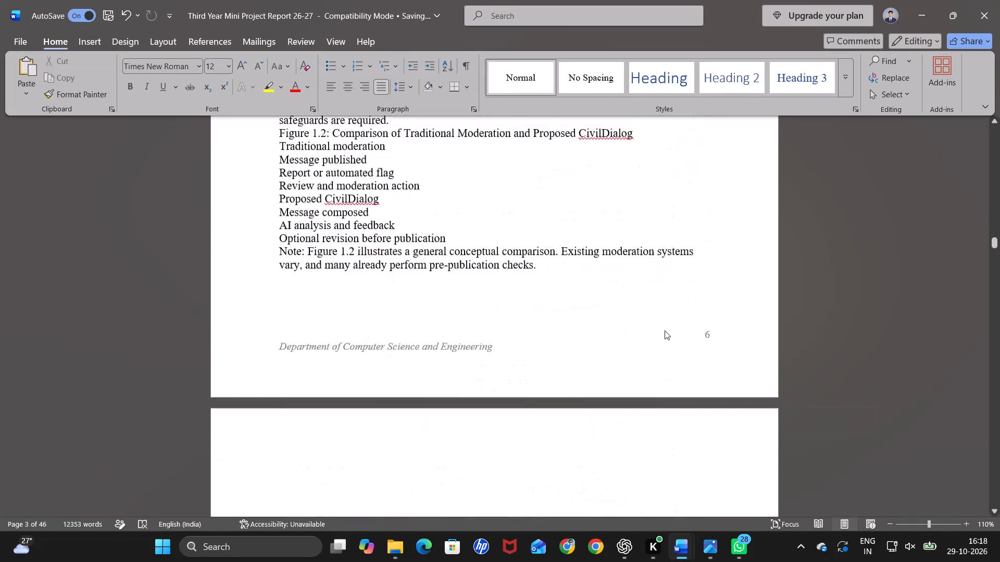
scroll(665, 330, down, 20)
scroll(665, 330, down, 20)
scroll(665, 330, down, 20)
scroll(665, 330, down, 1)
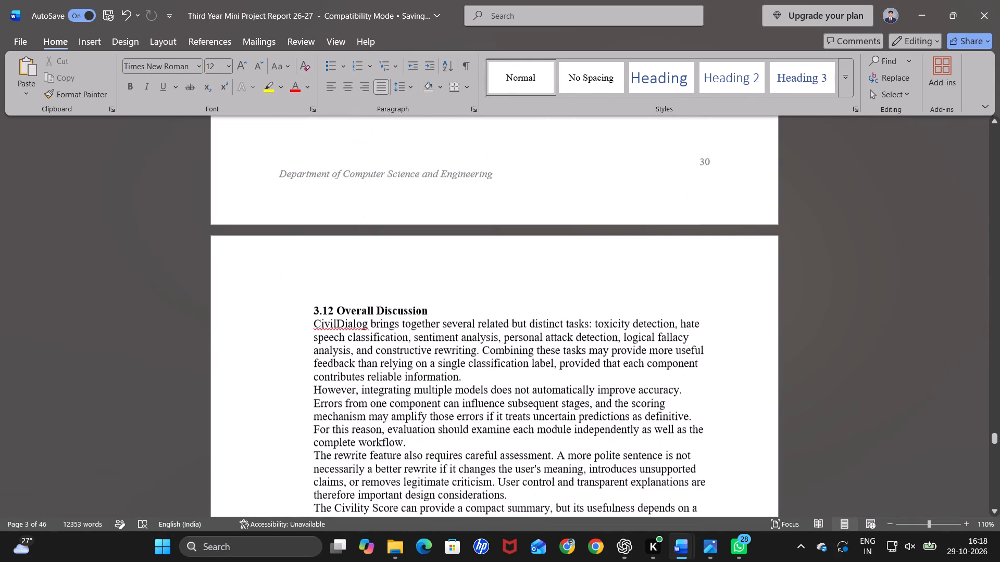
scroll(665, 330, down, 2)
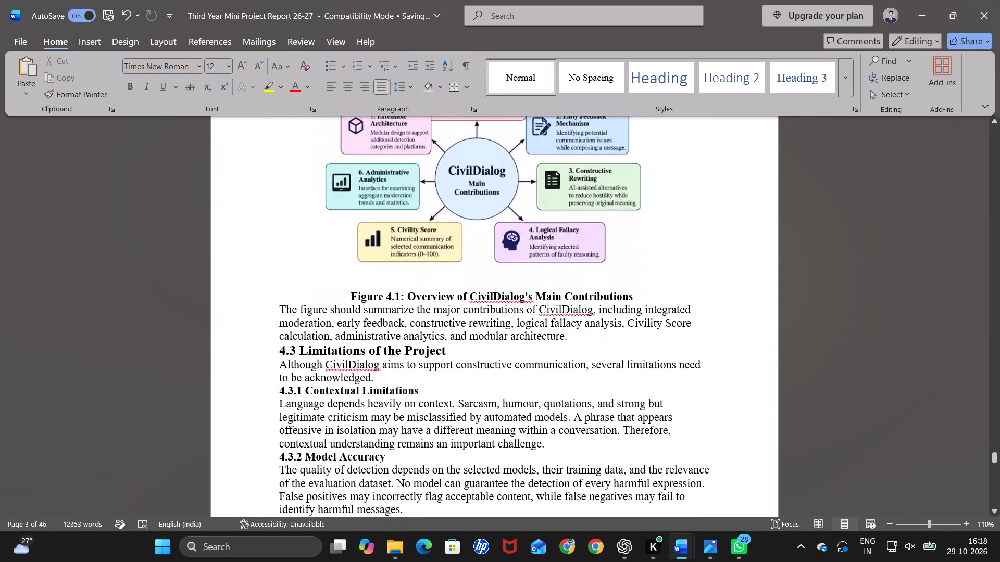
scroll(665, 330, down, 9)
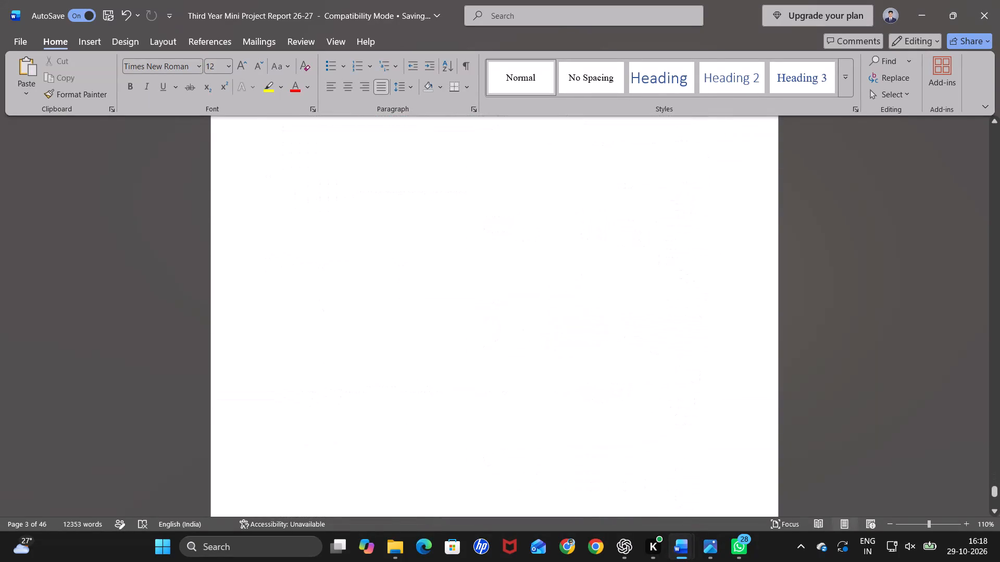
scroll(665, 330, up, 2)
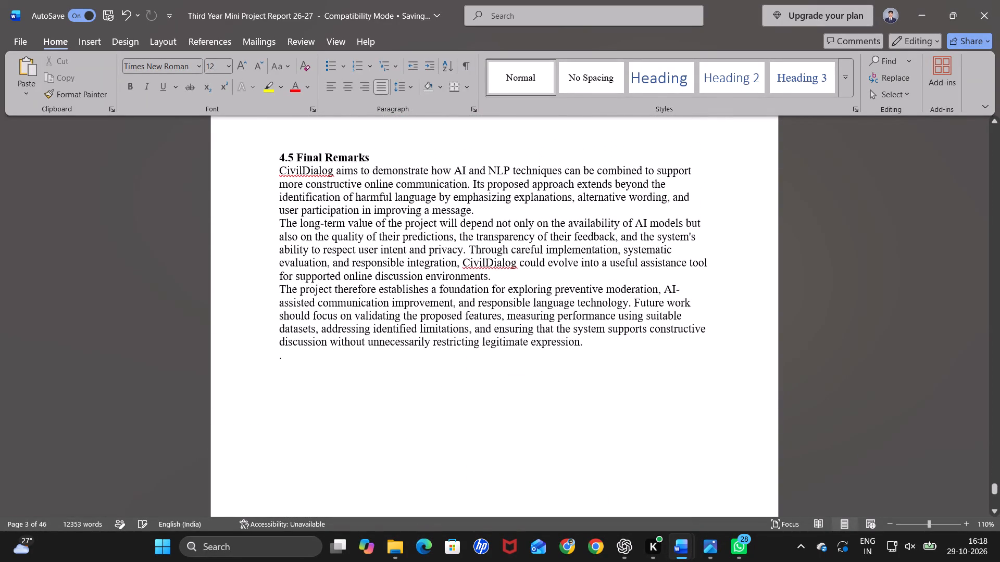
Read the Content Guidelines and Note on the report's last page for font sizes, margins, spacing, captions, page numbering and minimum length.
scroll(414, 265, down, 8)
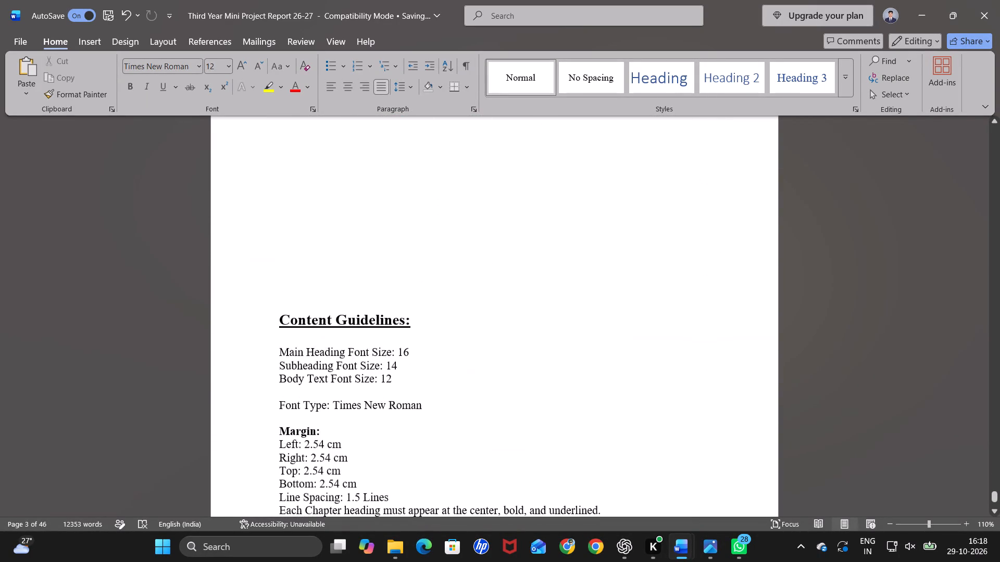
scroll(414, 265, down, 7)
scroll(414, 265, up, 1)
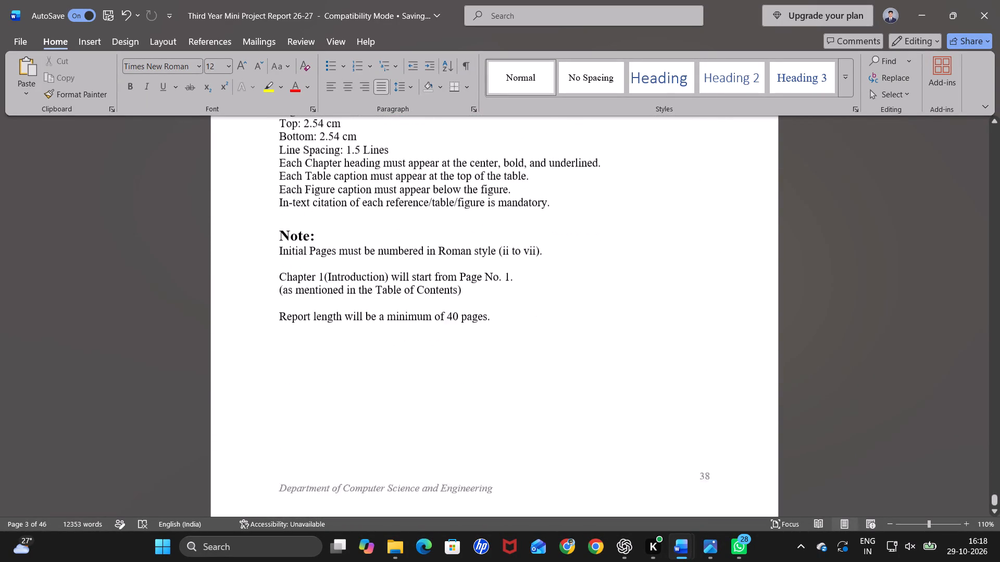
scroll(414, 265, up, 1)
drag(503, 369, 248, 173)
click(463, 455)
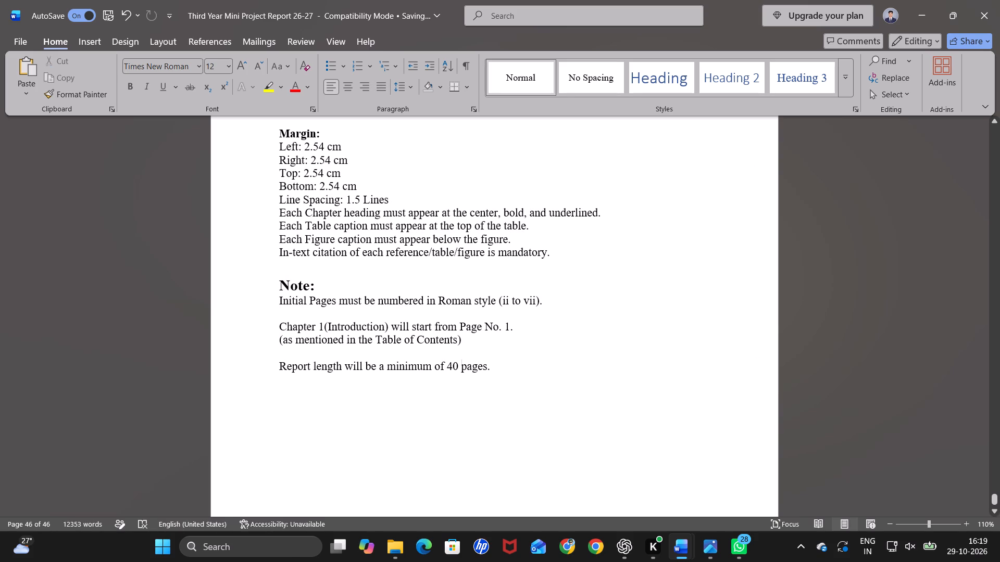
scroll(484, 332, up, 2)
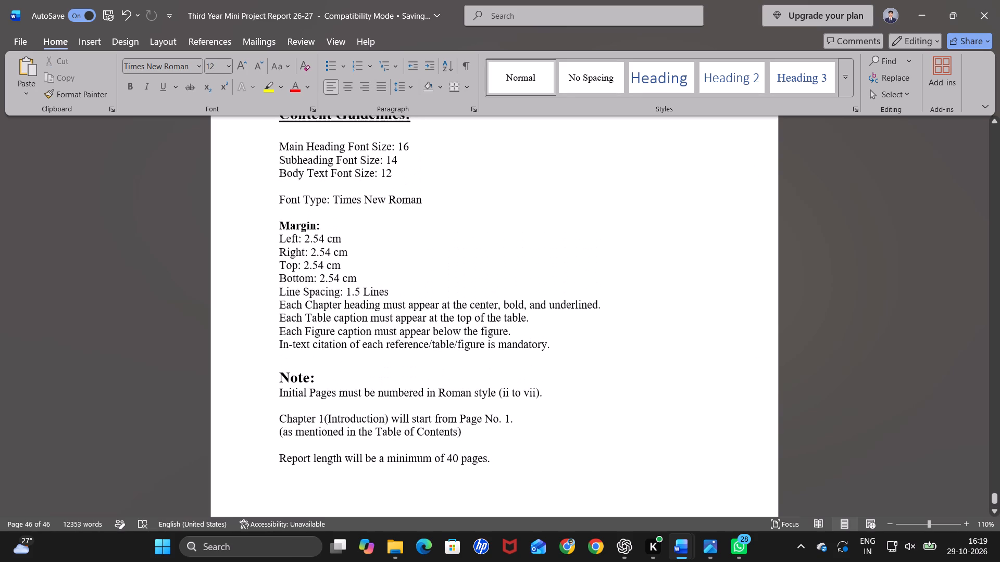
scroll(484, 332, up, 1)
scroll(484, 332, down, 1)
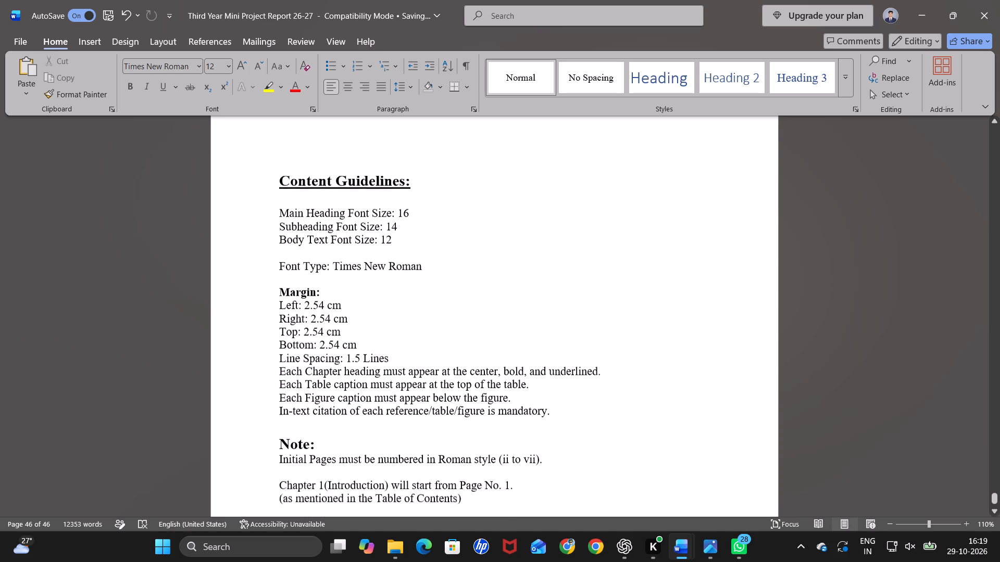
scroll(484, 332, down, 1)
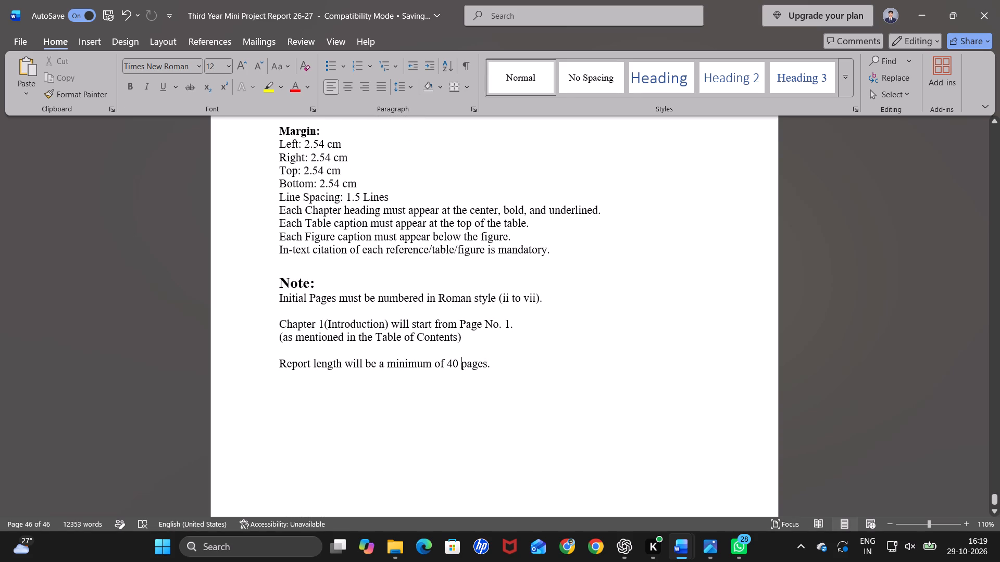
click(563, 301)
drag(550, 301, 278, 299)
key(ctrl+c)
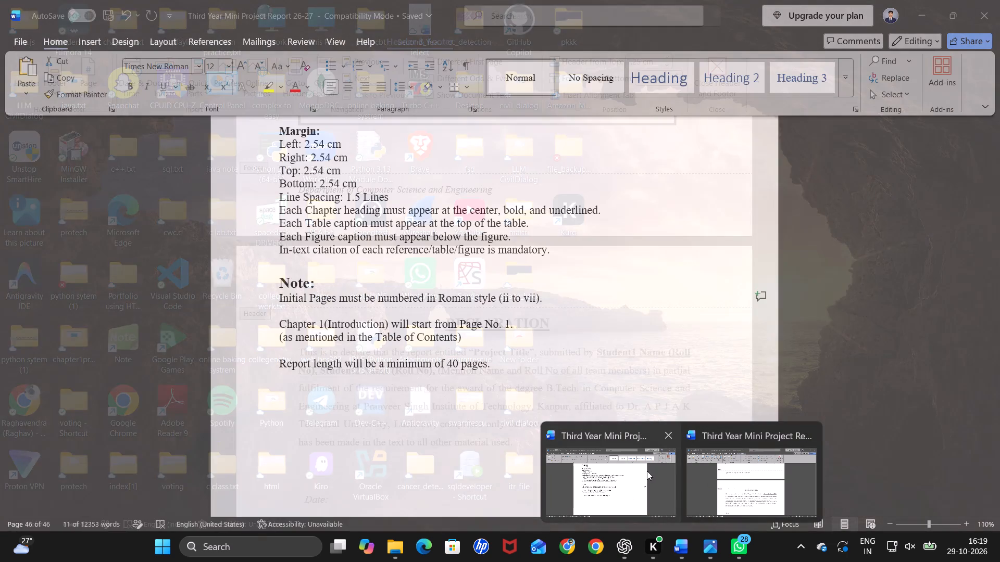
click(647, 471)
scroll(586, 280, up, 8)
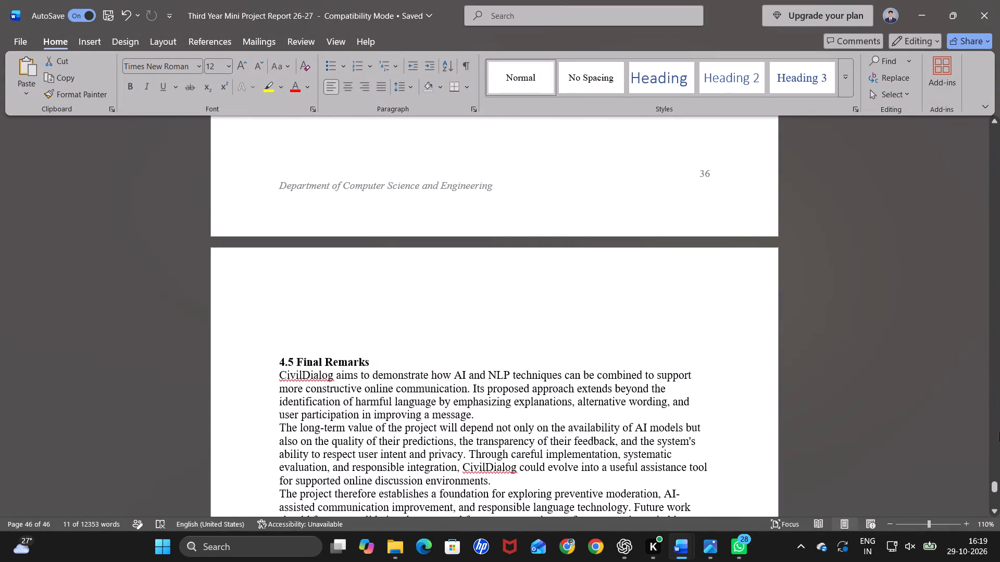
drag(997, 486, 969, 98)
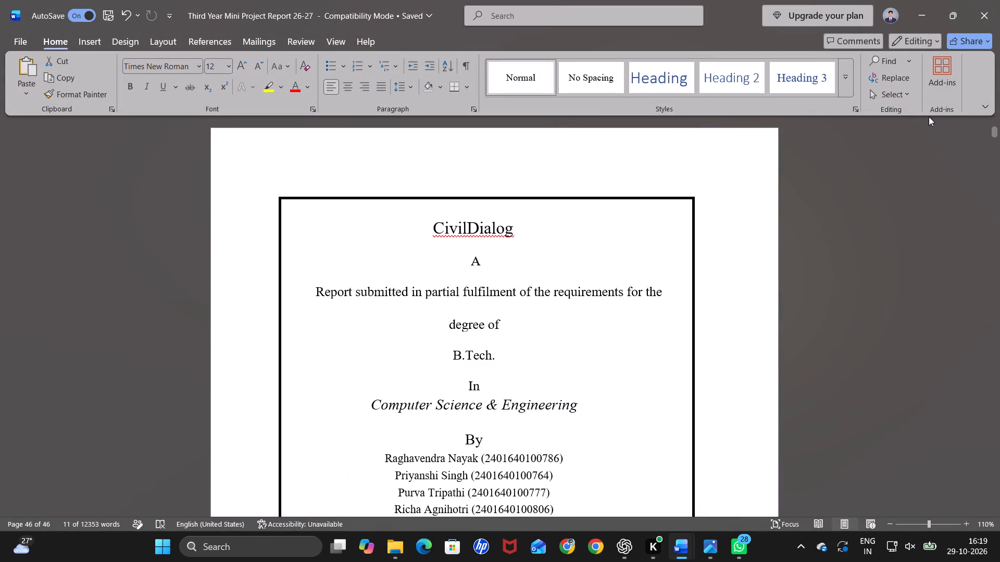
scroll(565, 355, down, 4)
click(534, 309)
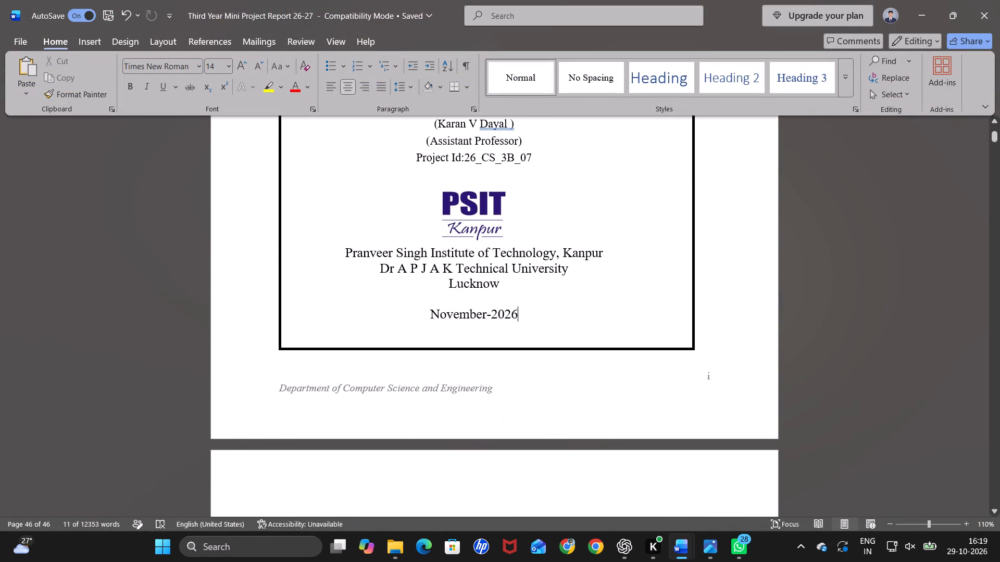
click(149, 43)
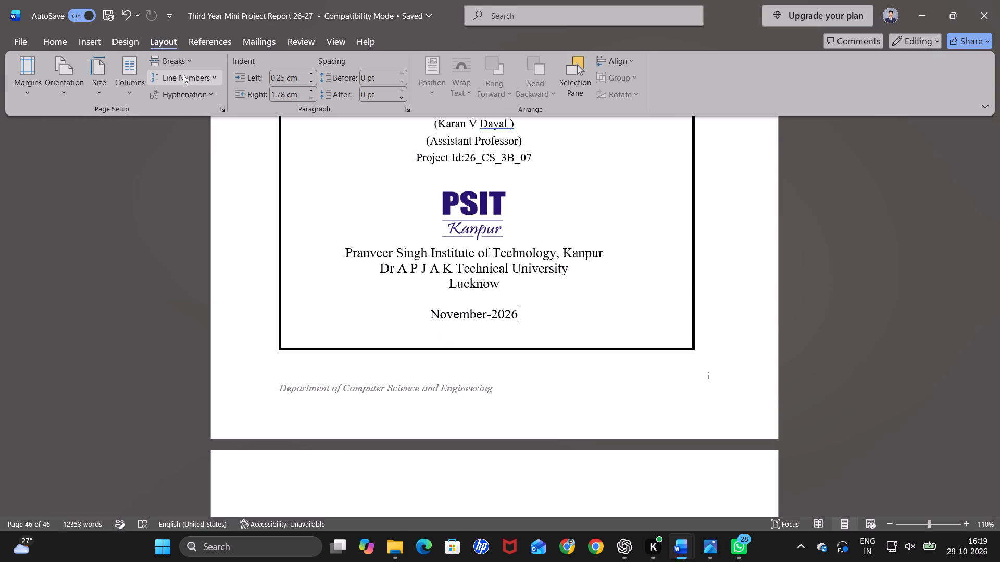
click(185, 64)
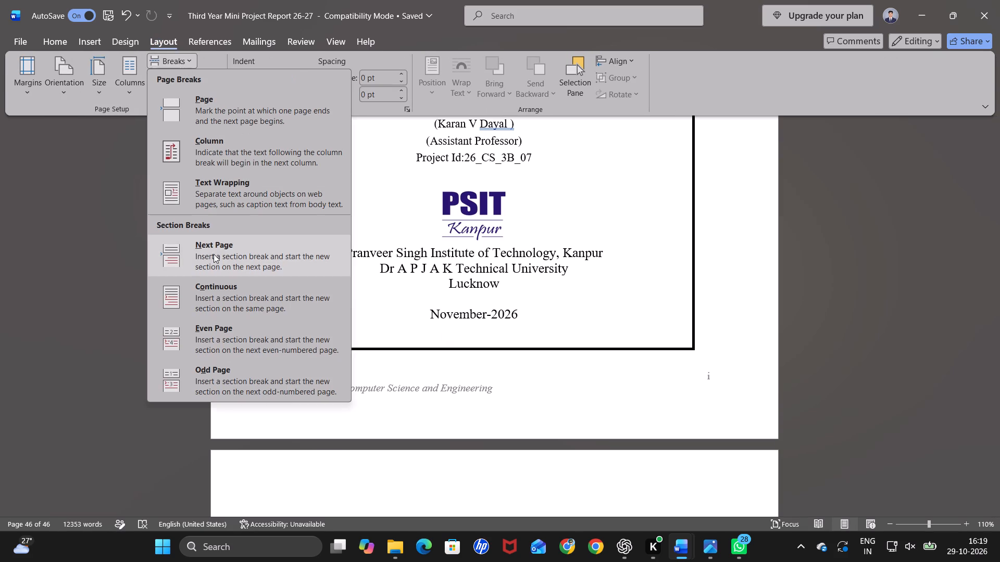
click(214, 254)
scroll(476, 392, down, 1)
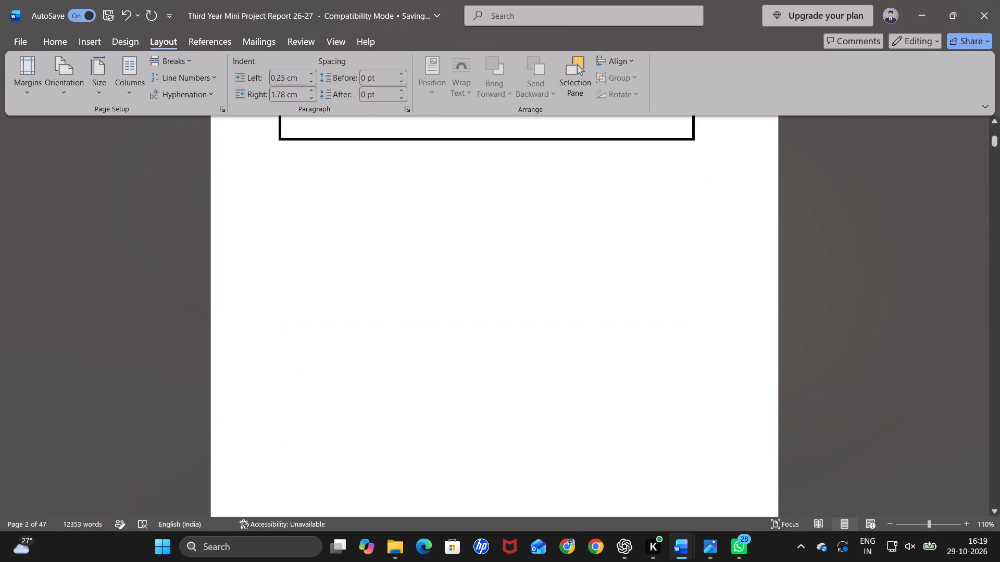
scroll(476, 392, down, 1)
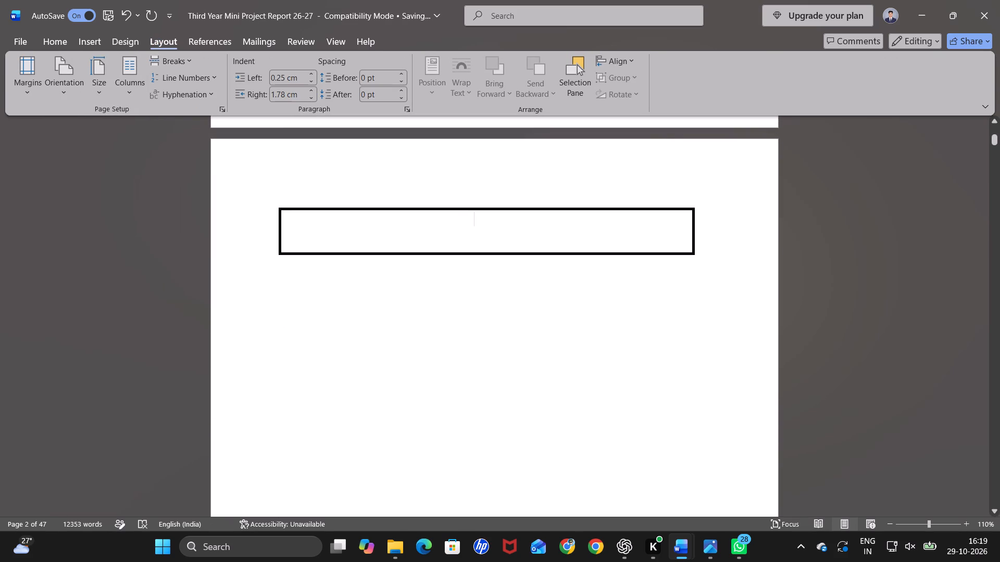
Delete the leftover bordered box and blank page between the title page and the Declaration, keeping "November-2026" intact.
key(Delete)
key(Delete)
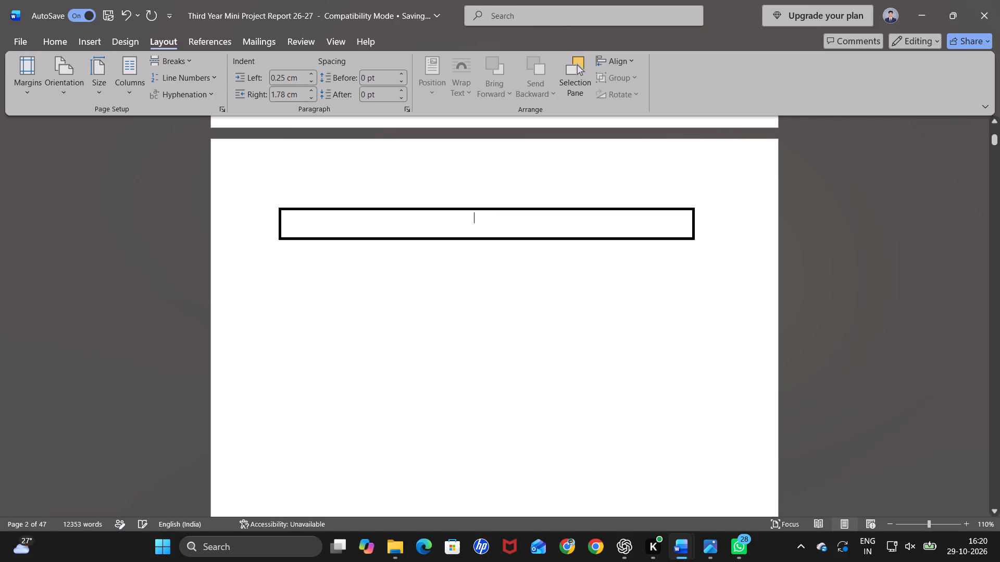
key(Delete)
scroll(475, 309, down, 1)
scroll(475, 309, up, 1)
scroll(475, 309, down, 1)
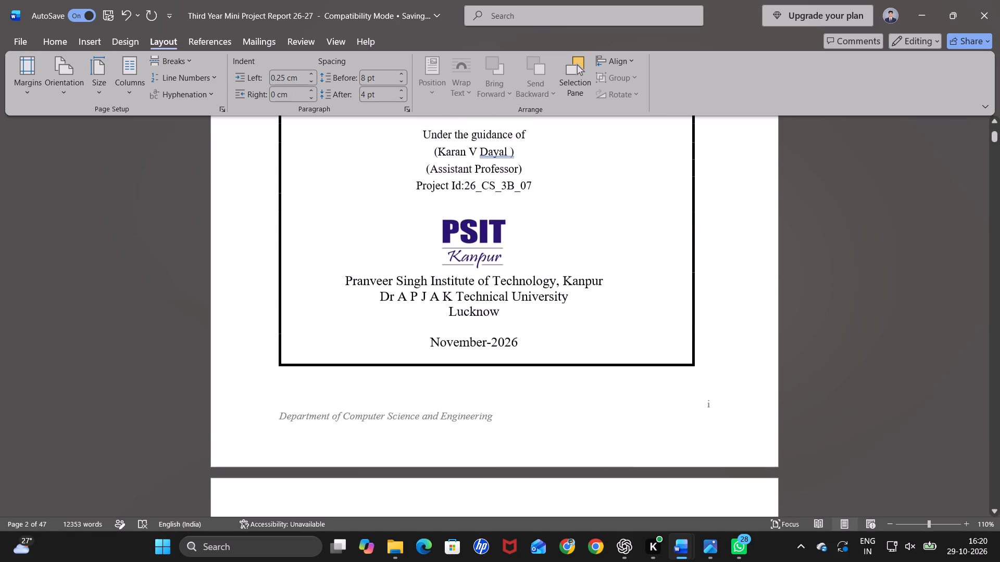
scroll(475, 309, down, 2)
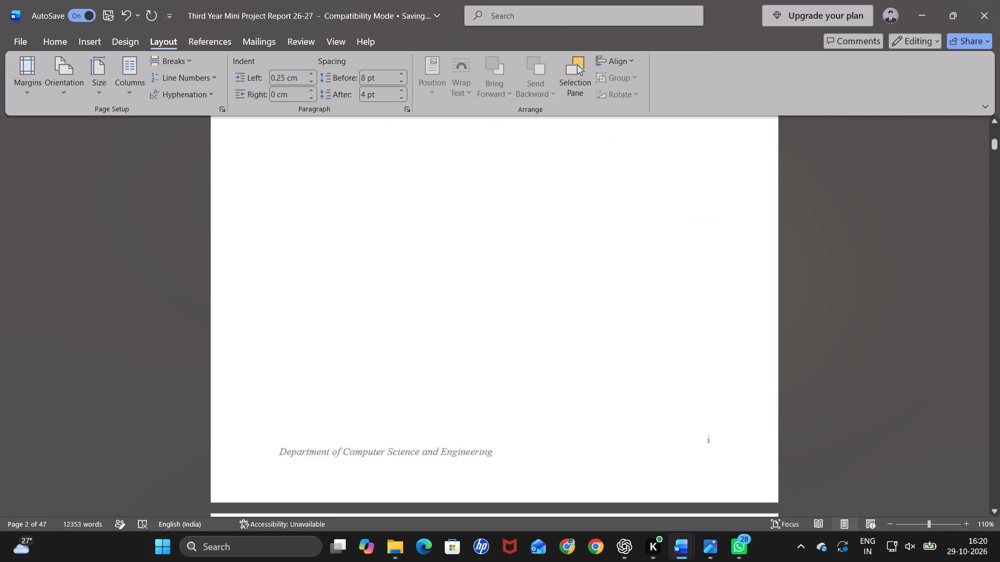
right_click(475, 309)
click(440, 471)
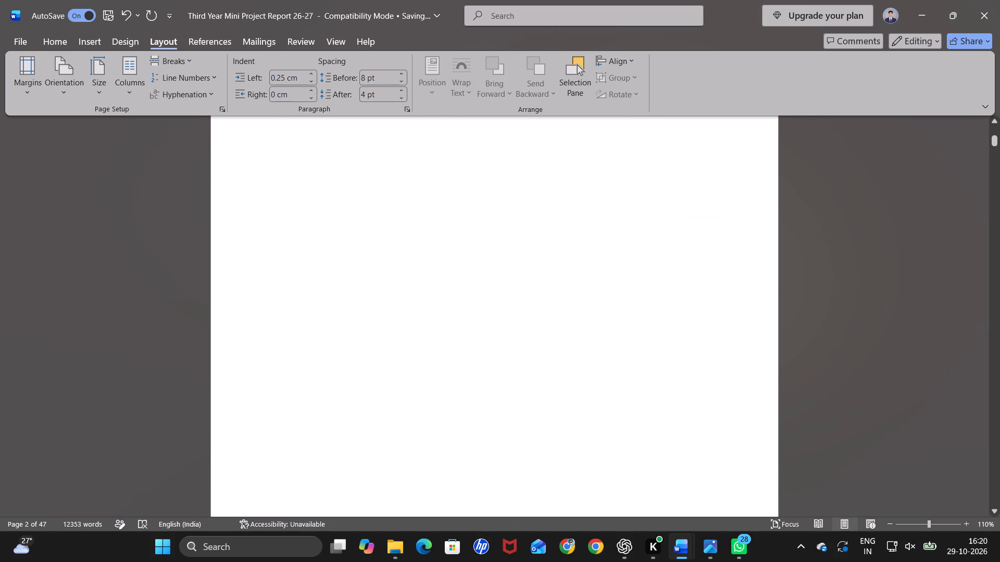
scroll(446, 436, up, 4)
scroll(446, 436, down, 5)
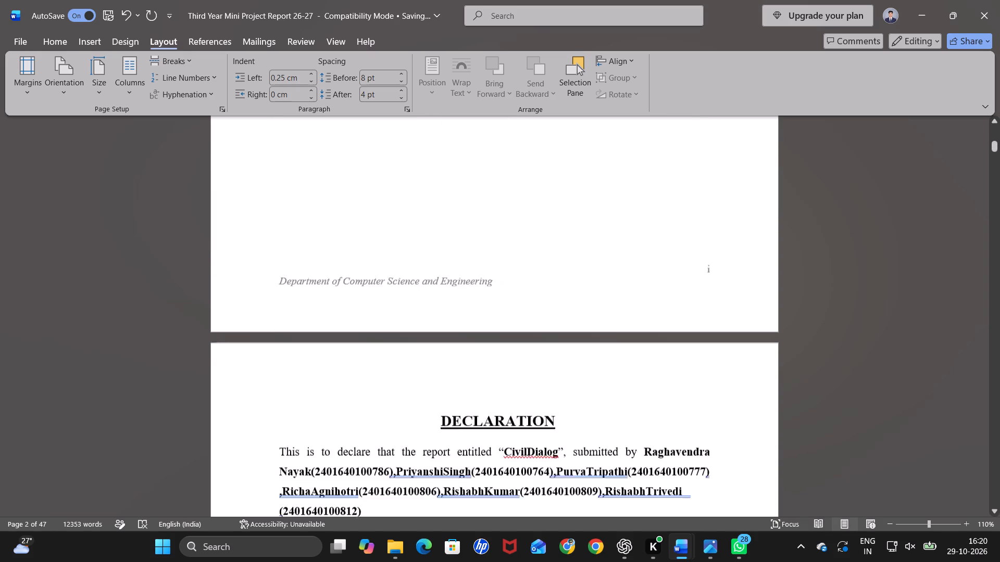
click(403, 353)
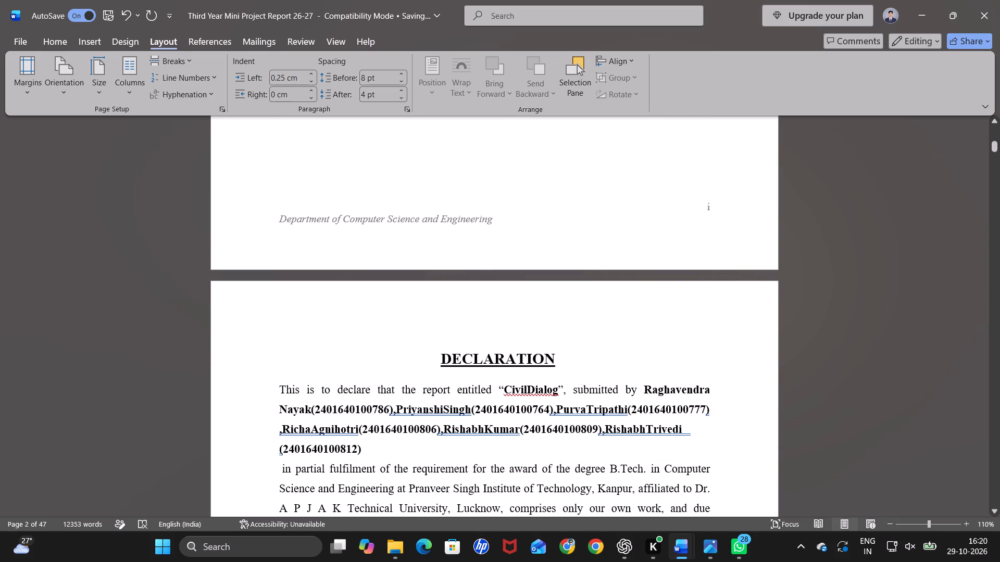
key(BackSpace)
key(BackSpace)
key(BackSpace)
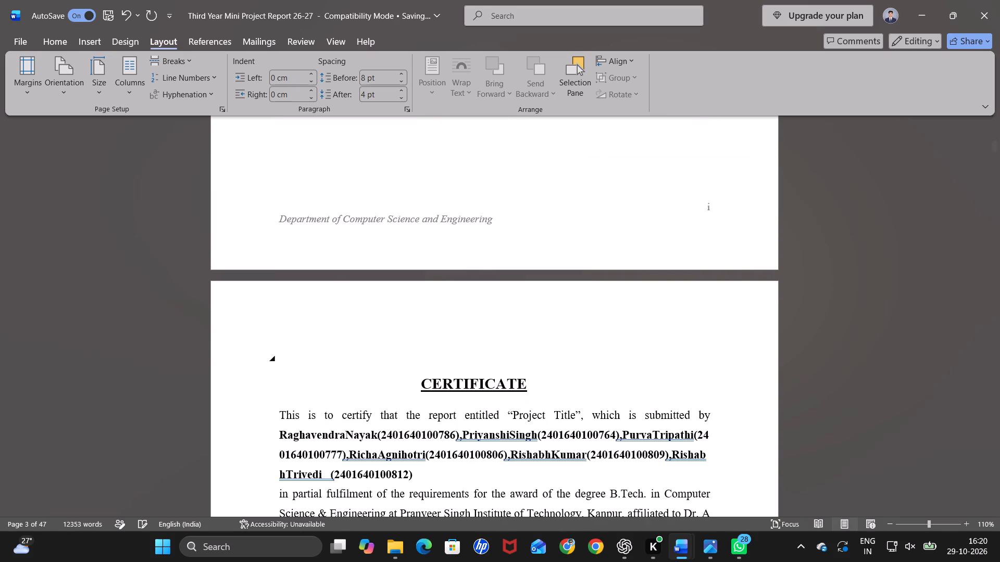
key(BackSpace)
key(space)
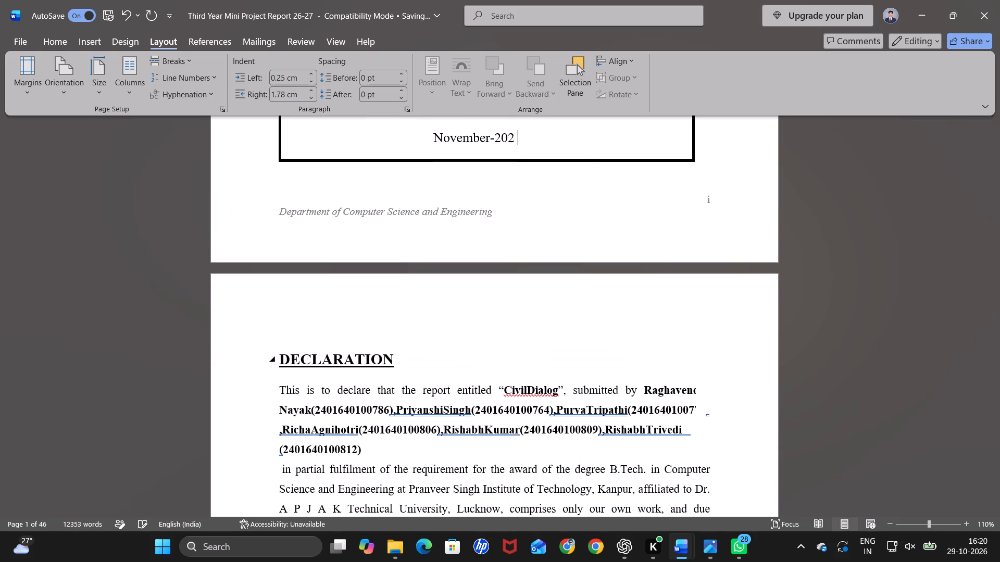
key(ctrl+z)
key(ctrl+z)
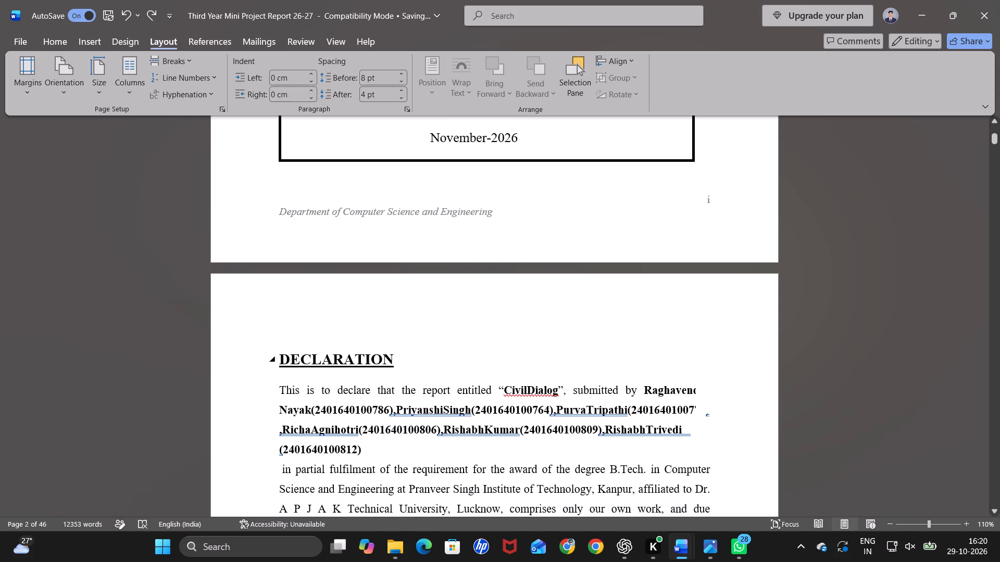
Move the DECLARATION heading to the page centre with leading spaces and remove the underline from those spaces.
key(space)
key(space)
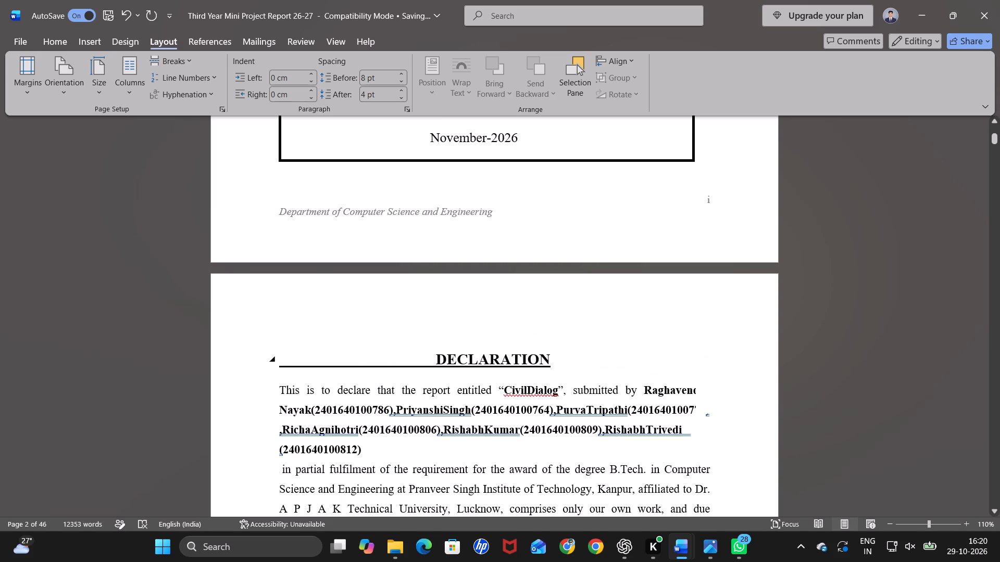
drag(438, 366, 267, 357)
click(307, 335)
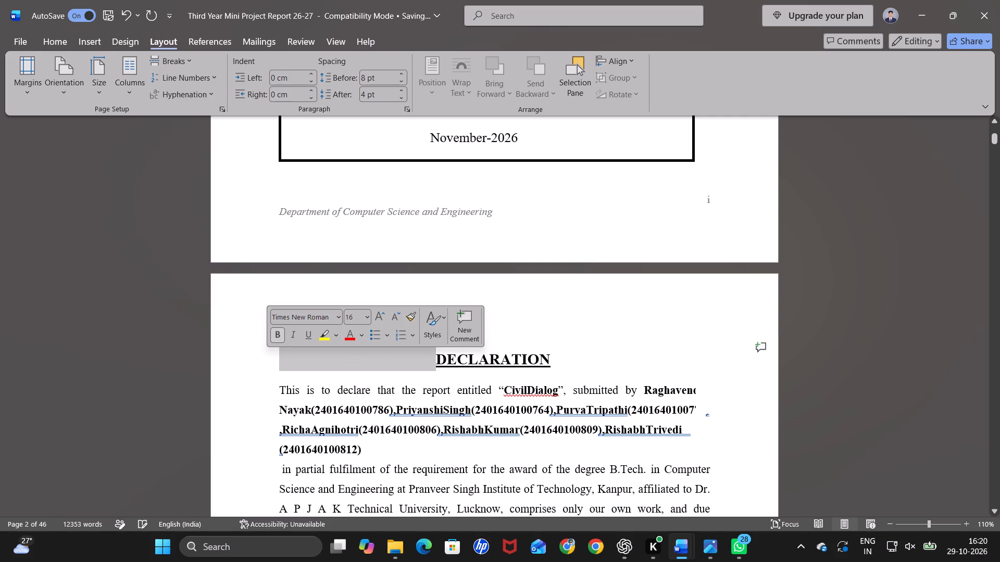
click(539, 376)
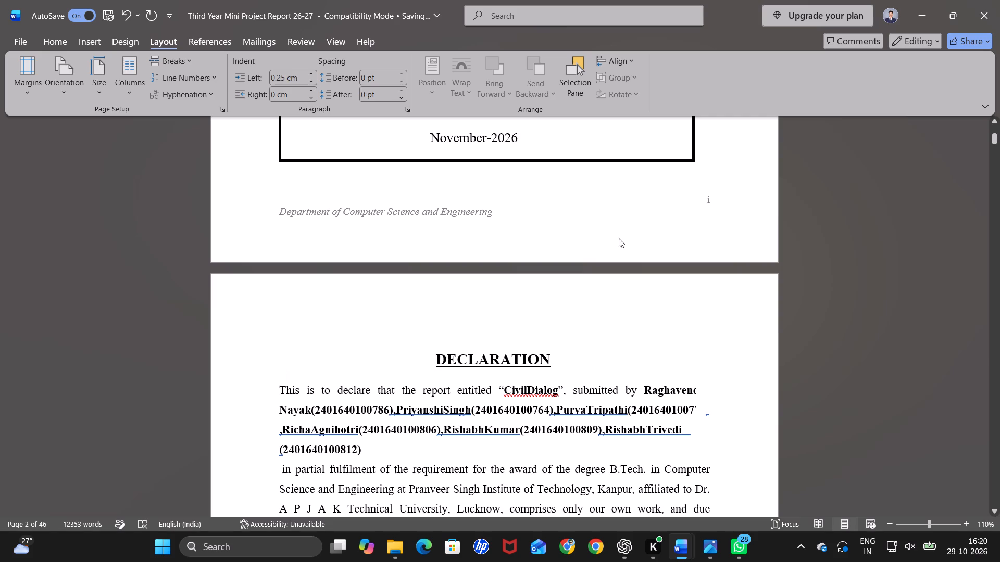
Delete the Roman page number from the Section 1 footer on the title page, keeping the department line.
double_click(609, 227)
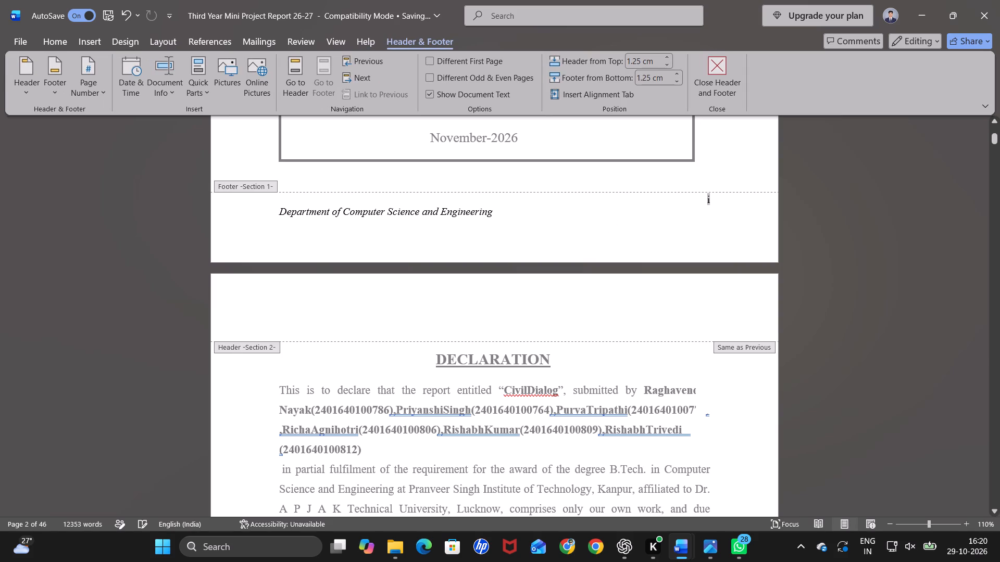
click(725, 203)
key(BackSpace)
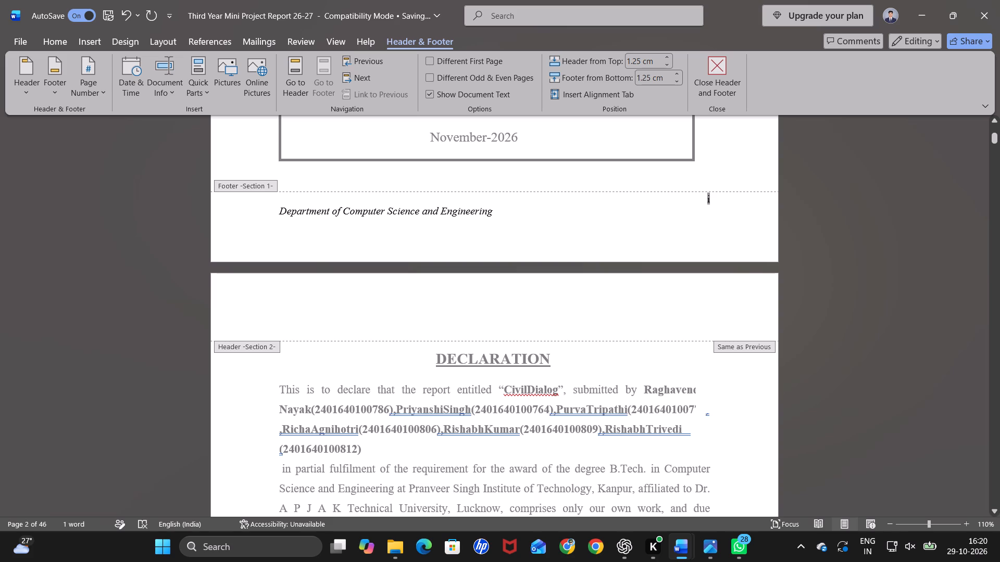
drag(715, 202, 705, 202)
key(Delete)
scroll(723, 348, down, 3)
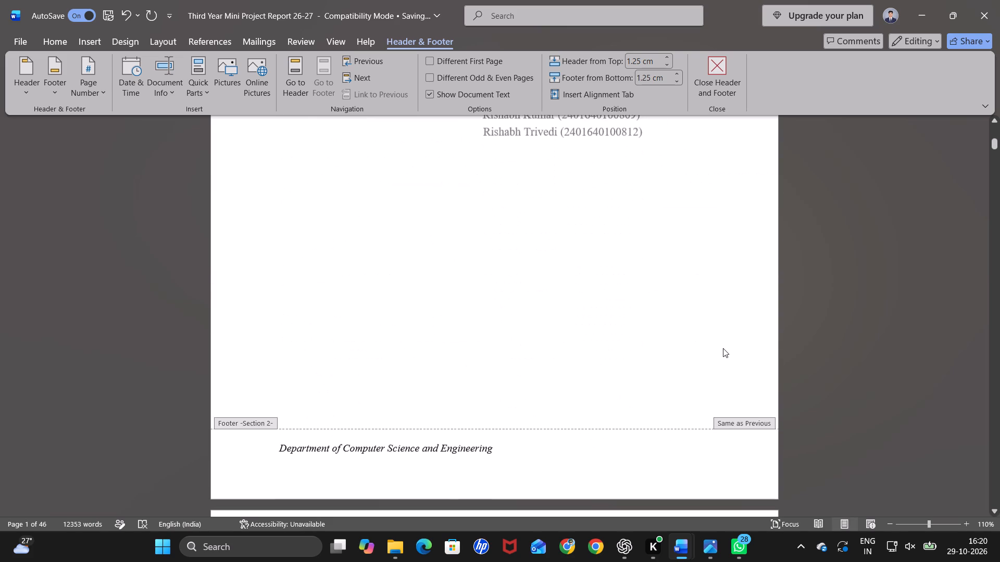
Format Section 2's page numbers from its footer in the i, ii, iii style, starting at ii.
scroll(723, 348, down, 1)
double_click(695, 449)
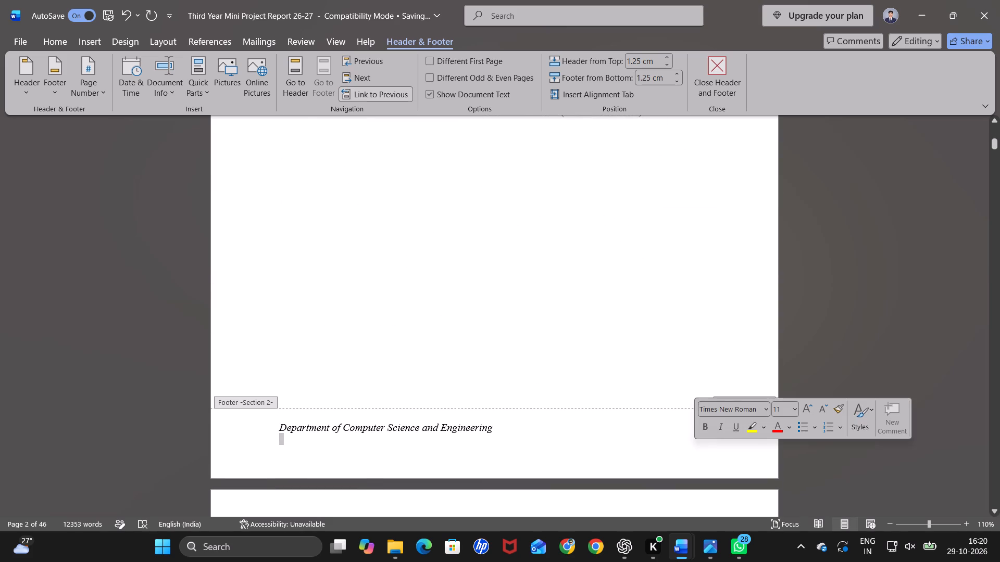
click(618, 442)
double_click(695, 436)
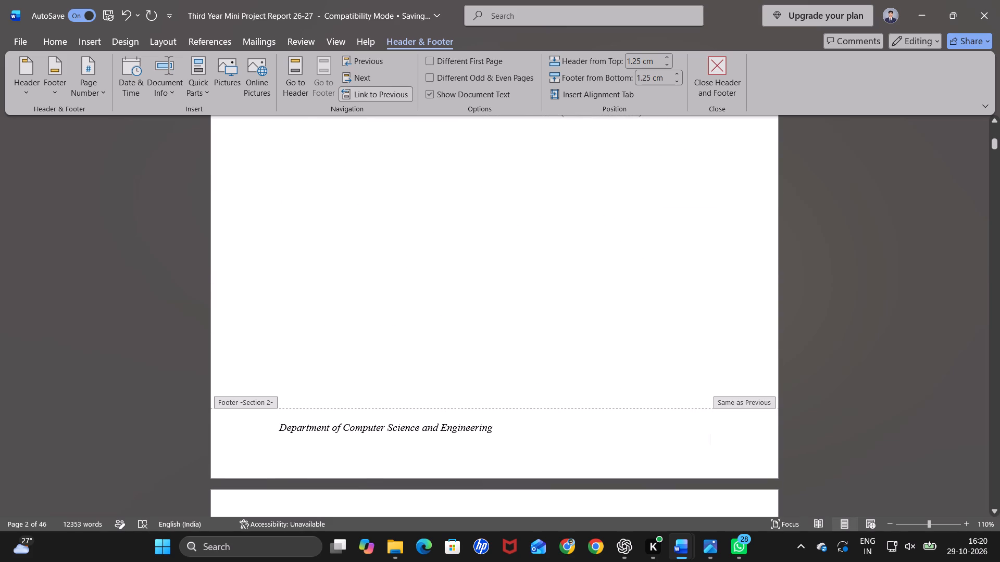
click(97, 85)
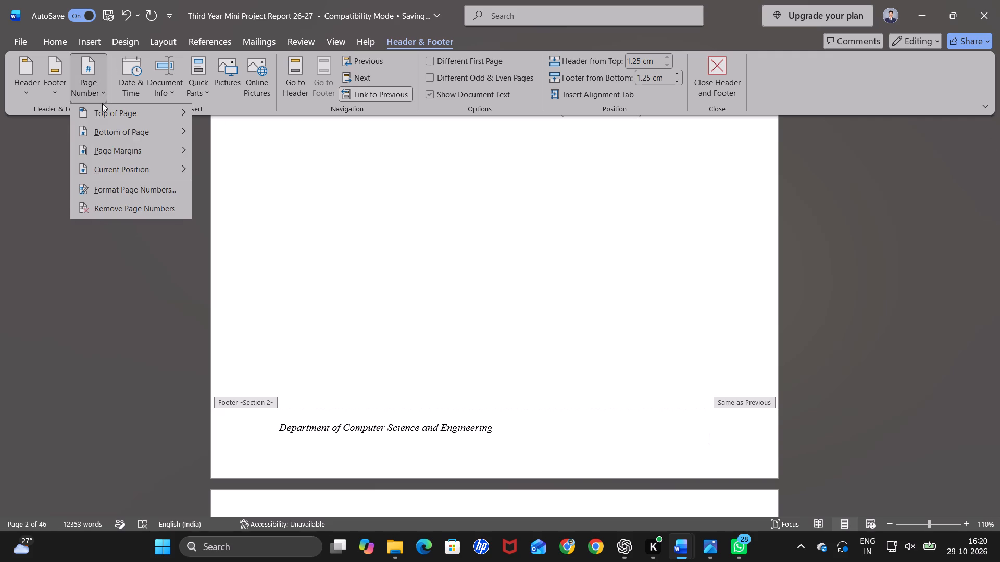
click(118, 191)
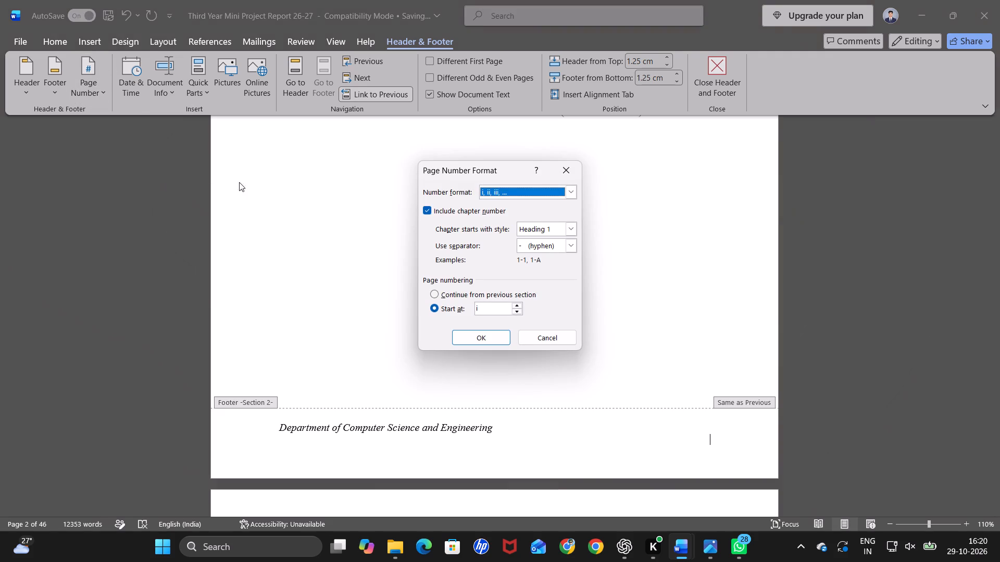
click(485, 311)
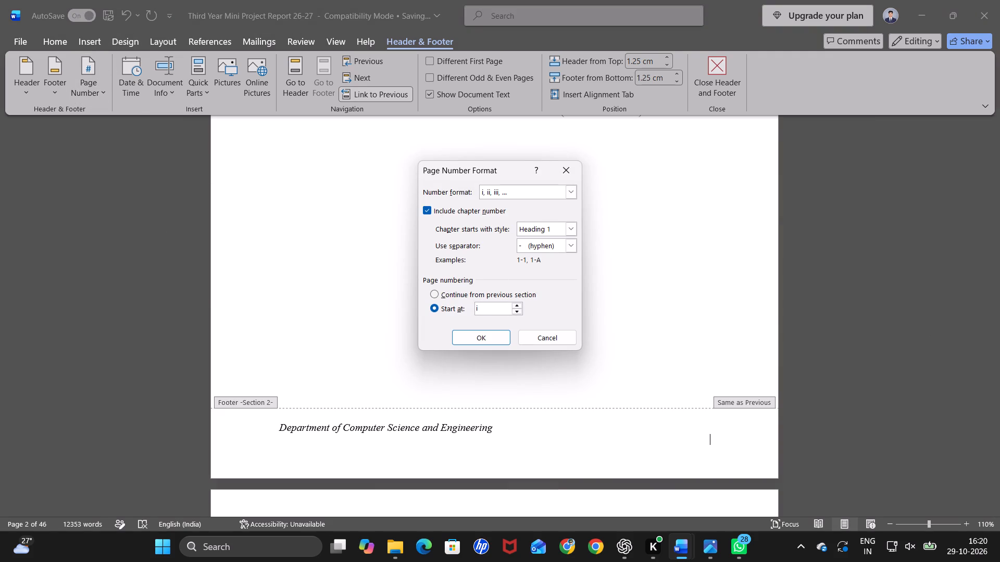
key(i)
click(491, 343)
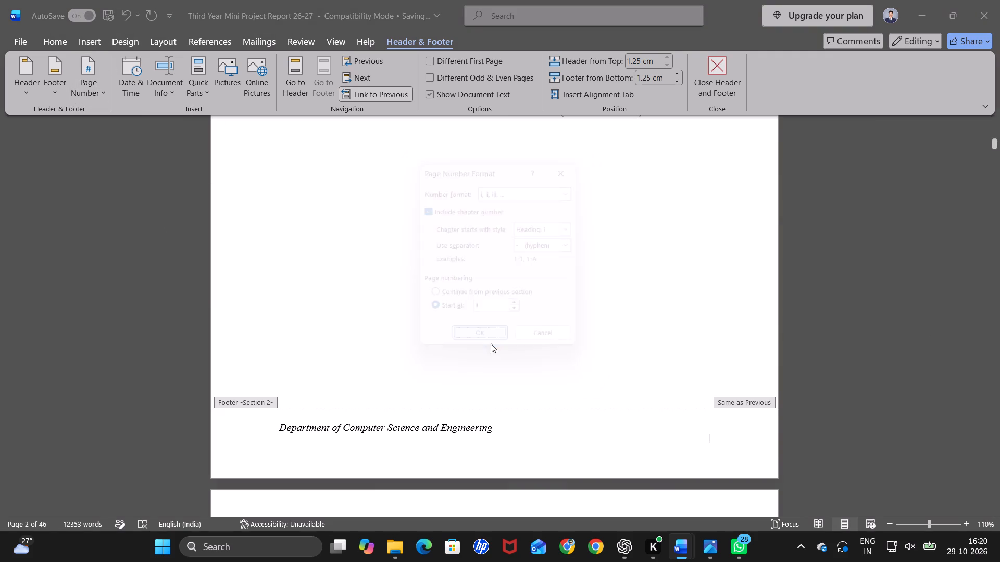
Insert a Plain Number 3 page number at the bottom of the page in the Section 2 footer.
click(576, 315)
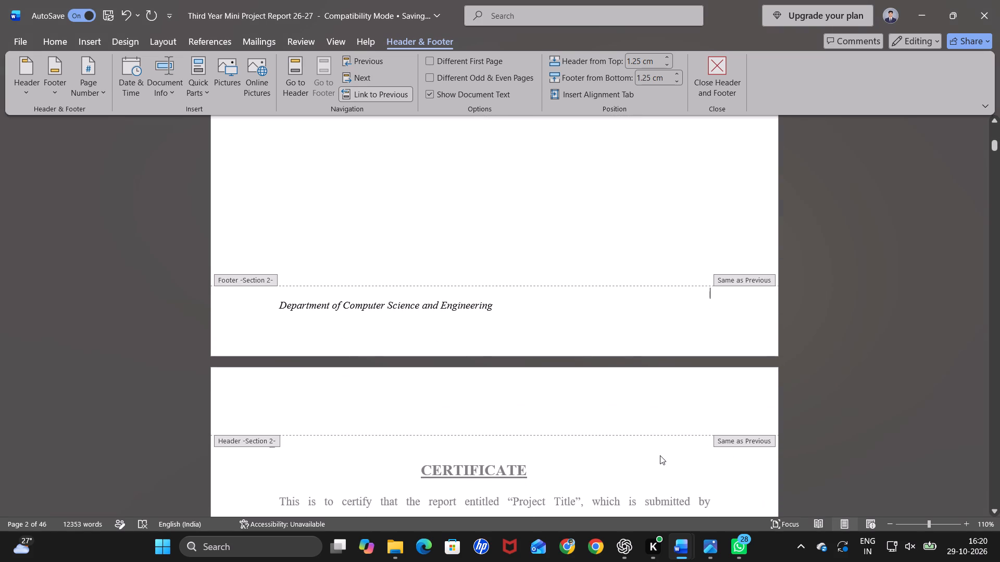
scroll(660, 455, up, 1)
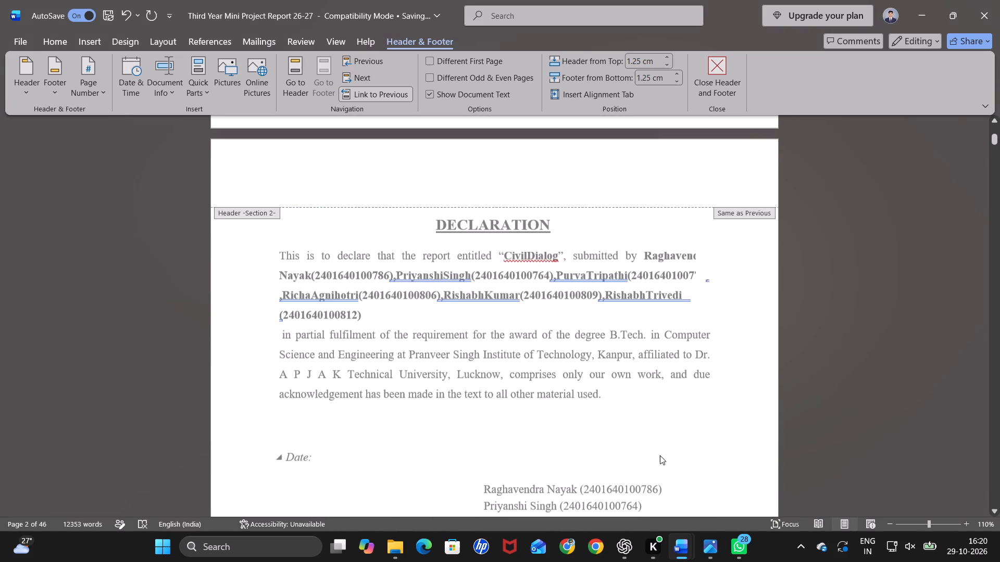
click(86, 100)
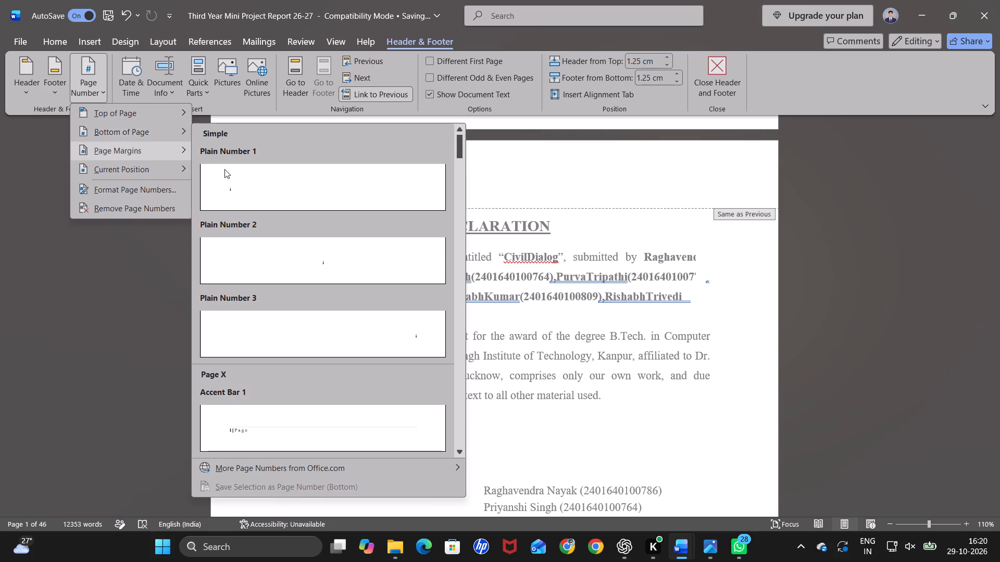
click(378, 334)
Check the footers and page numbers from the title page through the Acknowledgement, leaving footer editing along the way.
scroll(675, 379, down, 4)
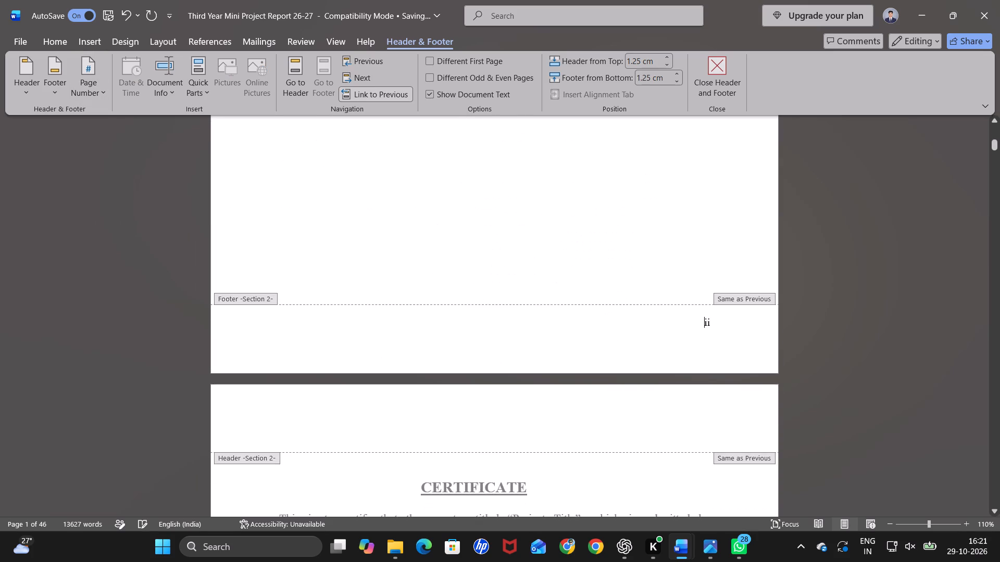
scroll(675, 379, up, 7)
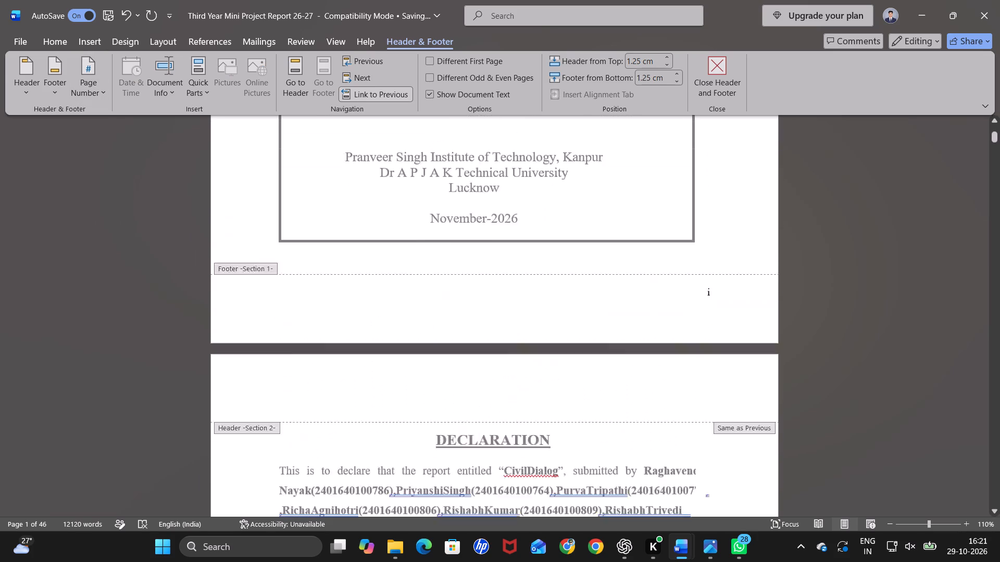
scroll(675, 379, up, 1)
scroll(675, 379, down, 3)
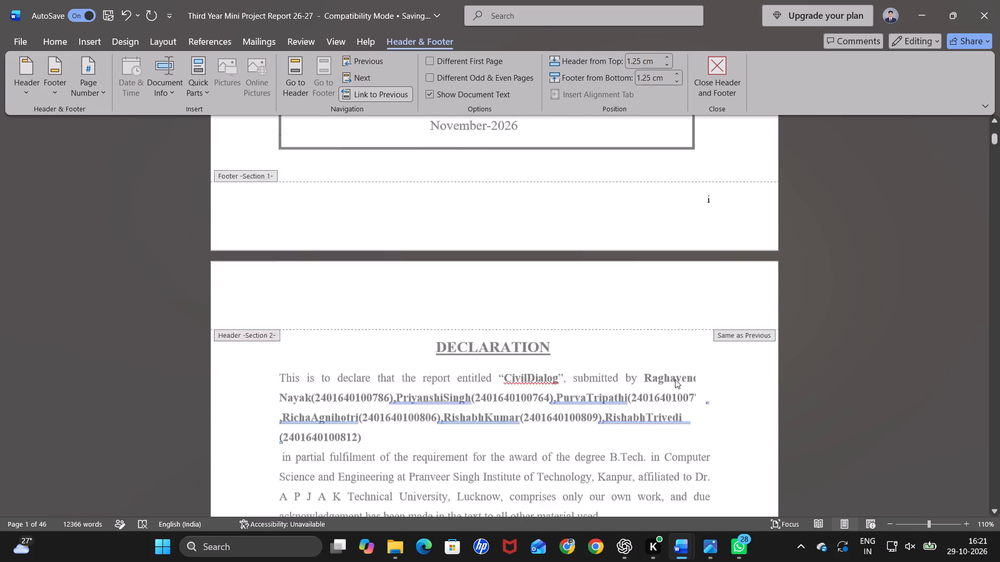
scroll(675, 379, down, 7)
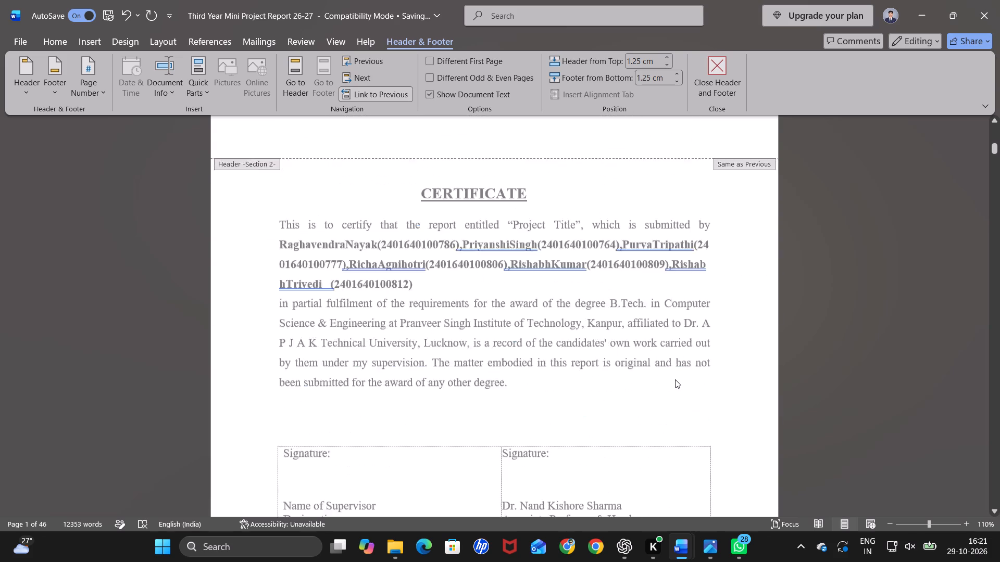
scroll(675, 379, down, 4)
scroll(675, 379, up, 1)
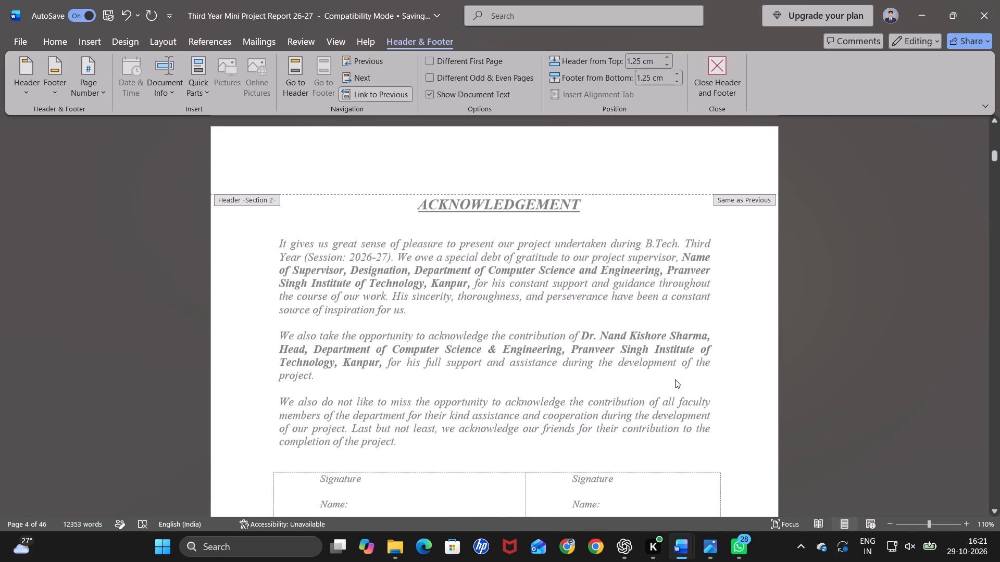
double_click(658, 334)
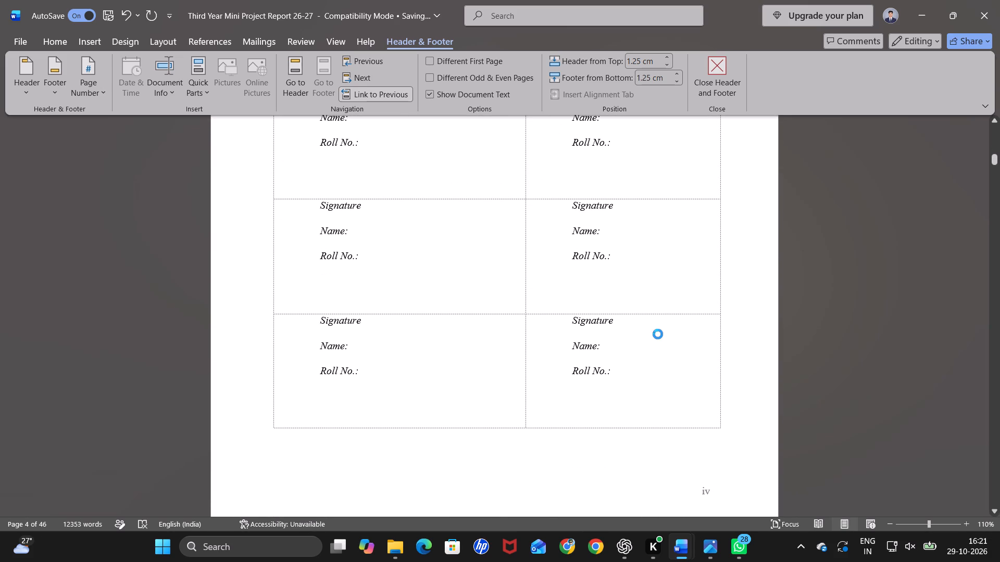
scroll(658, 334, up, 14)
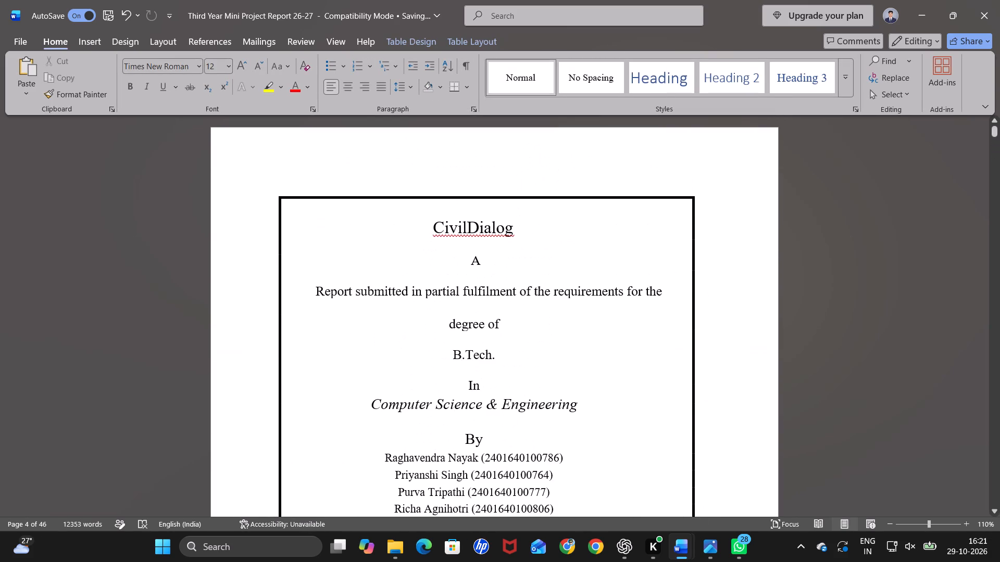
scroll(658, 334, up, 6)
scroll(658, 334, down, 7)
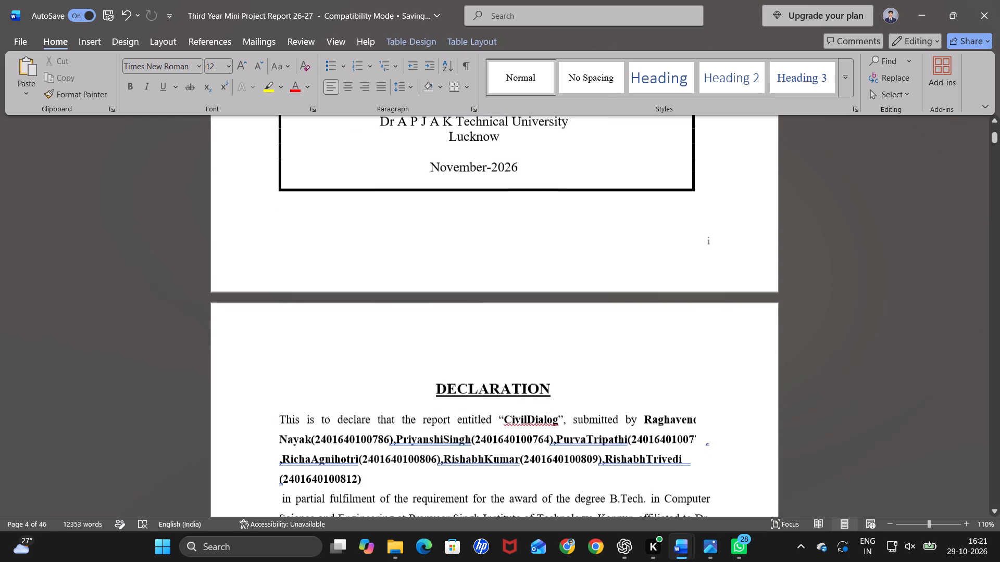
scroll(658, 334, down, 4)
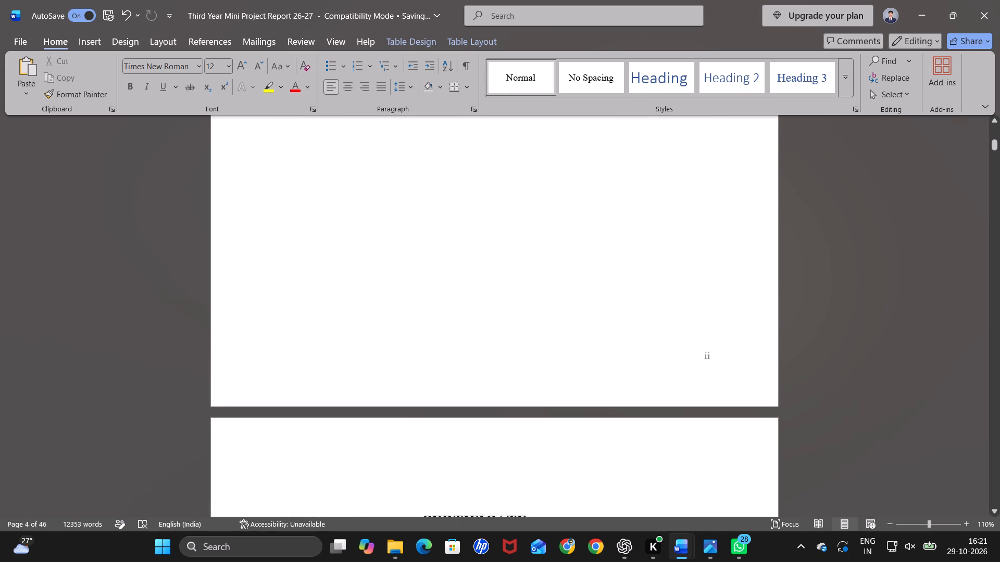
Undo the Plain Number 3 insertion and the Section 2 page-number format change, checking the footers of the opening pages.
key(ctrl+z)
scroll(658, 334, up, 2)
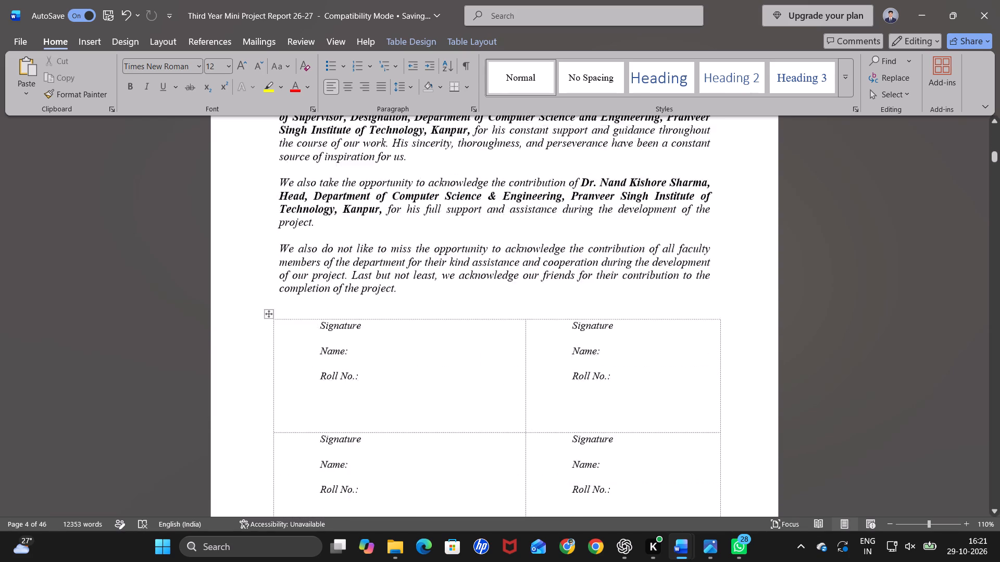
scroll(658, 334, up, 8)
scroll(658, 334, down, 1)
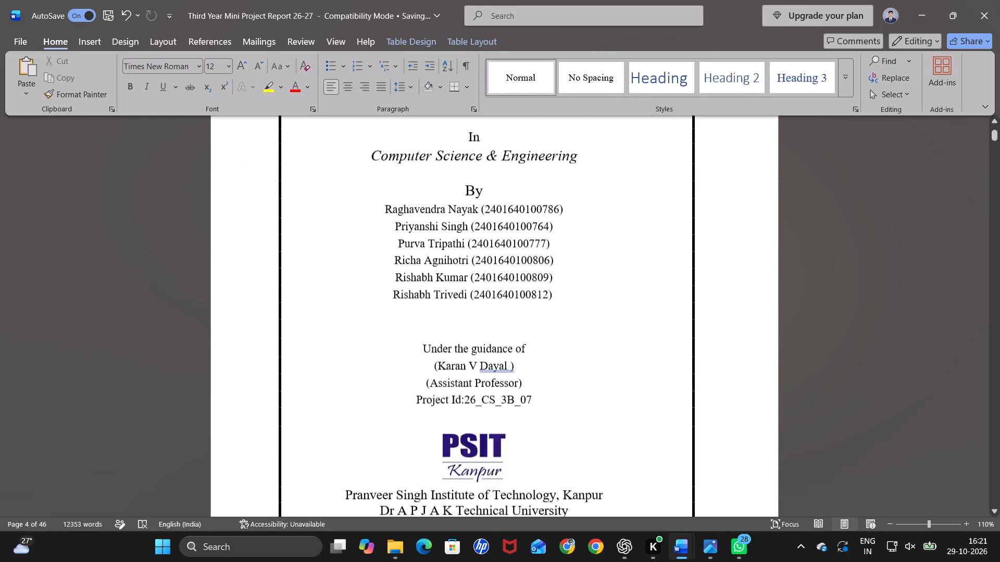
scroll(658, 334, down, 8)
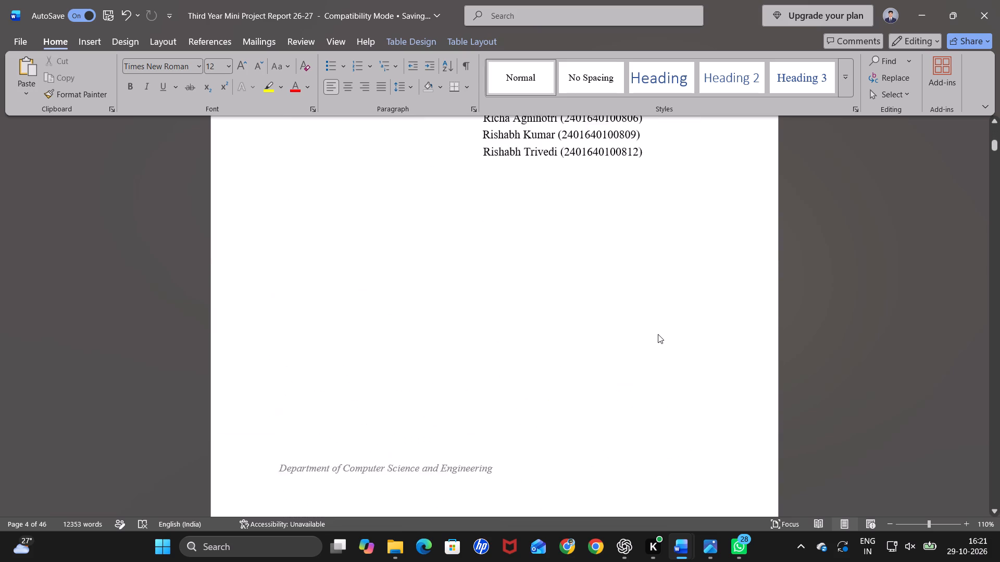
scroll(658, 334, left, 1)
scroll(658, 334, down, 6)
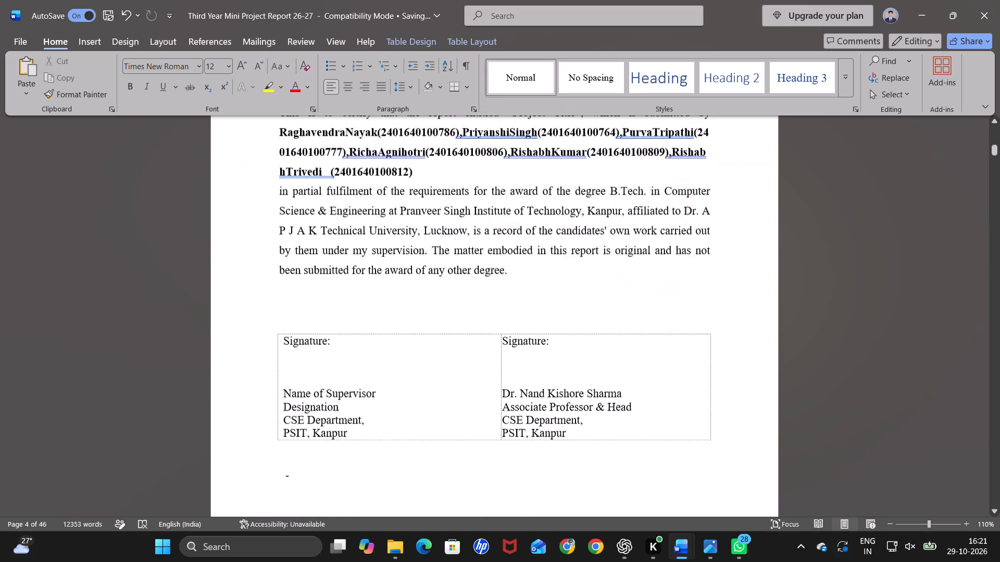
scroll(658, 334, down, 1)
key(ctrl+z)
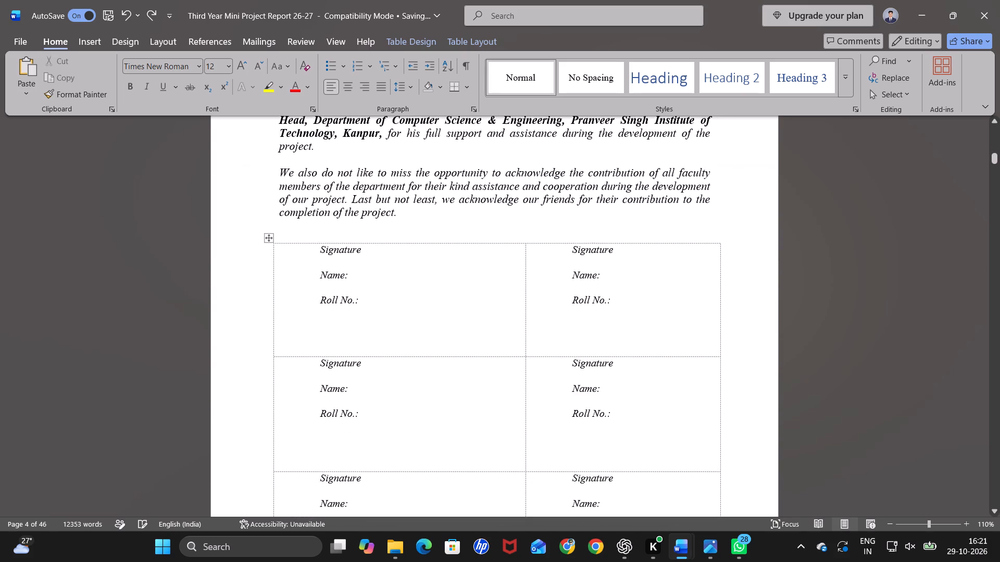
Check the opening pages' footers and undo one more edit made before the Section 2 numbering attempt.
scroll(658, 334, up, 14)
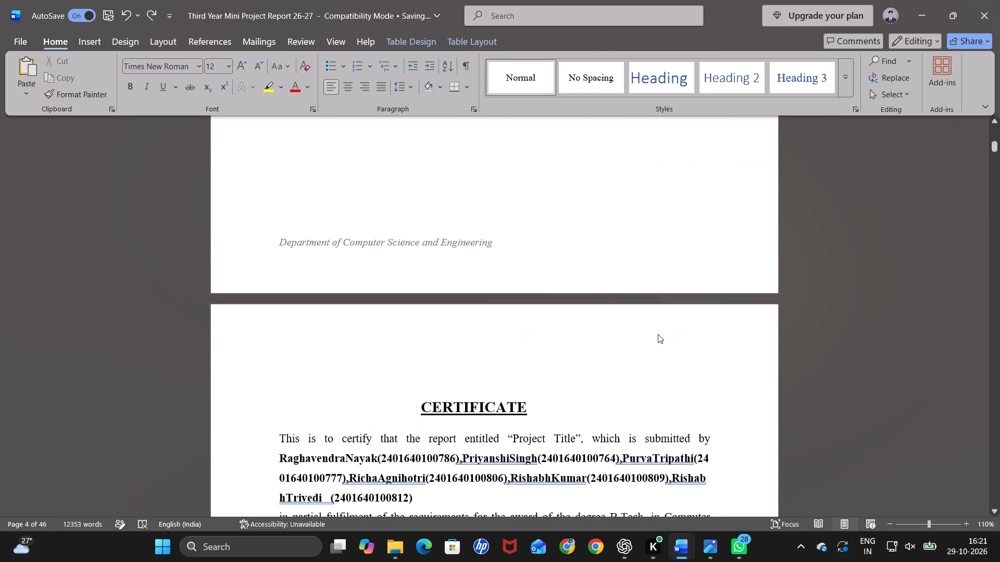
scroll(658, 334, up, 8)
scroll(658, 334, down, 12)
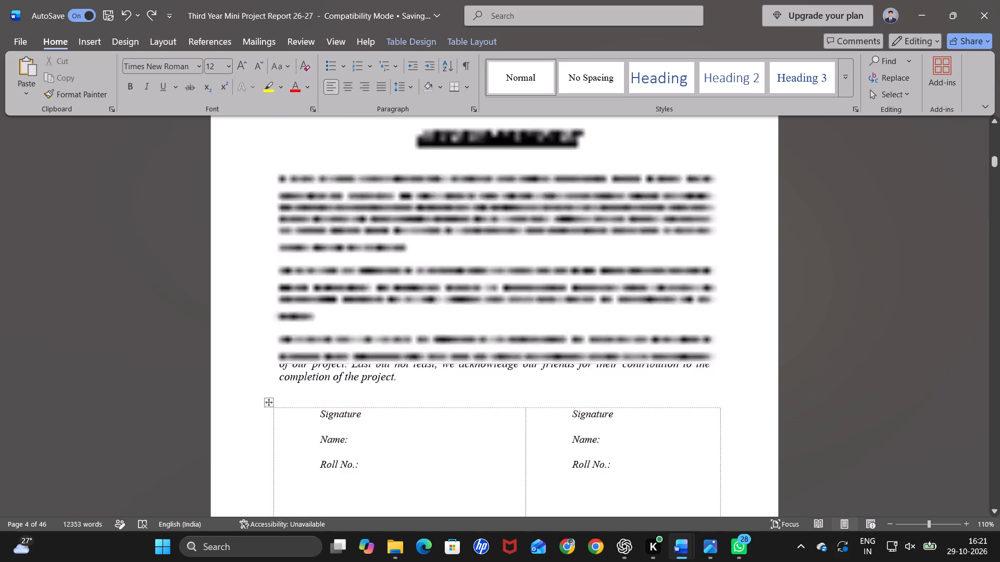
scroll(658, 334, down, 1)
key(ctrl+z)
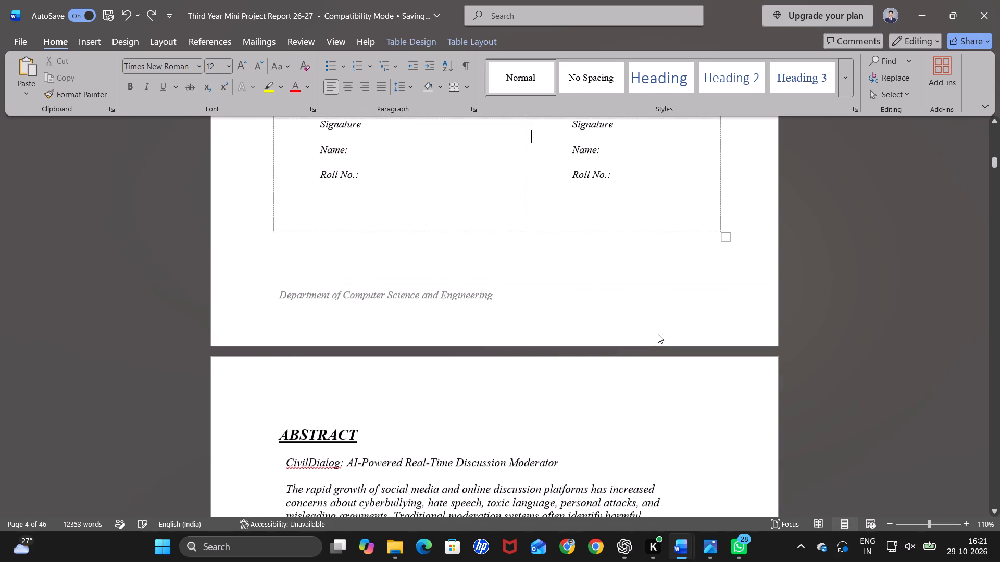
Examine the report's footers and layout from the title page through section 2.2 System Development Approach.
scroll(658, 334, up, 9)
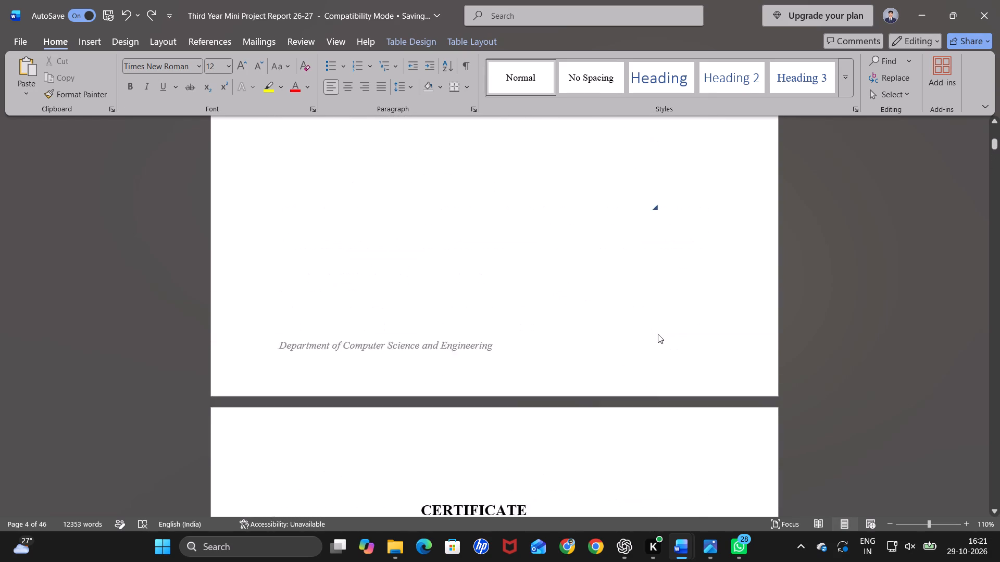
scroll(658, 334, up, 13)
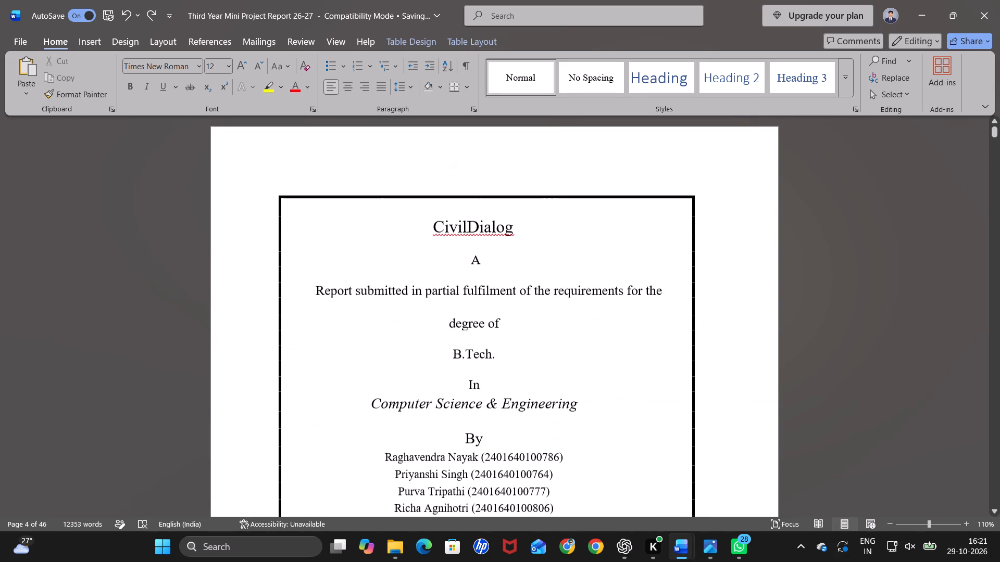
scroll(658, 334, down, 7)
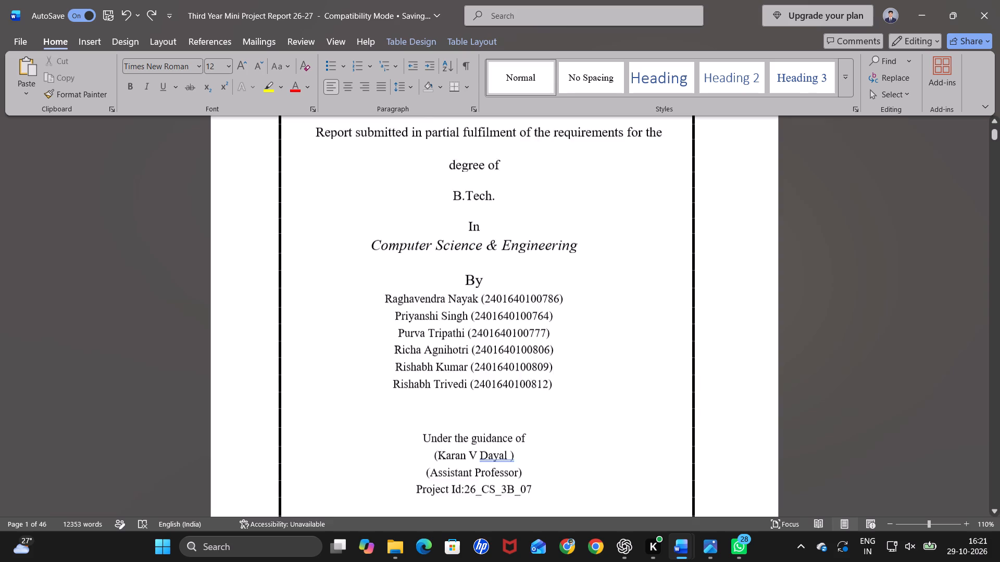
scroll(658, 334, down, 9)
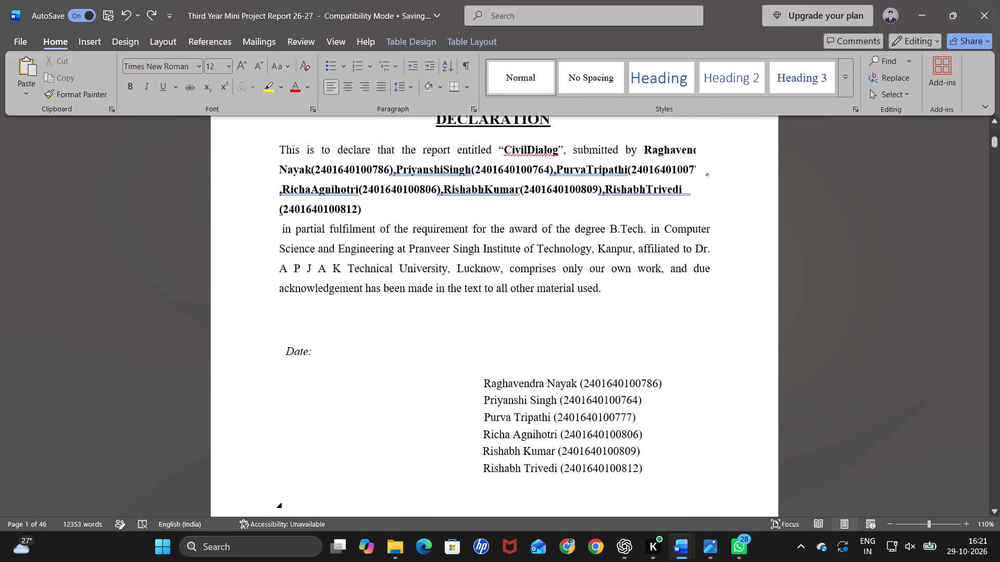
scroll(658, 334, down, 19)
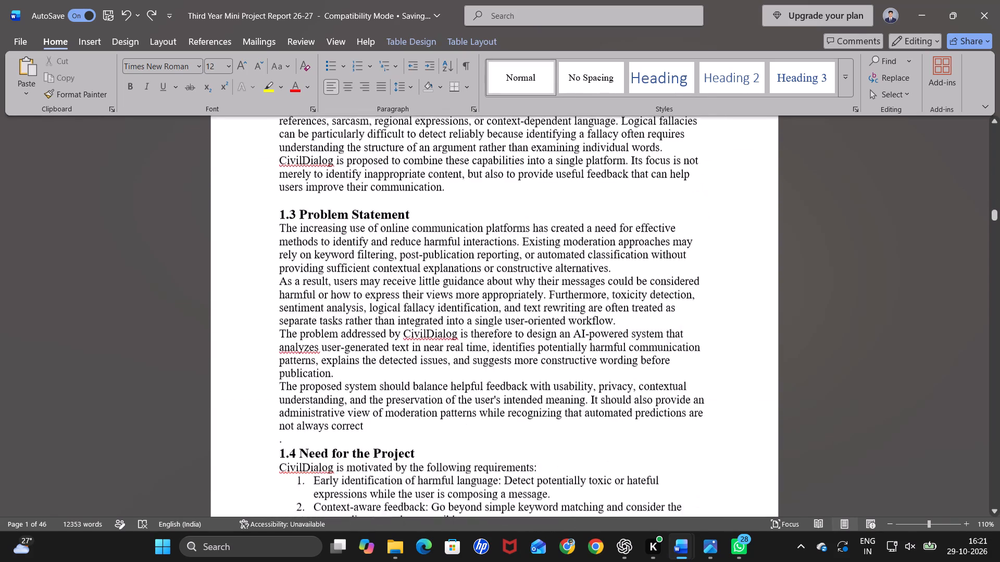
scroll(658, 334, down, 16)
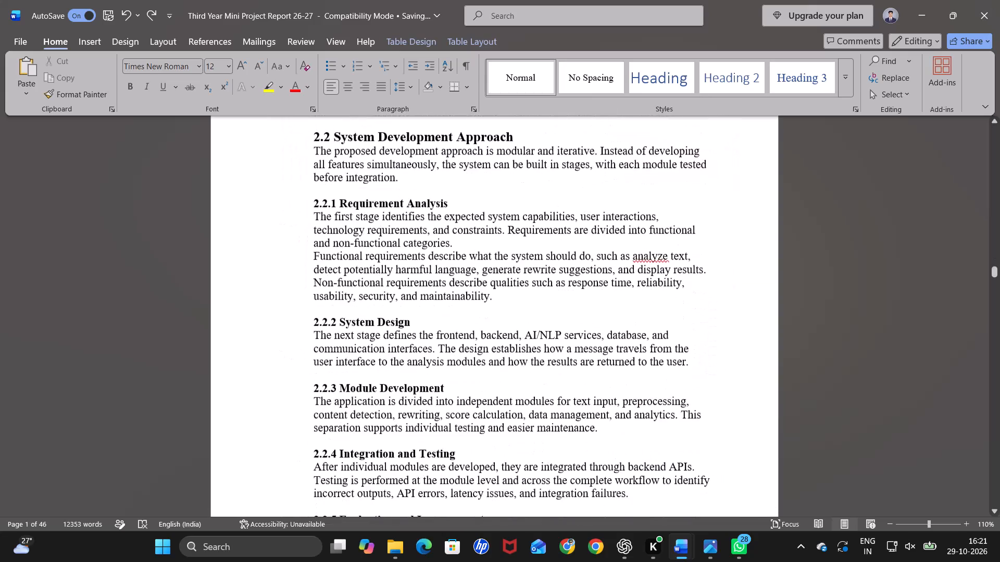
scroll(658, 334, down, 3)
scroll(658, 334, up, 10)
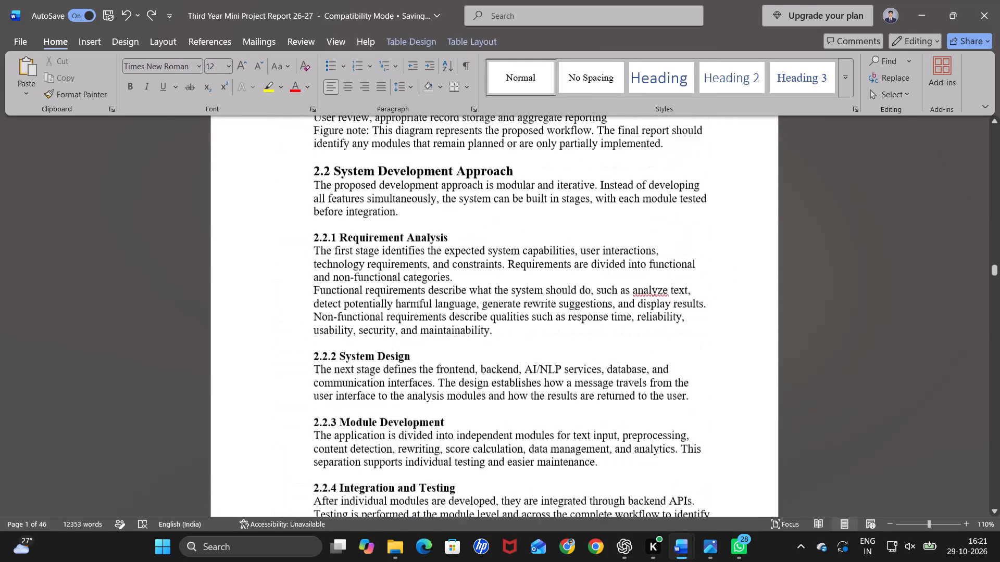
scroll(658, 334, up, 9)
scroll(658, 334, up, 20)
scroll(658, 334, up, 14)
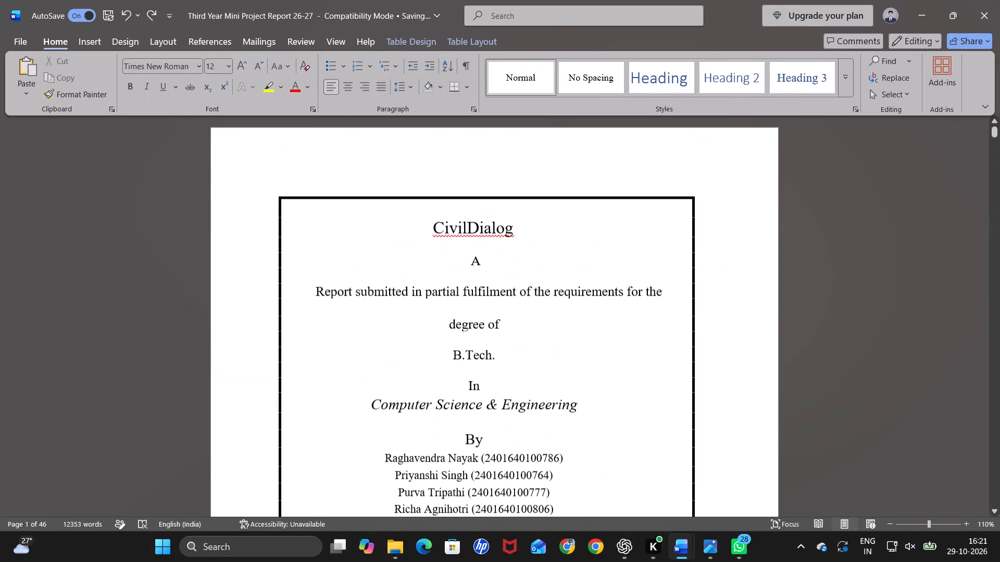
Undo one further earlier edit in the report and check the pages again.
key(ctrl+z)
scroll(658, 334, down, 1)
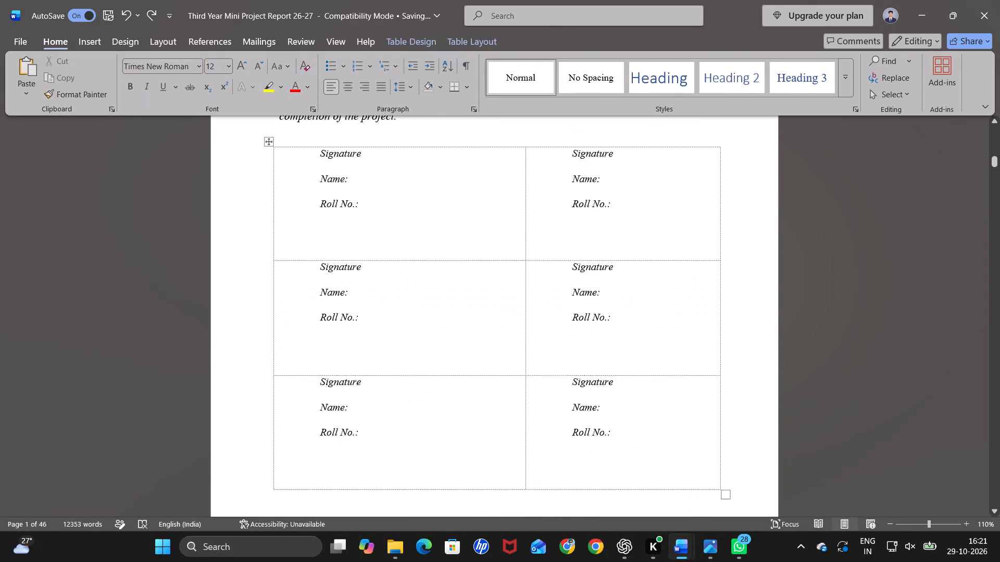
Examine the opening pages and their footers from the acknowledgement back to the title page.
scroll(658, 334, down, 3)
scroll(658, 334, up, 5)
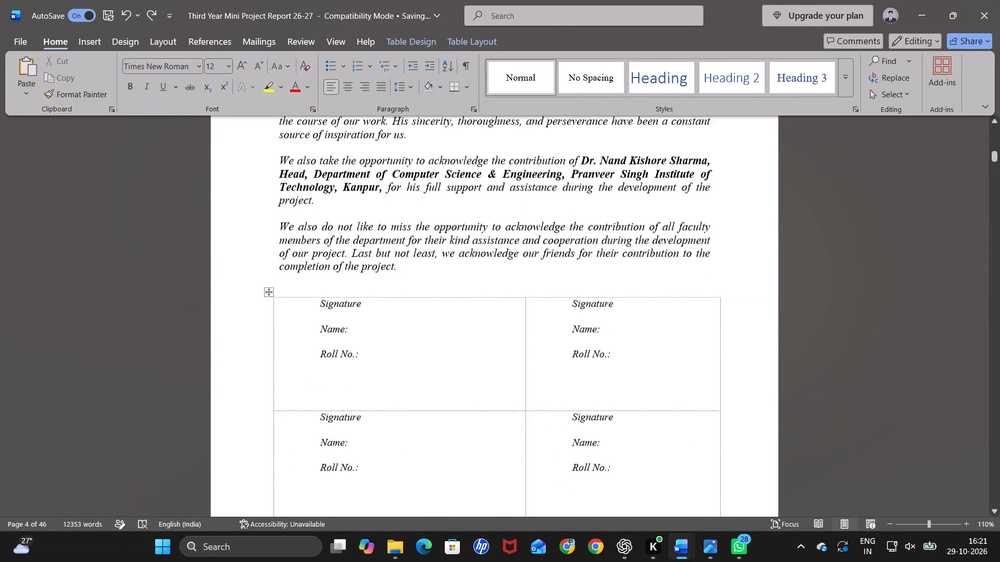
scroll(658, 334, up, 12)
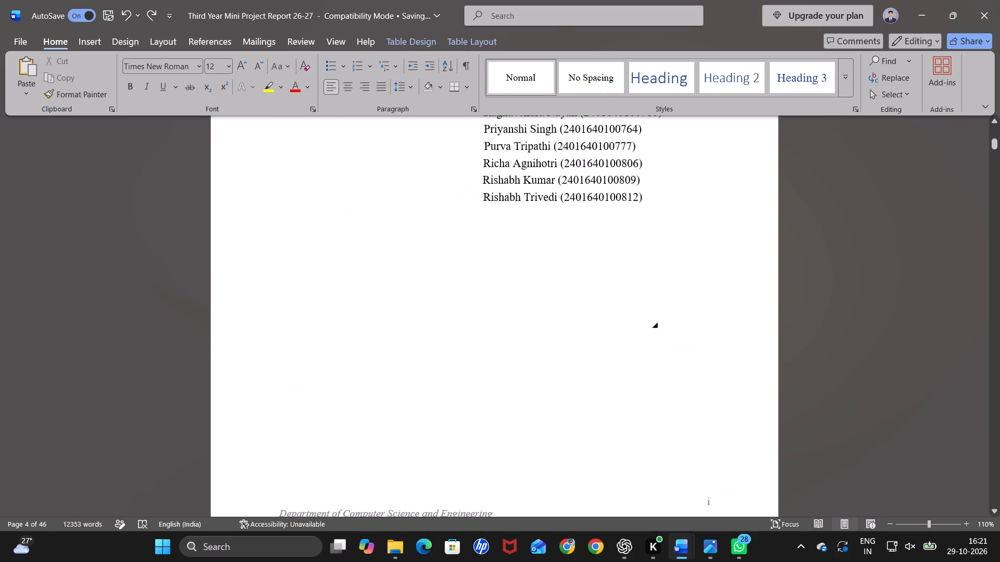
scroll(658, 334, up, 4)
scroll(658, 334, down, 1)
scroll(658, 334, up, 1)
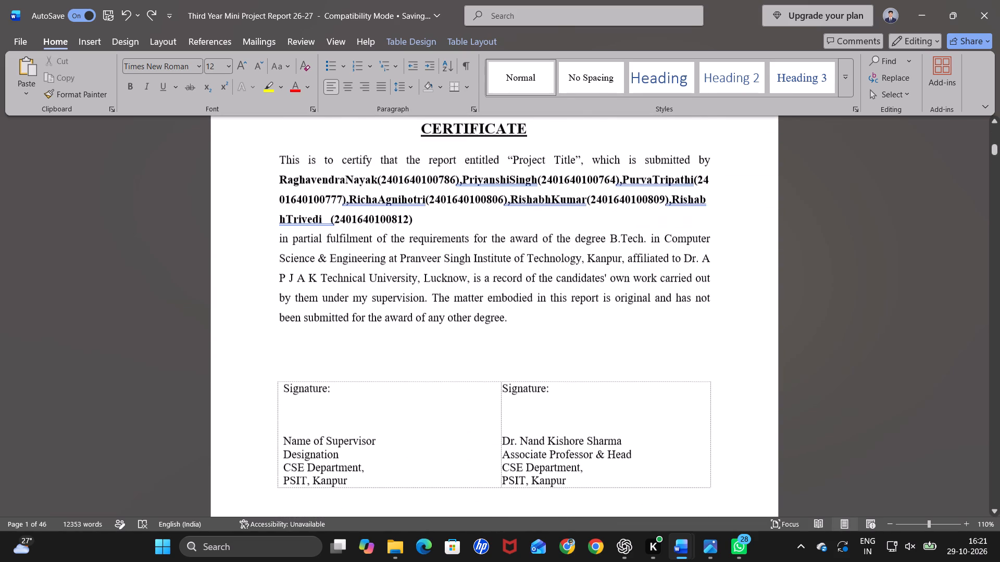
scroll(658, 334, up, 1)
scroll(658, 334, right, 3)
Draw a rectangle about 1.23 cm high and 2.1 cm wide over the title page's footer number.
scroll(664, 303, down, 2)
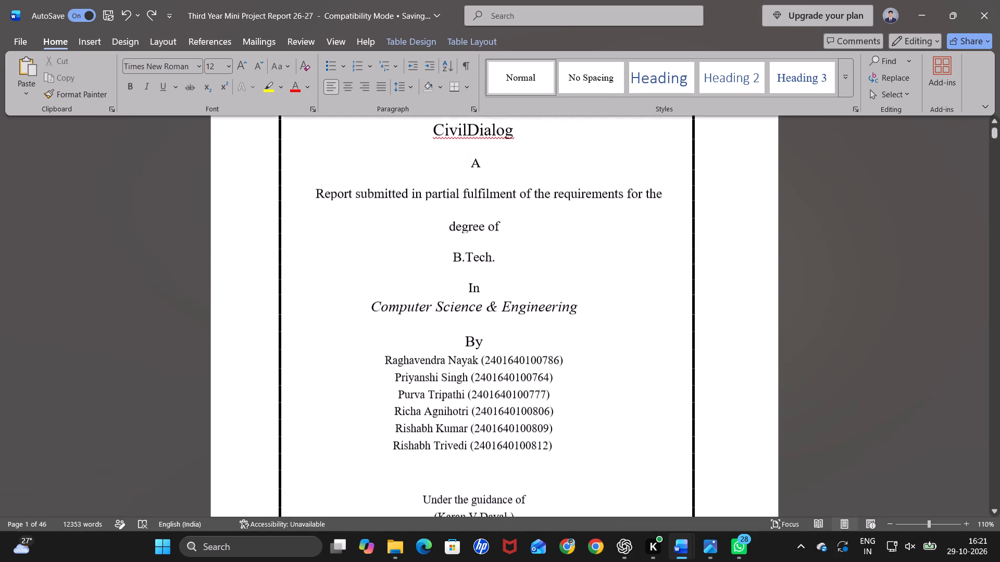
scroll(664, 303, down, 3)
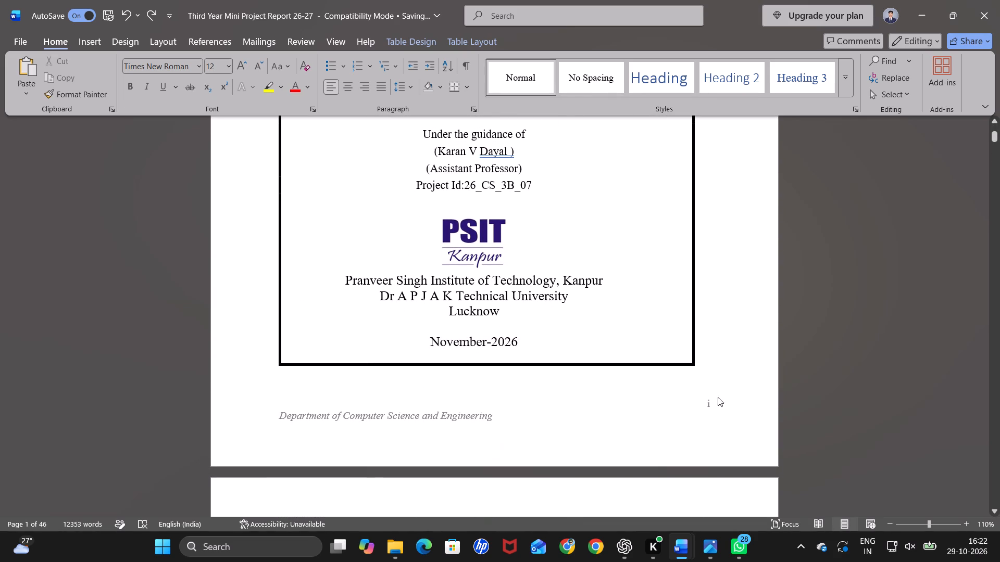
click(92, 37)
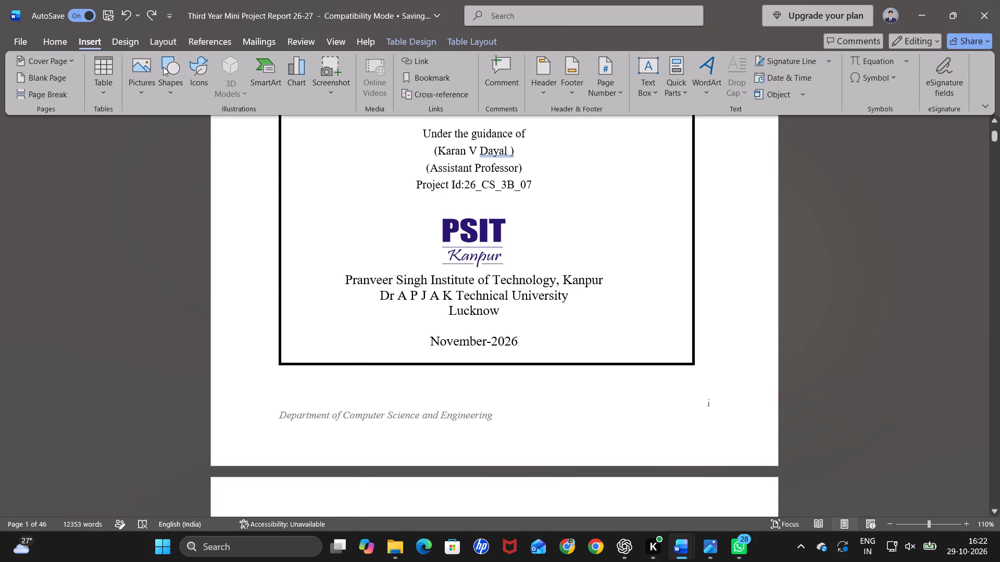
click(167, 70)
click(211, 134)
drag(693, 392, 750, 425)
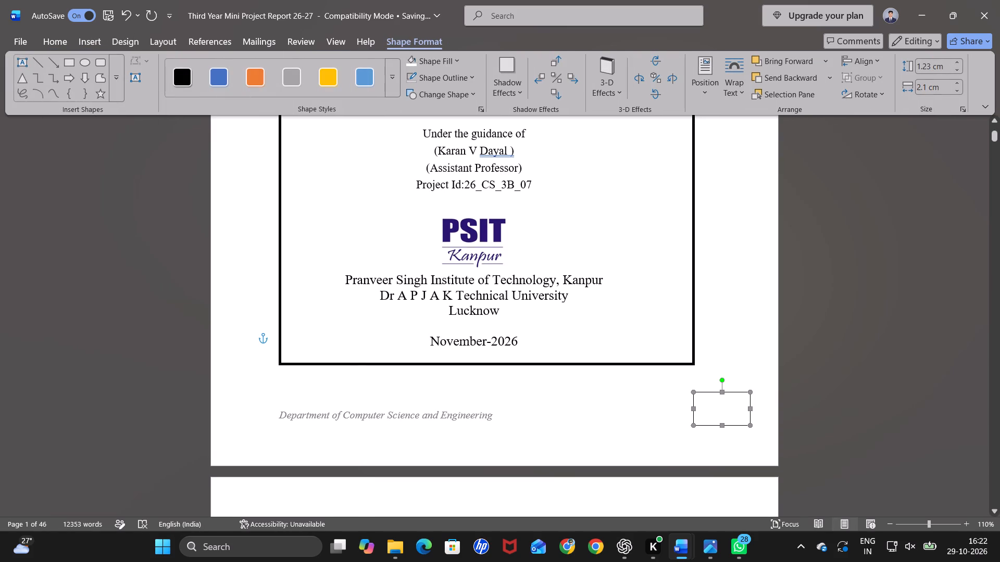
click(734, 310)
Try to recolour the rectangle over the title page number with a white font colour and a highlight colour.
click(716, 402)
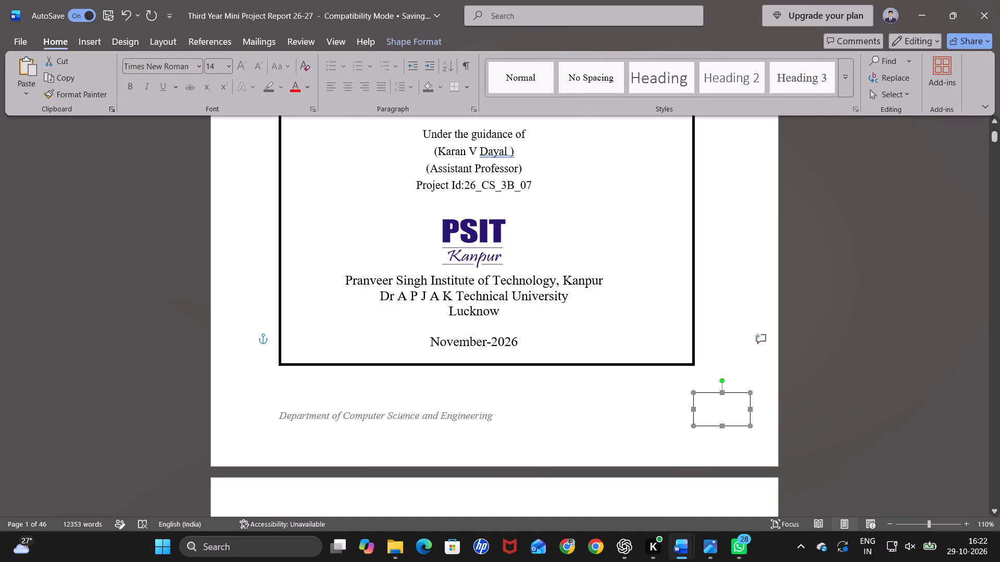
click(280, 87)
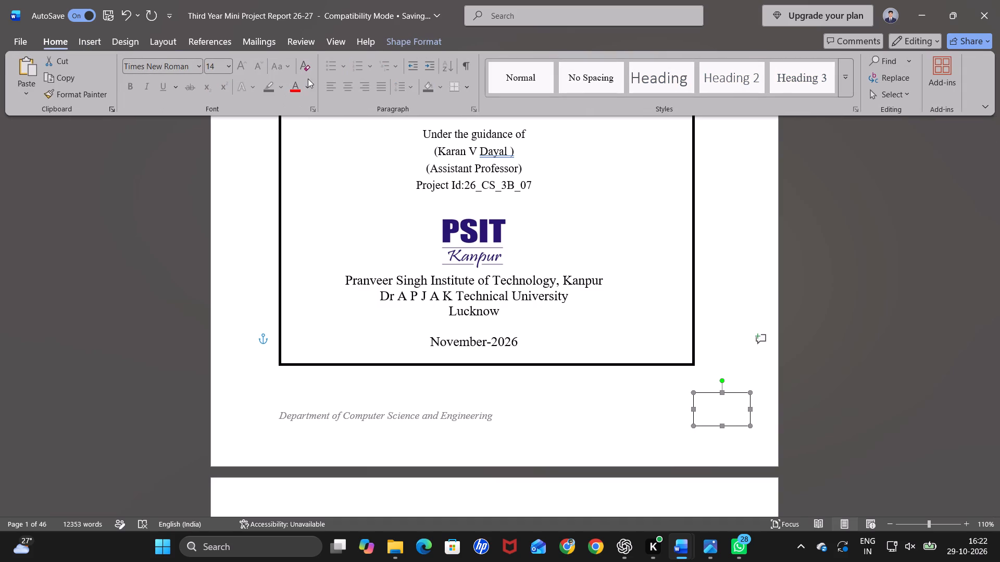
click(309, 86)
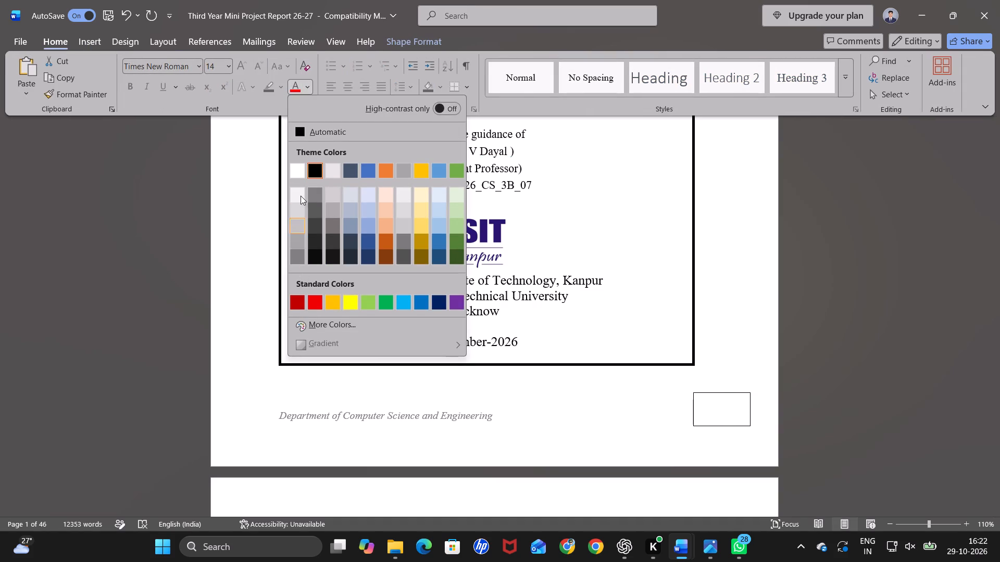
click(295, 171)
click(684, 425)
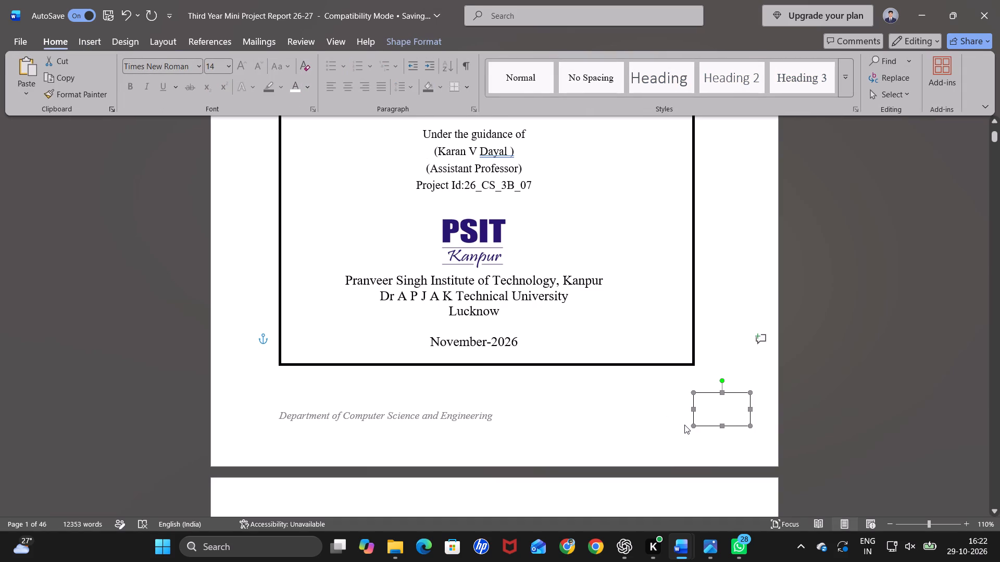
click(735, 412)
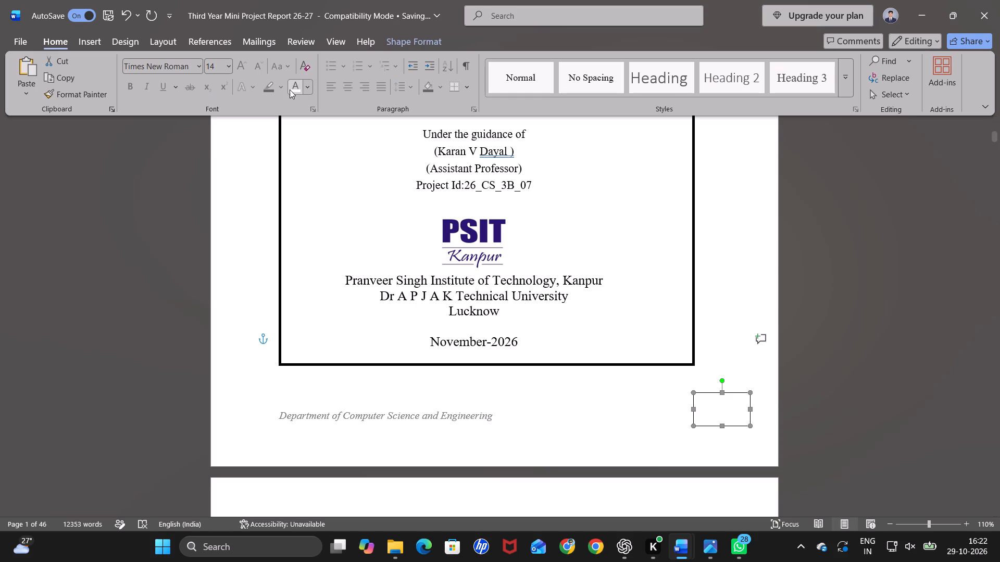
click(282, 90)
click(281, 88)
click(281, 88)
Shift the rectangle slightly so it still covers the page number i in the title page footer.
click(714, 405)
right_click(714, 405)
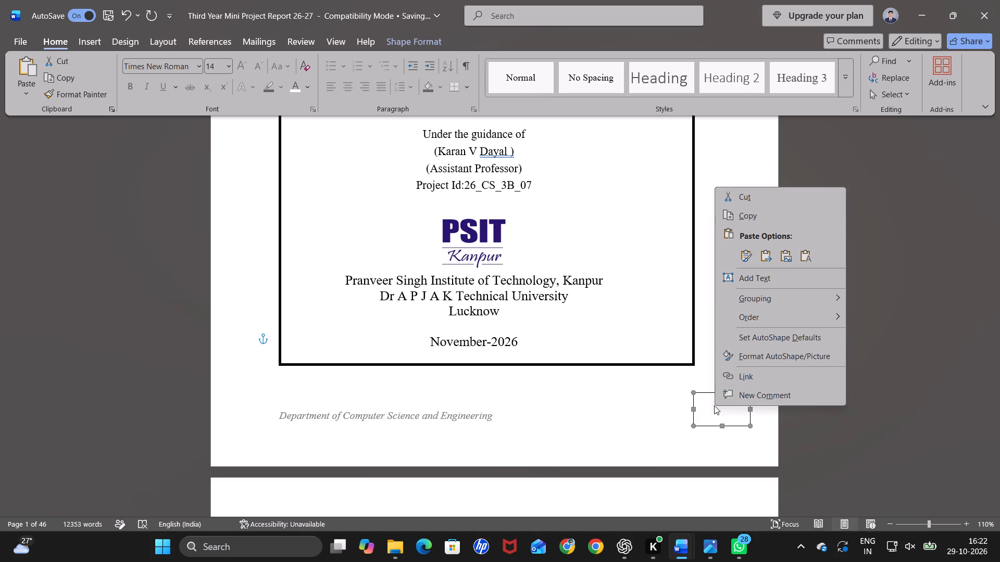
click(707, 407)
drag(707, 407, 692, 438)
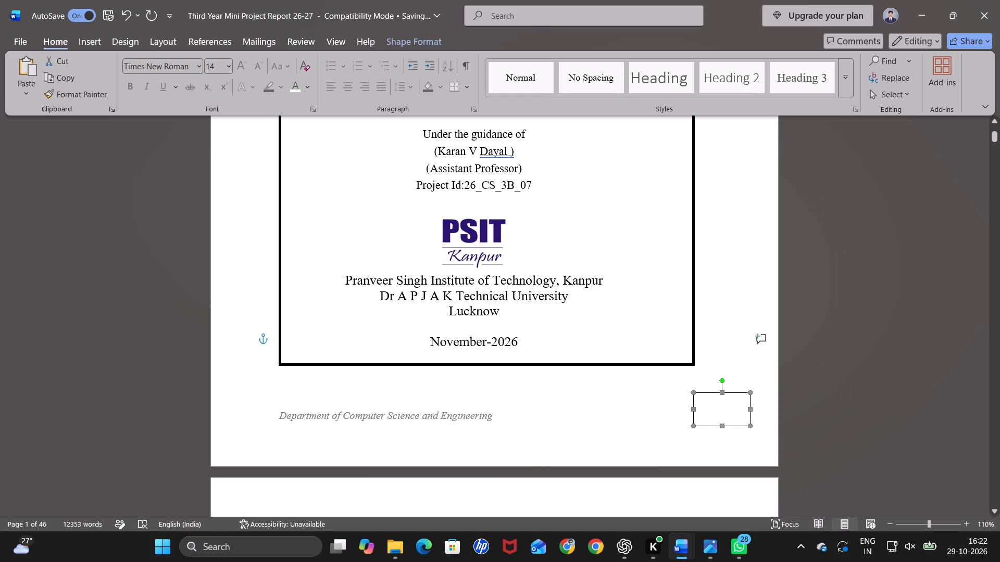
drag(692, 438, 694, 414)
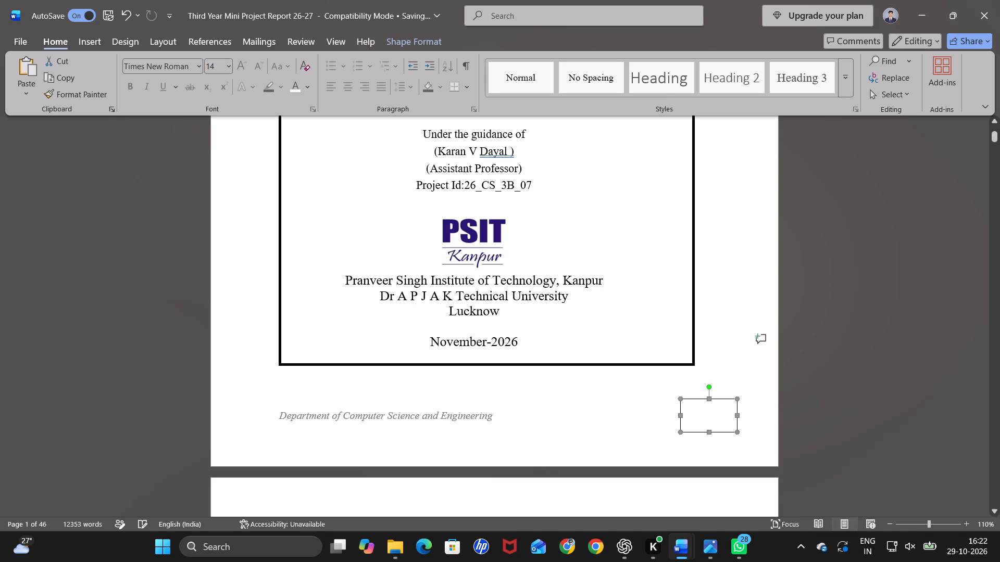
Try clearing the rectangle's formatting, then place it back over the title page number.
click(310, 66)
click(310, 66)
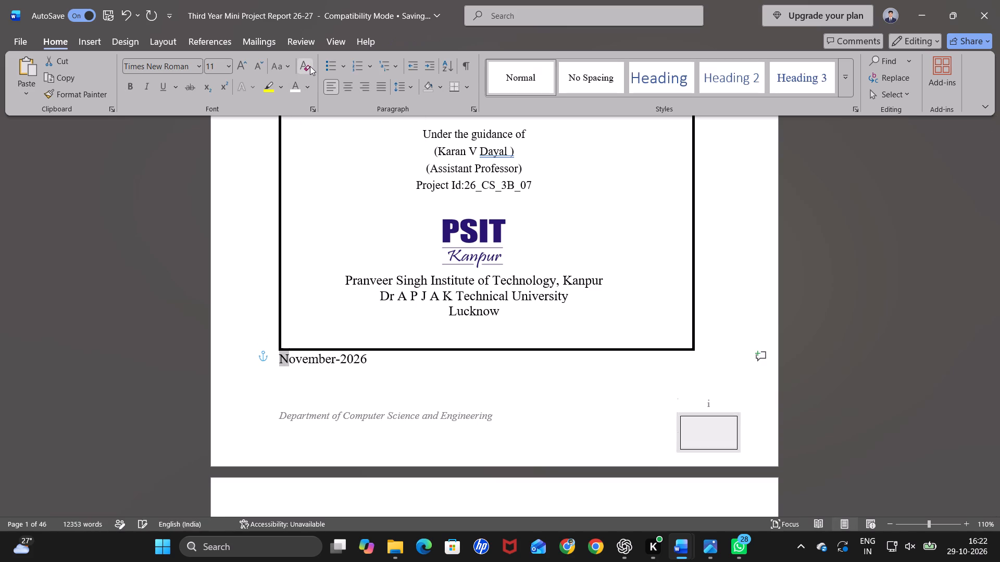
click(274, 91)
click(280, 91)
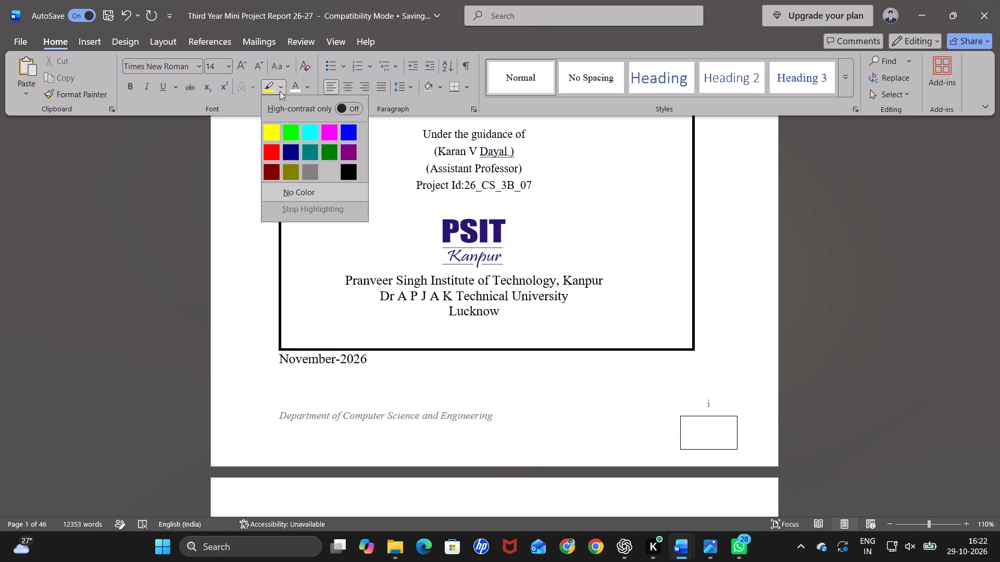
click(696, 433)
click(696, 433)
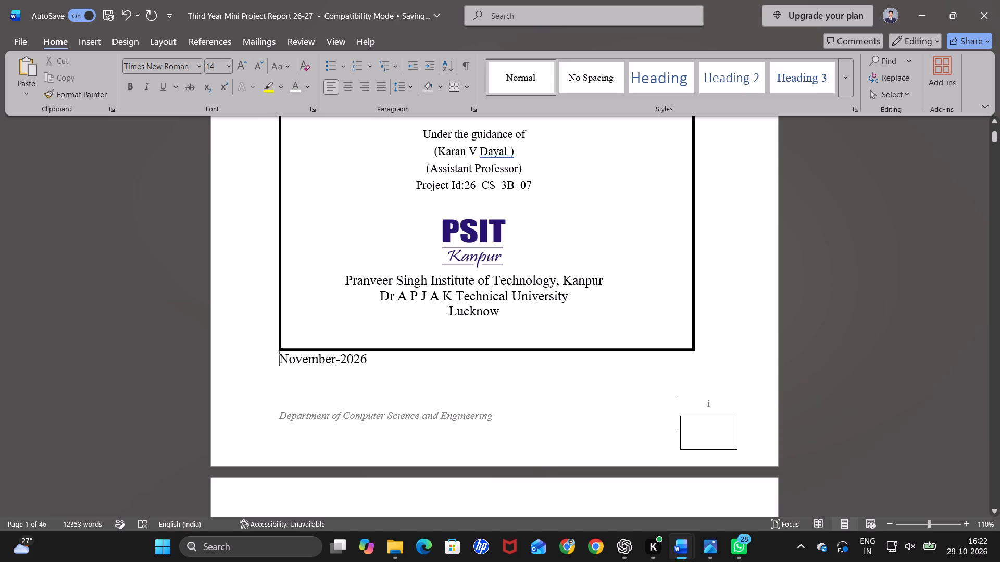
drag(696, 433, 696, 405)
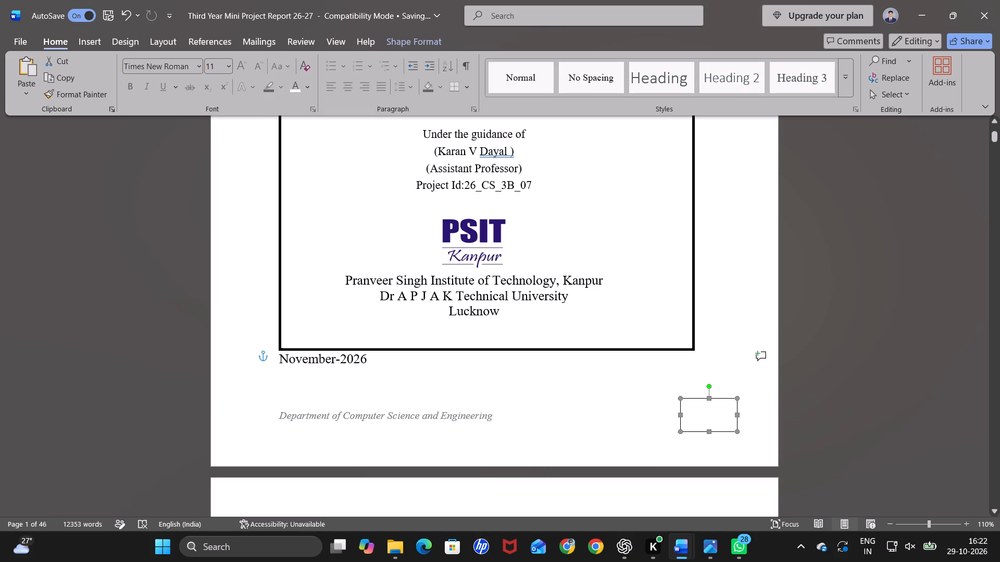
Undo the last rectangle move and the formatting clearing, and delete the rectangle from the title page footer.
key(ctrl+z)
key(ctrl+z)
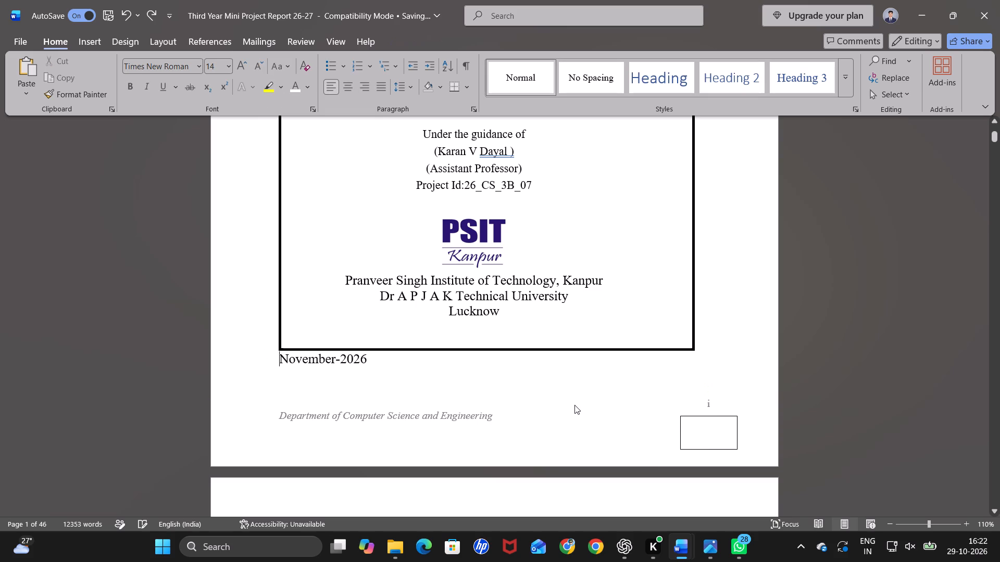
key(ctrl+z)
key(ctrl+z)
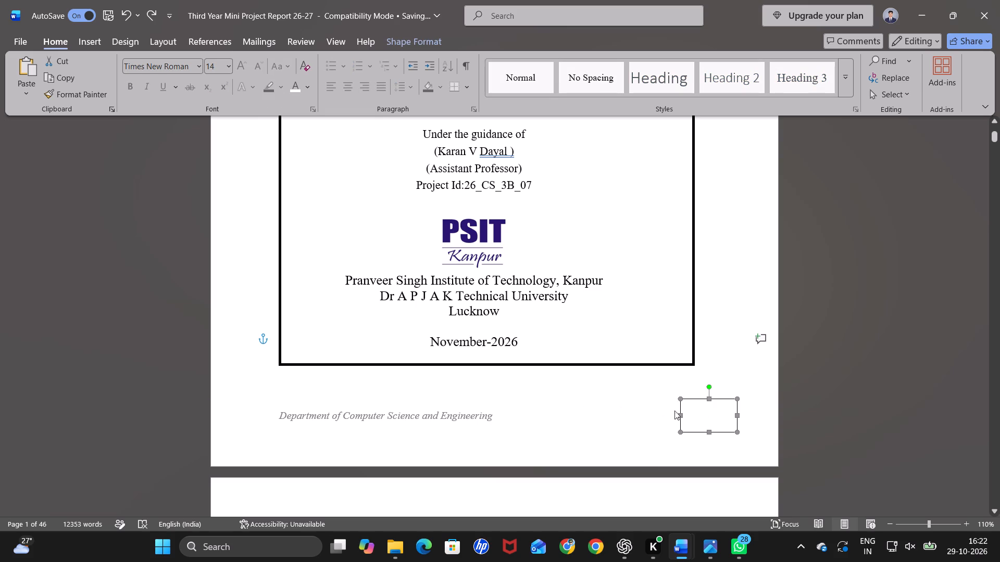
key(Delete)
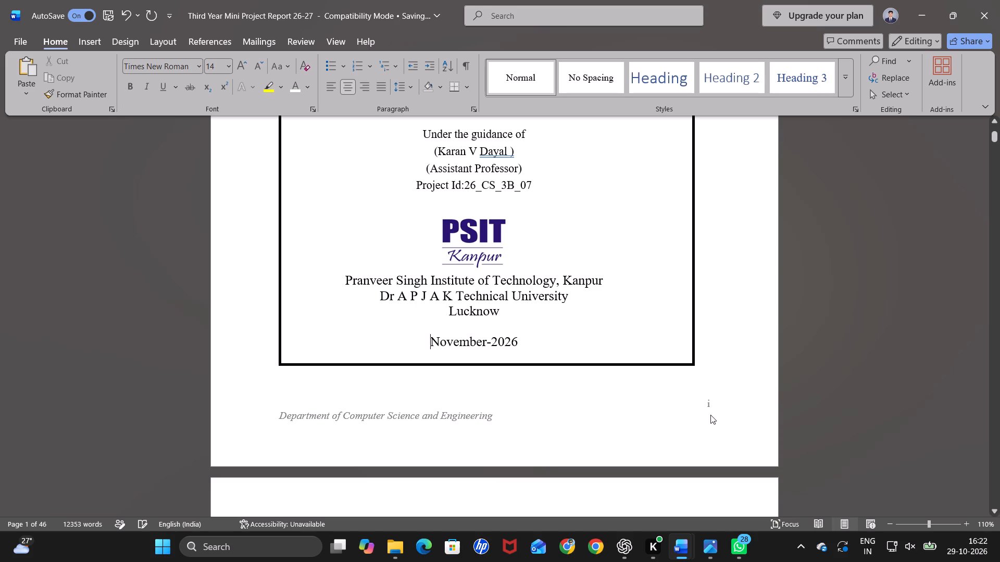
Draw a smaller rectangle, about 0.62 cm high and 1.08 cm wide, over the page number i in the title page footer.
scroll(506, 286, up, 2)
click(506, 286)
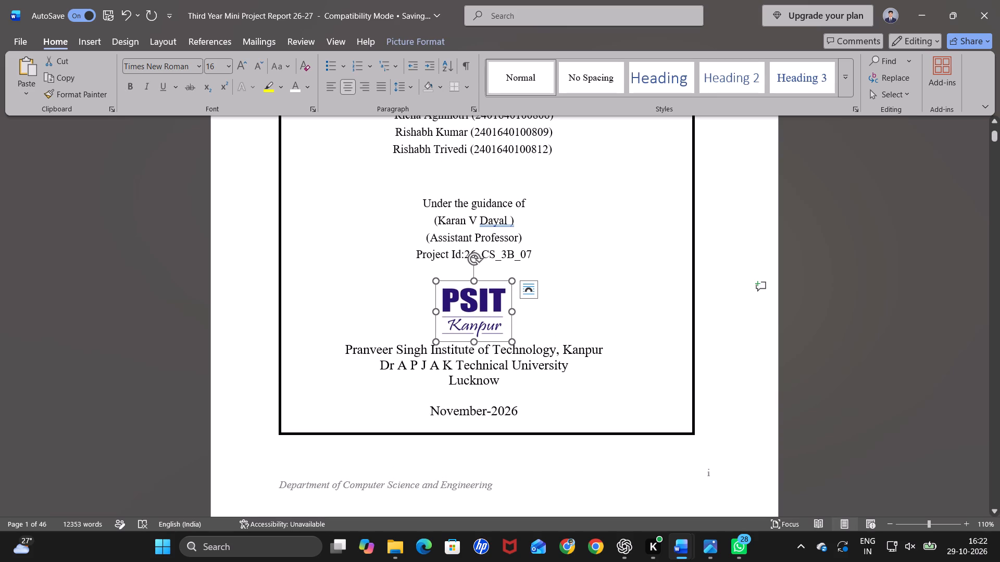
click(126, 40)
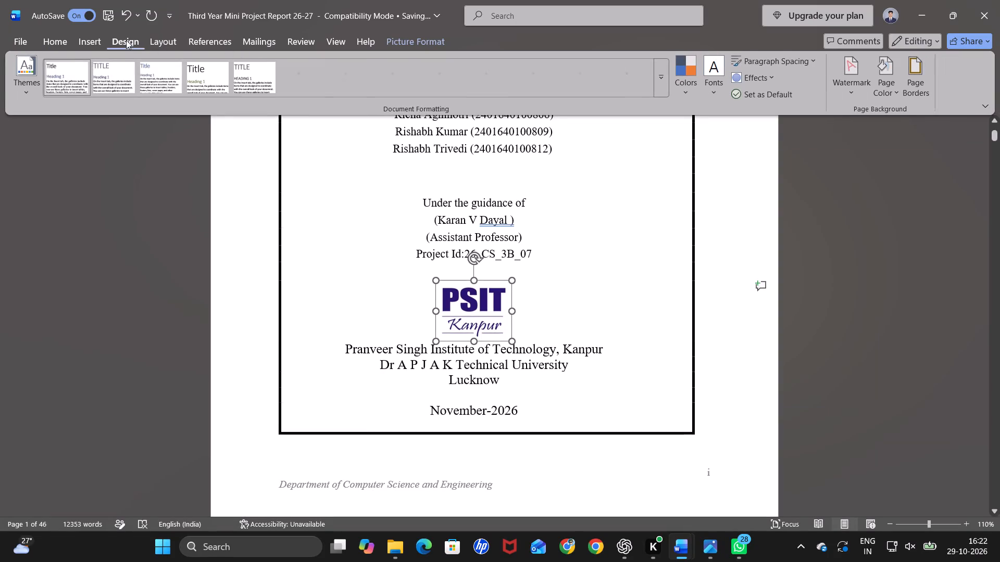
click(163, 45)
click(87, 42)
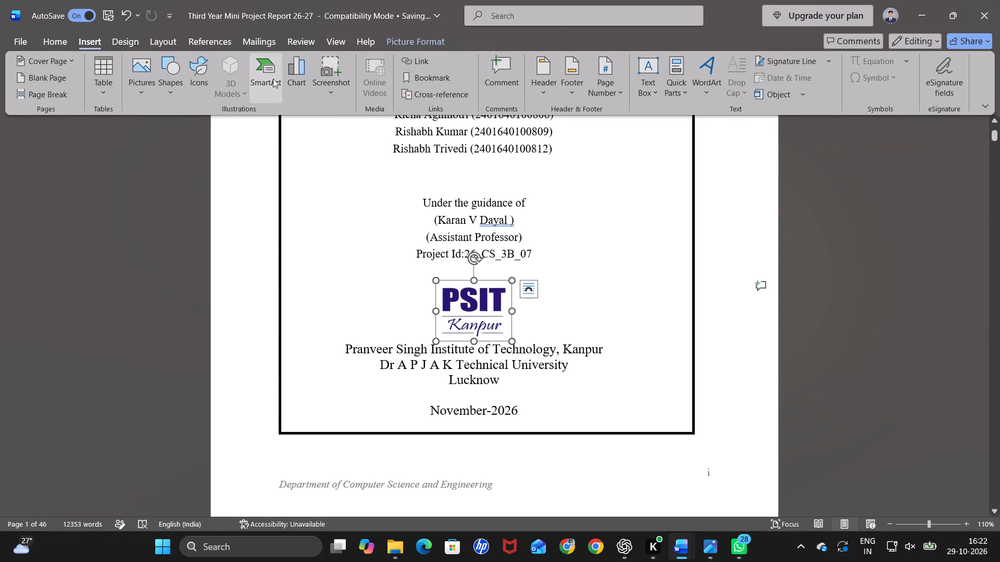
click(137, 65)
click(164, 68)
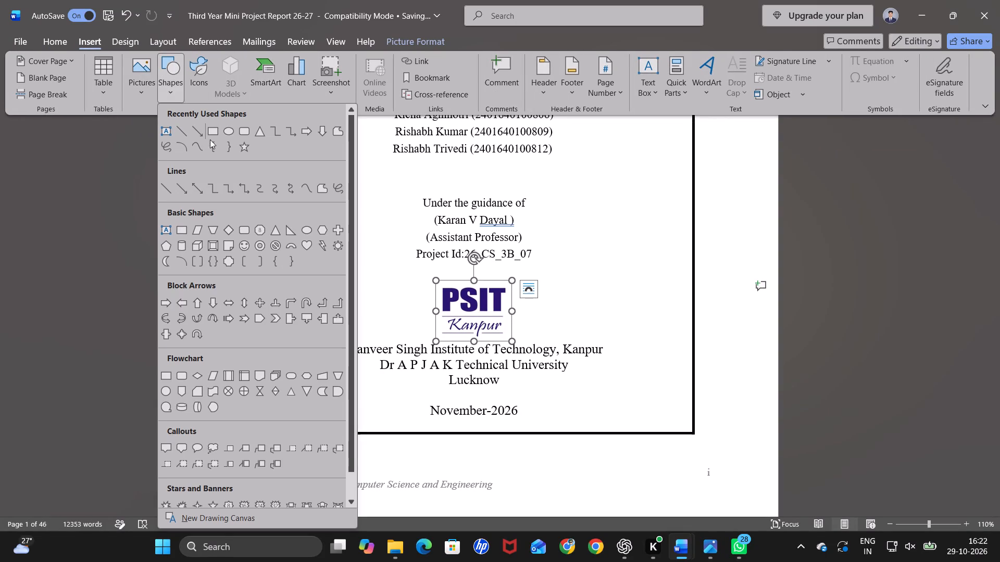
click(211, 130)
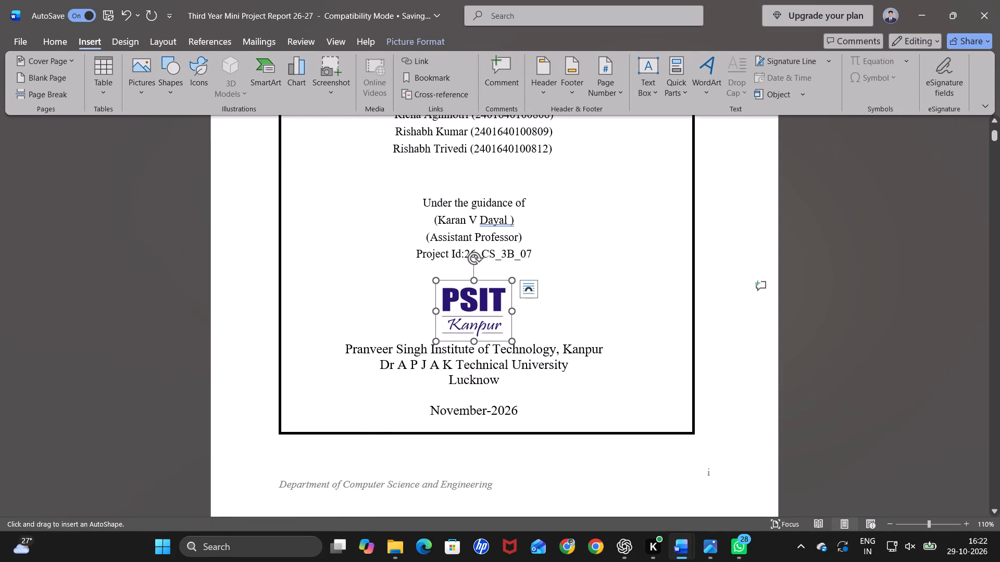
drag(710, 467, 684, 484)
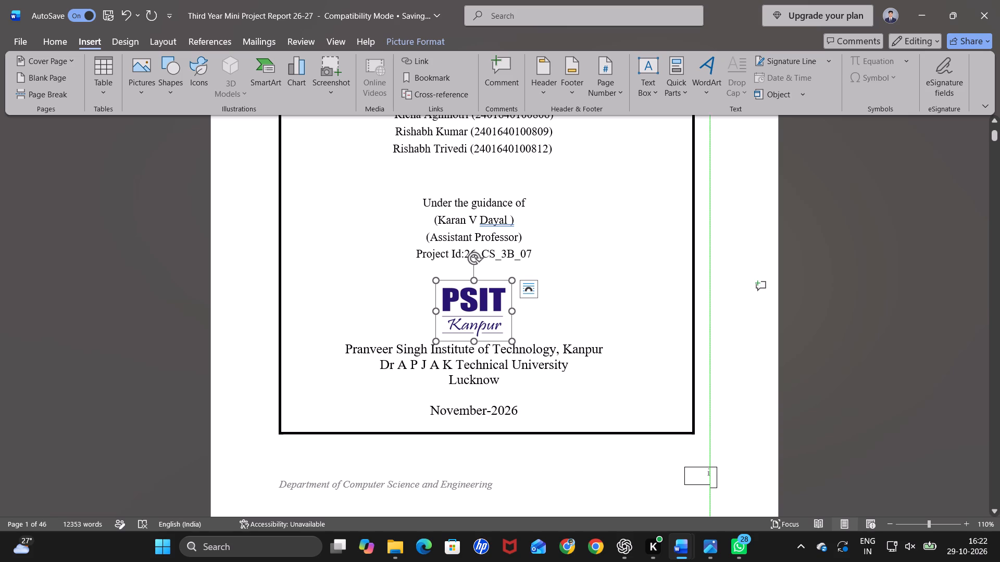
drag(684, 484, 681, 483)
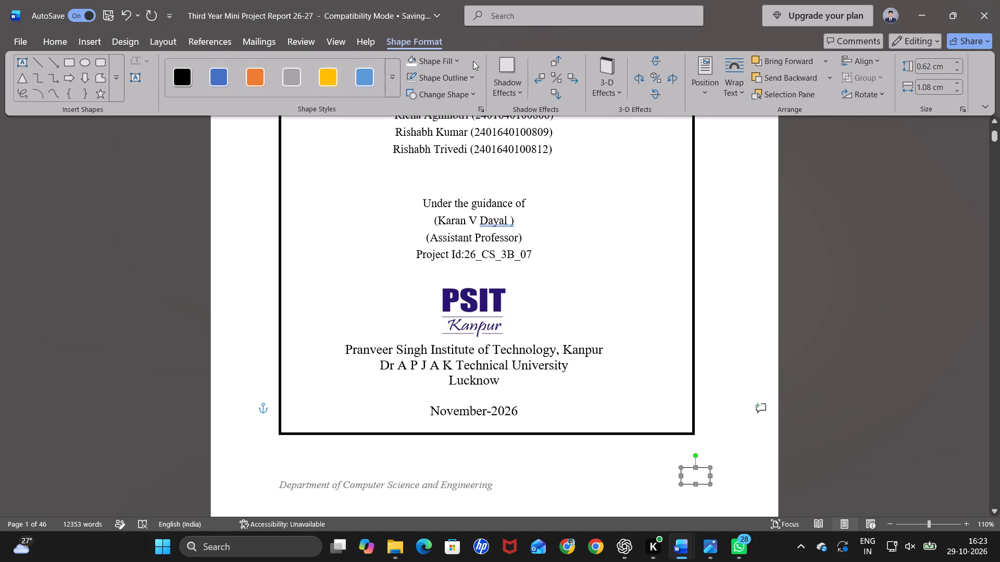
Remove the outline of the small rectangle covering the title page number.
click(473, 75)
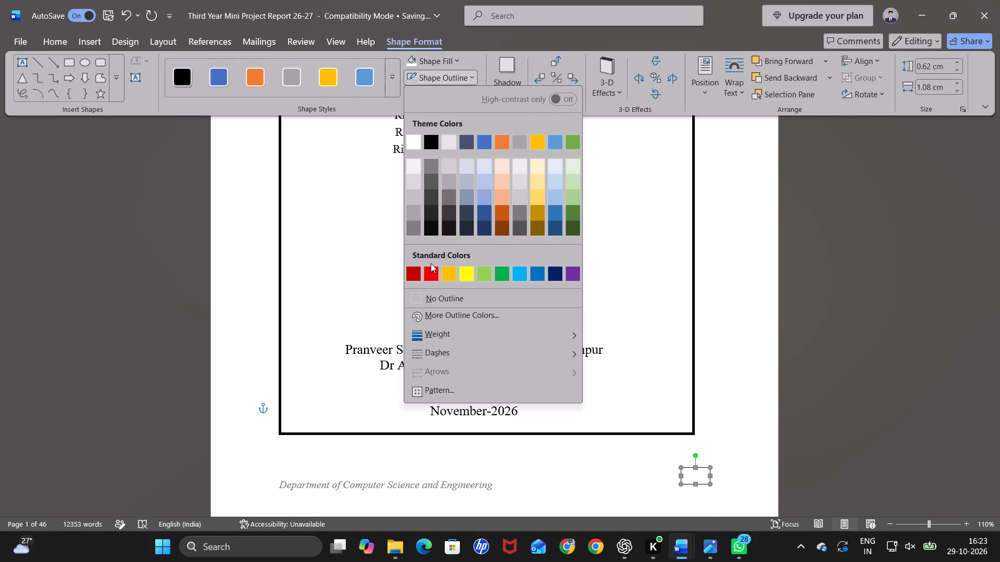
click(423, 299)
click(933, 238)
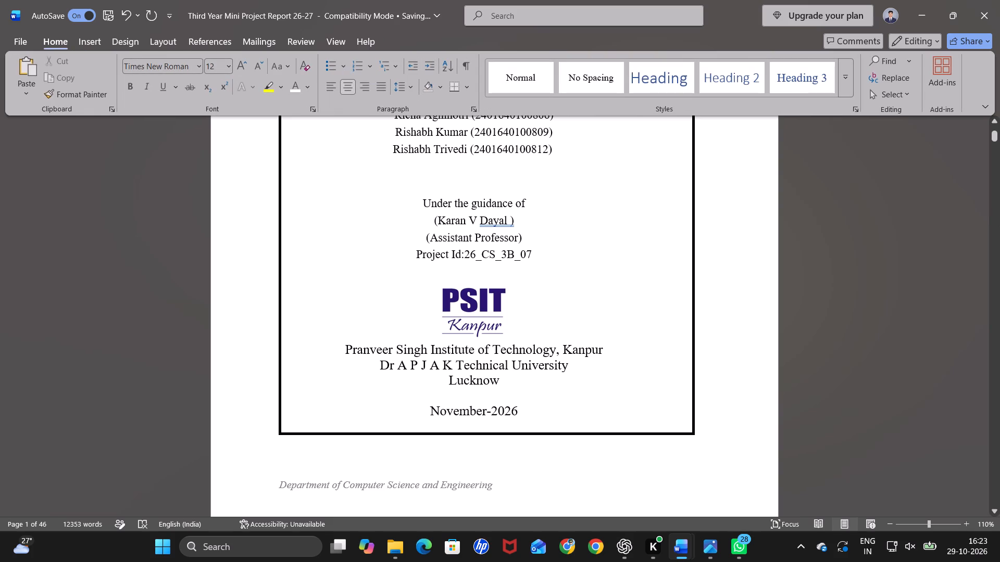
Delete the stray borderless rectangle covering the end of the first lines of the Declaration paragraph.
scroll(935, 166, down, 4)
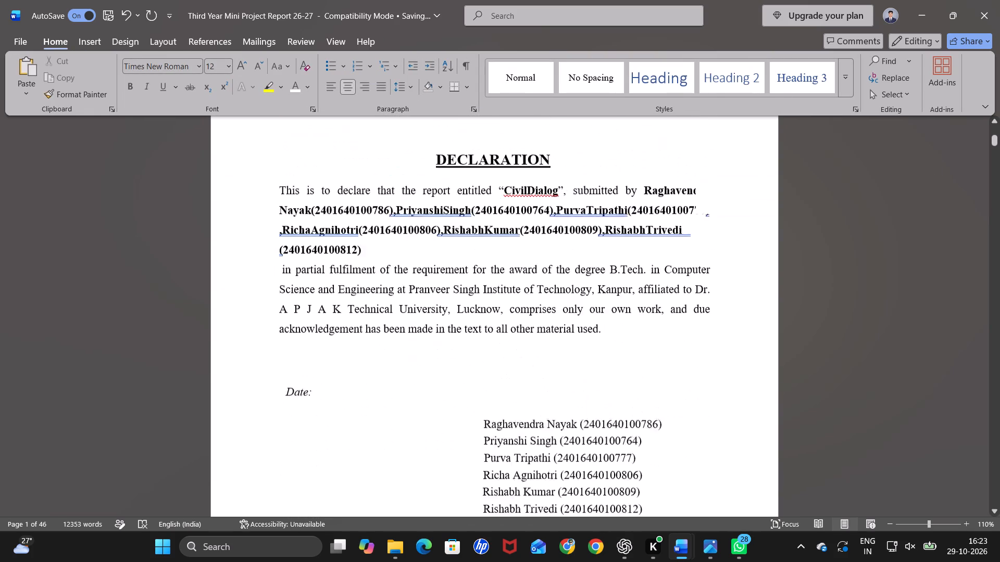
scroll(935, 166, down, 2)
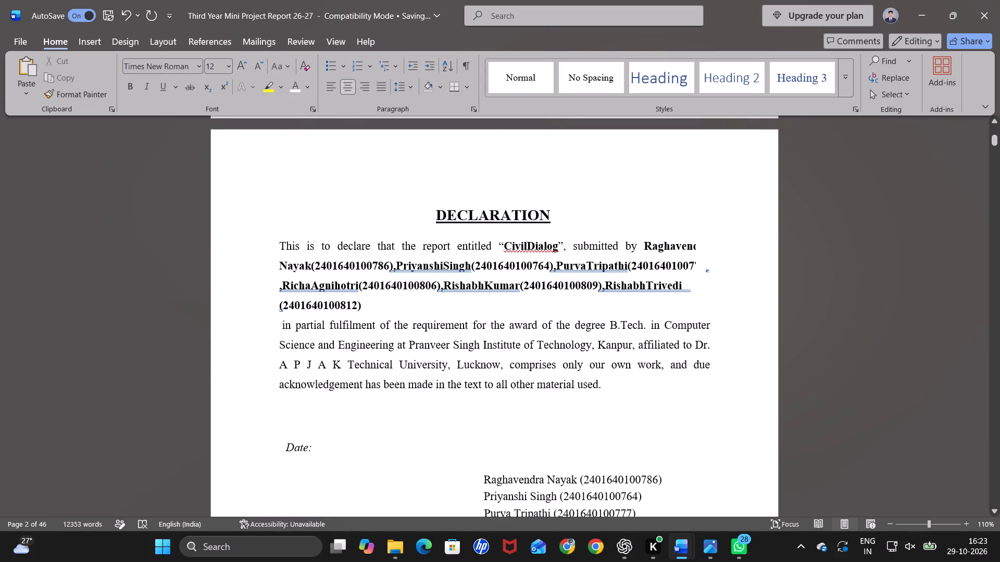
click(698, 244)
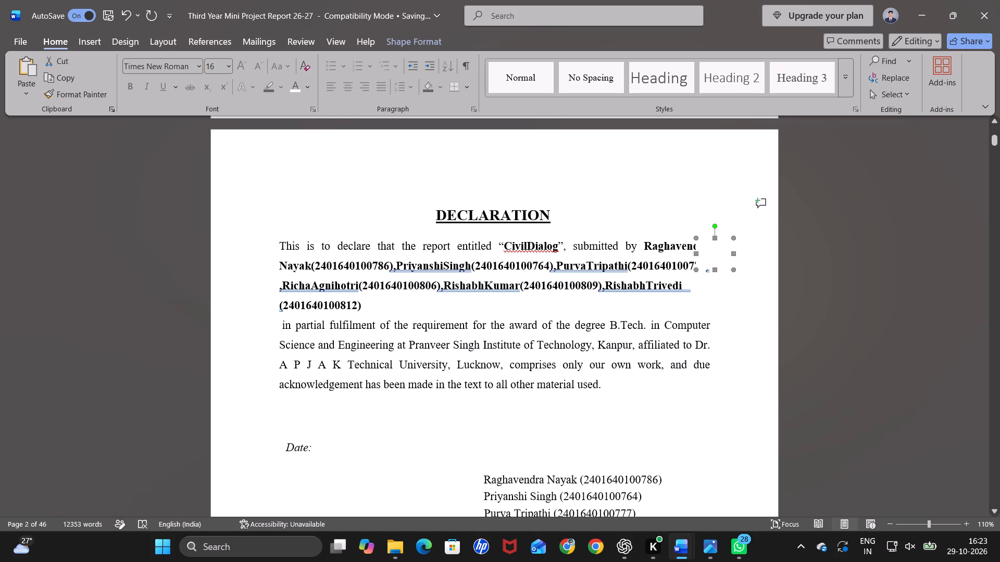
key(Delete)
Set the Section 2 page numbering, from the Declaration page footer, to start at ii.
scroll(710, 250, down, 2)
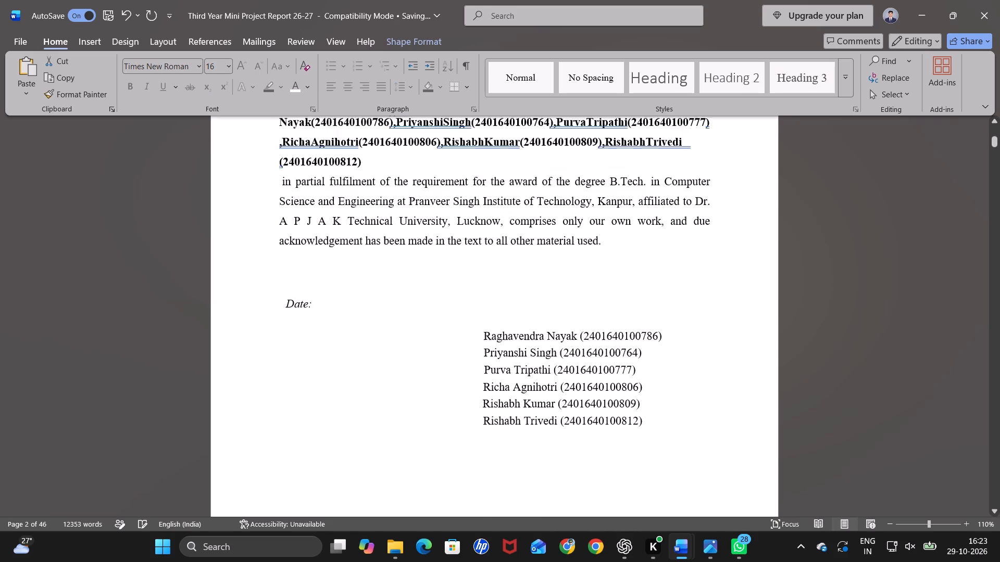
scroll(710, 250, down, 4)
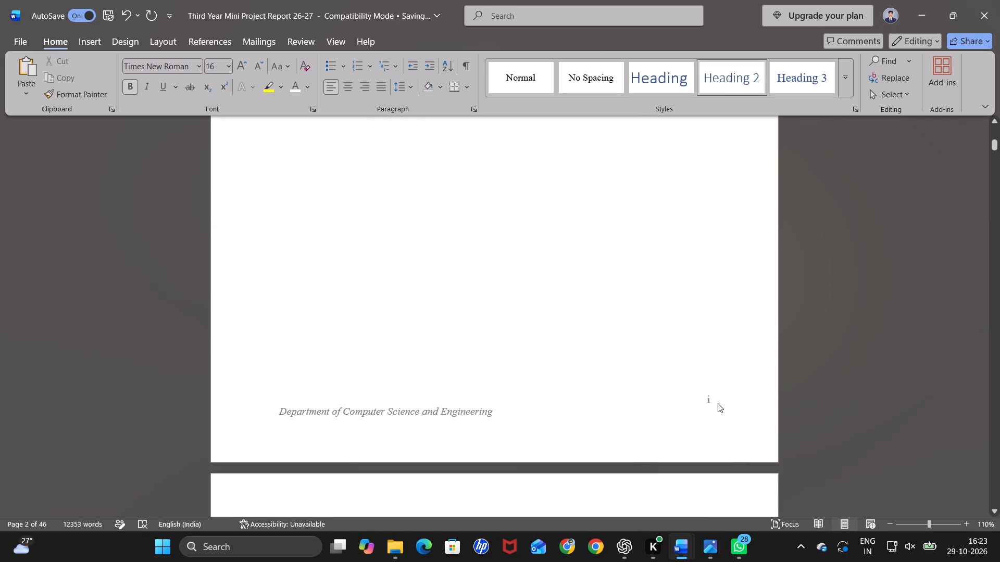
scroll(718, 403, down, 6)
scroll(718, 403, up, 3)
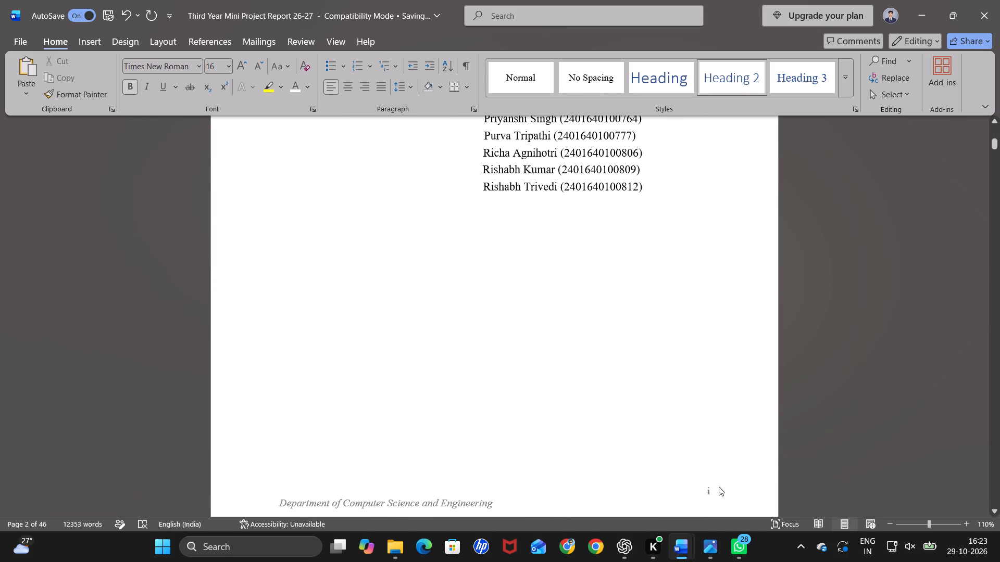
scroll(716, 492, down, 1)
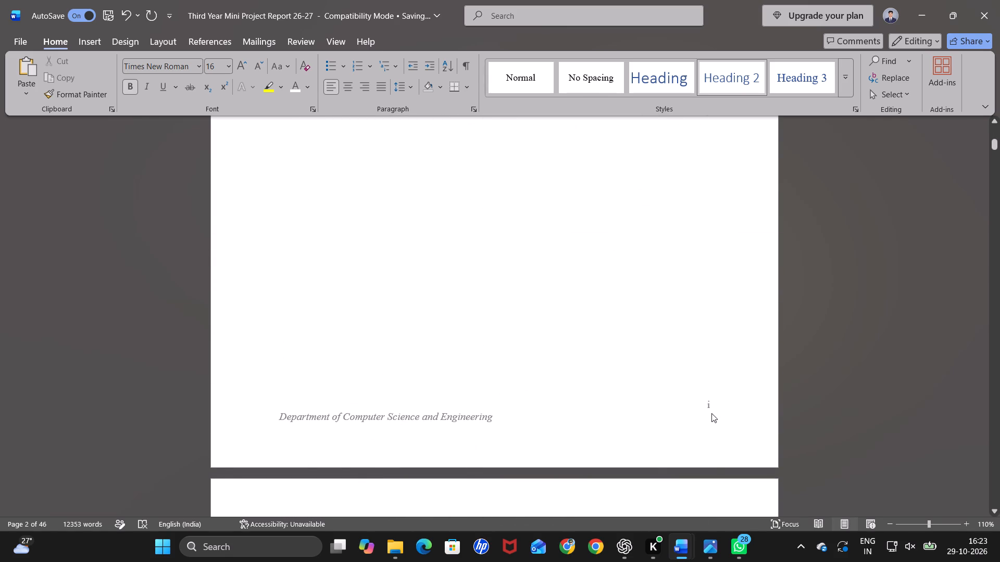
double_click(710, 408)
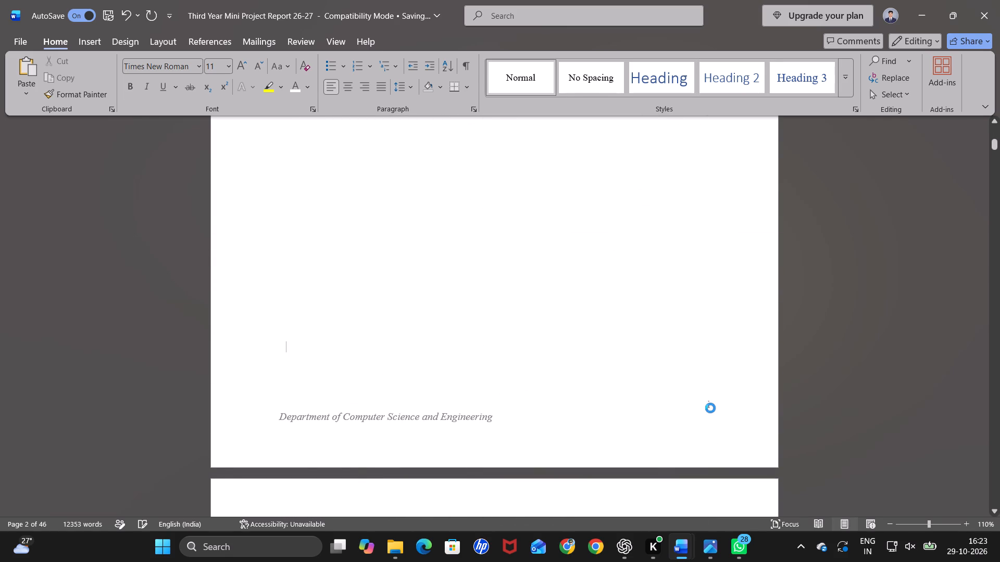
double_click(710, 408)
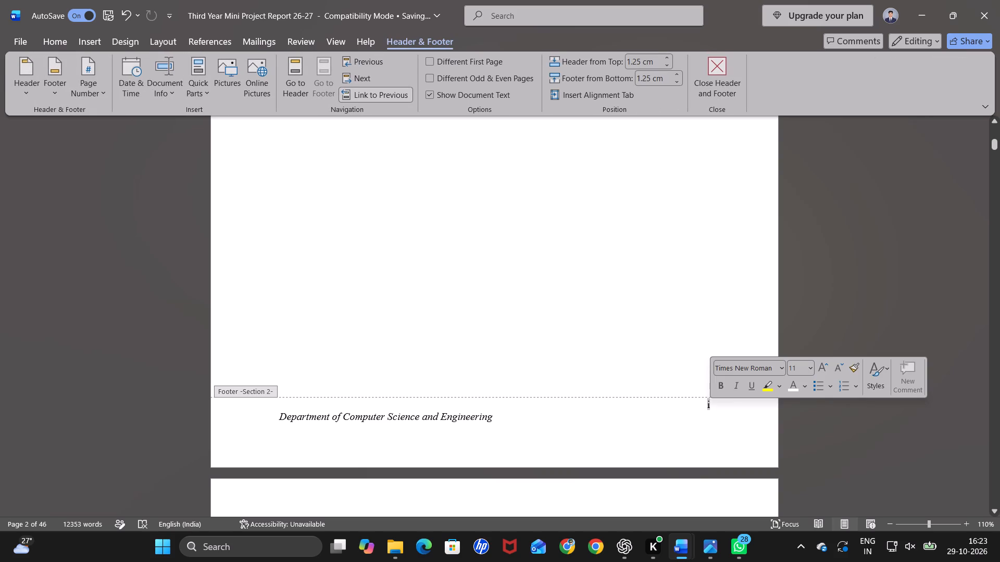
click(83, 95)
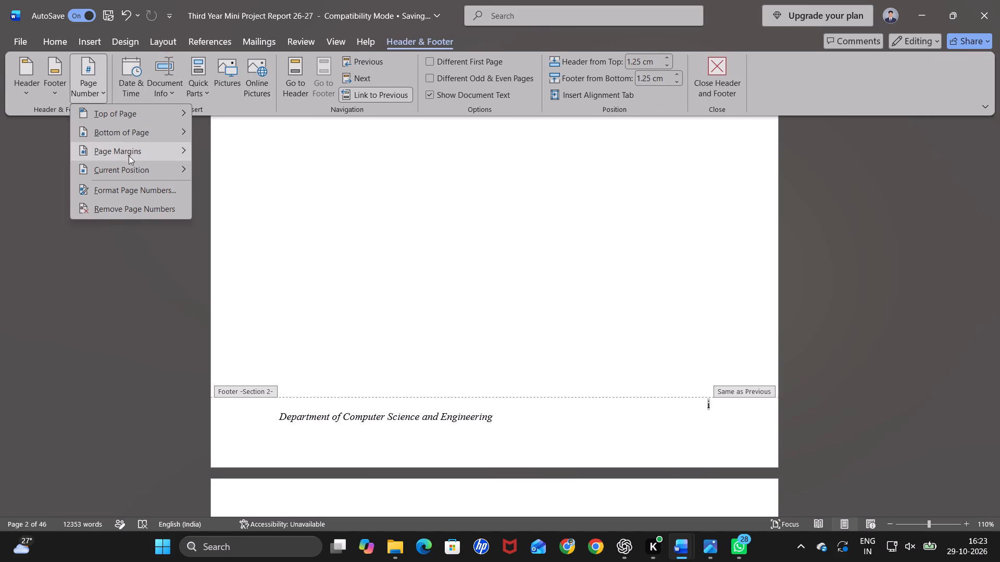
click(125, 193)
click(488, 305)
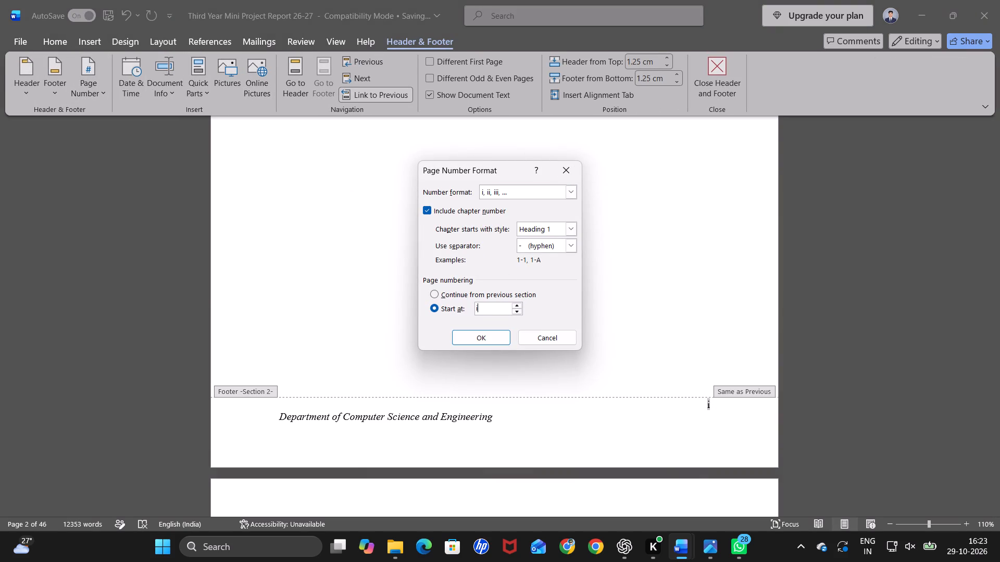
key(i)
click(489, 337)
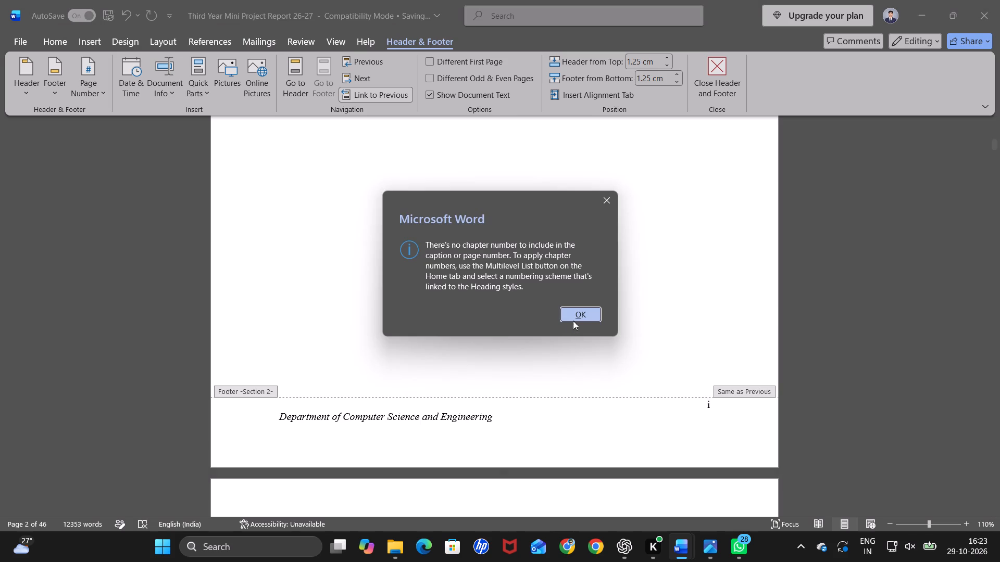
click(573, 318)
Leave footer editing and check the Roman page numbers in the footers of the initial pages up to Chapter 1.
scroll(573, 318, up, 6)
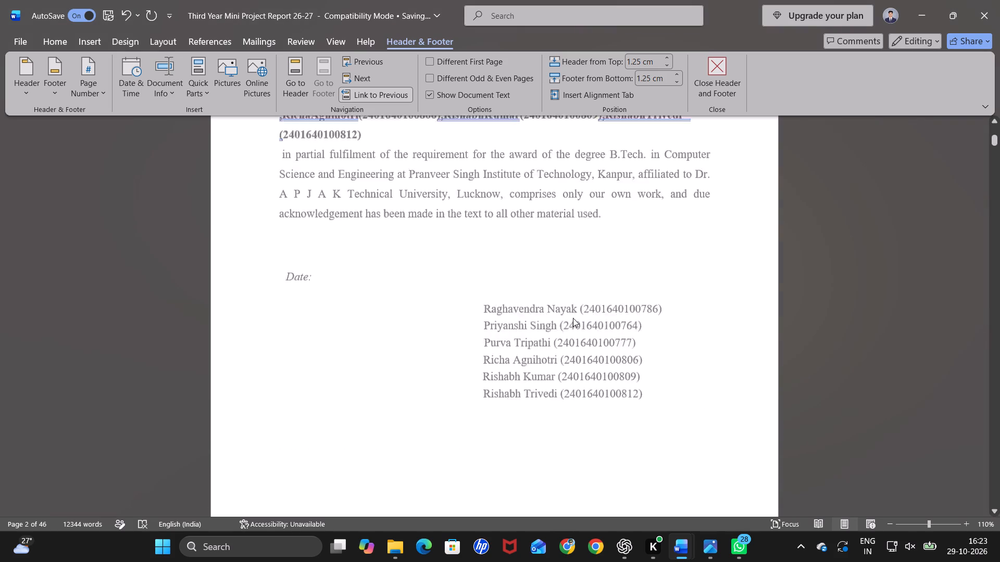
scroll(573, 318, up, 1)
scroll(573, 318, down, 5)
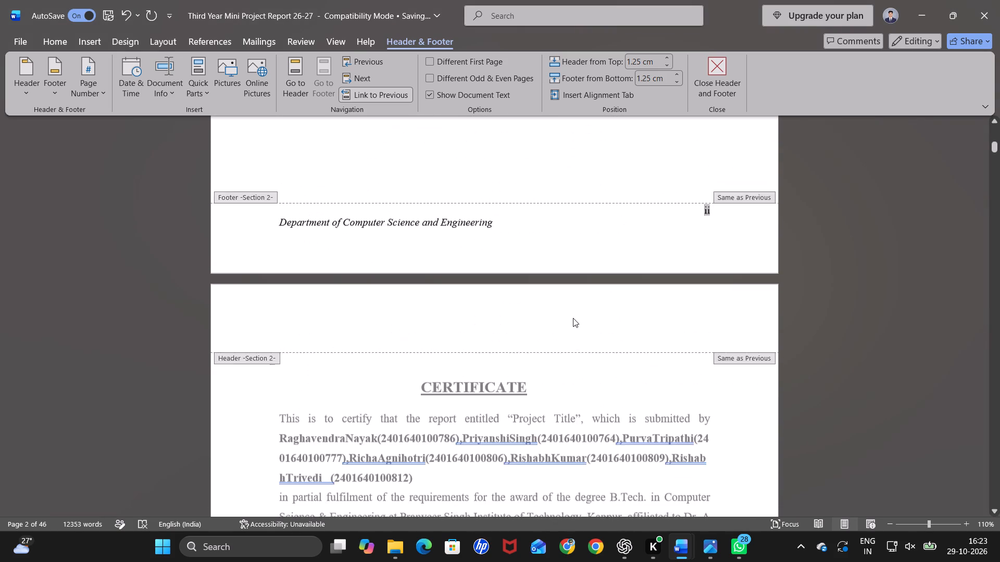
scroll(573, 318, down, 3)
scroll(573, 318, up, 1)
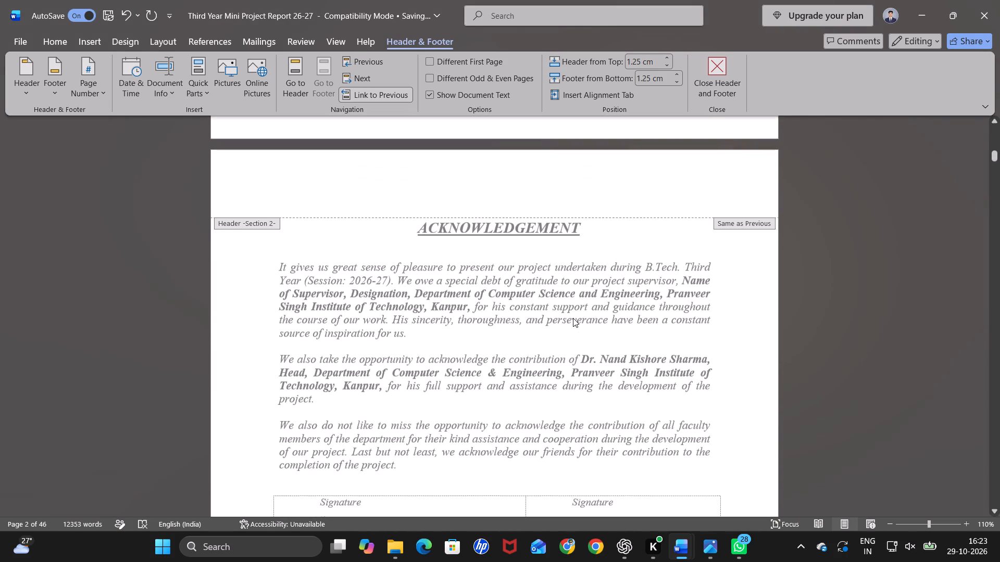
scroll(573, 318, up, 2)
double_click(578, 156)
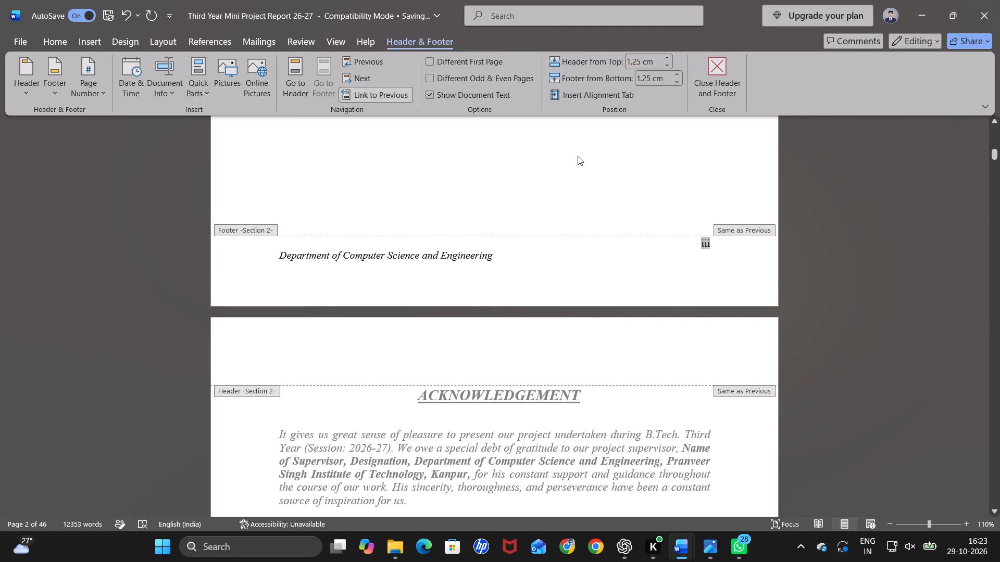
scroll(588, 315, down, 11)
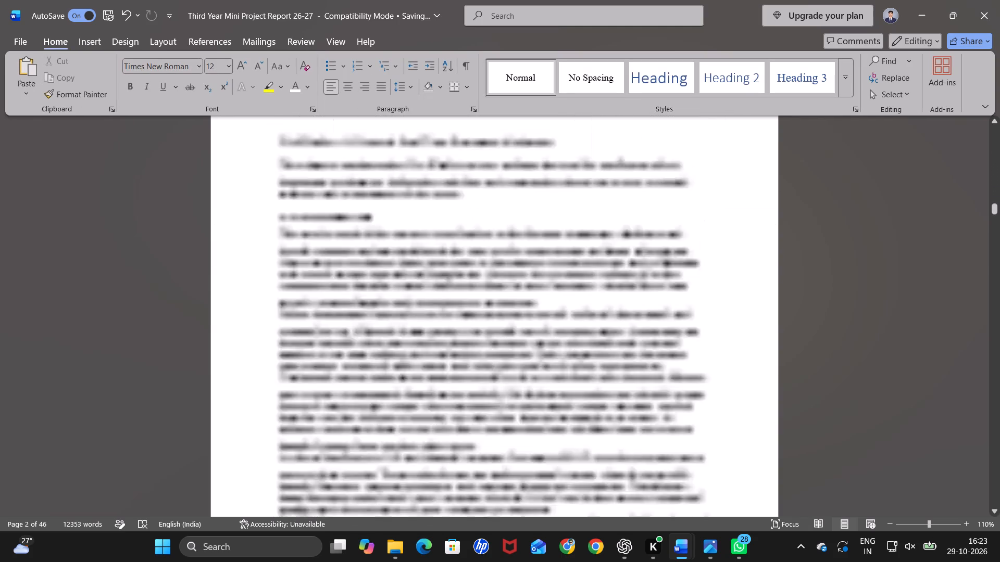
scroll(588, 315, up, 1)
scroll(588, 315, right, 1)
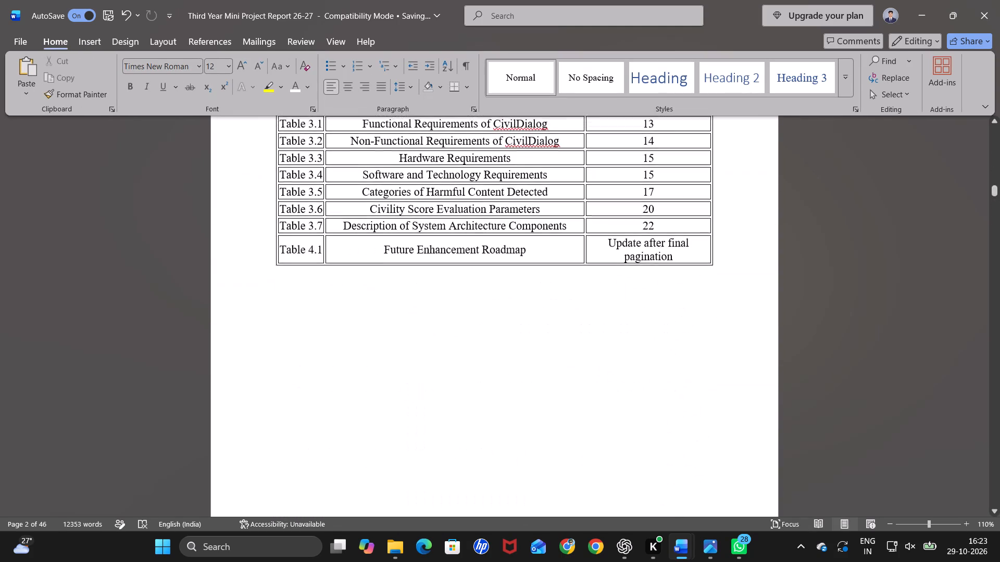
scroll(588, 315, right, 1)
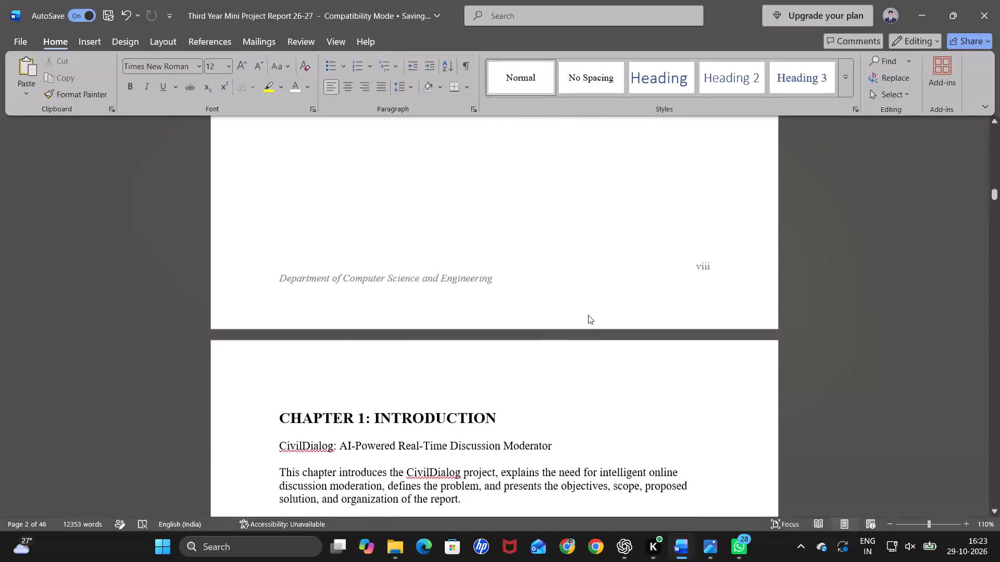
scroll(588, 315, down, 1)
scroll(588, 315, right, 1)
scroll(588, 315, up, 3)
scroll(588, 315, right, 1)
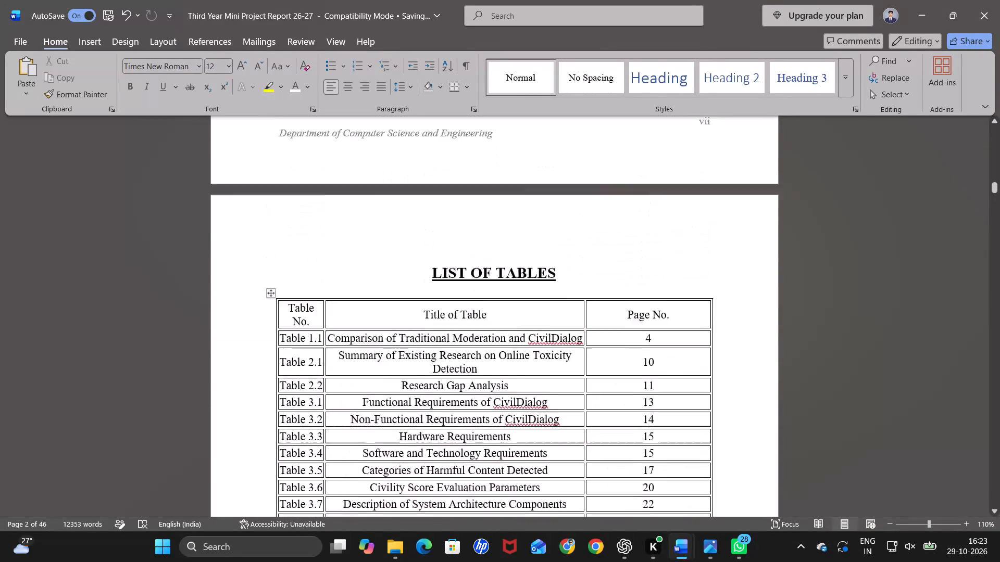
scroll(588, 315, right, 1)
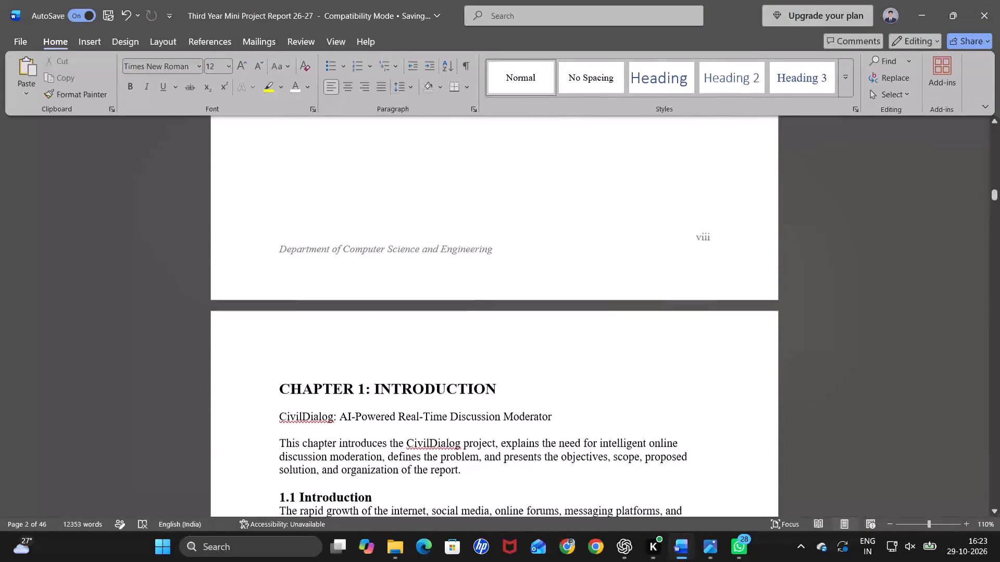
Shift the heading "CHAPTER 1: INTRODUCTION" to the centre of its line by inserting spaces before it.
click(273, 388)
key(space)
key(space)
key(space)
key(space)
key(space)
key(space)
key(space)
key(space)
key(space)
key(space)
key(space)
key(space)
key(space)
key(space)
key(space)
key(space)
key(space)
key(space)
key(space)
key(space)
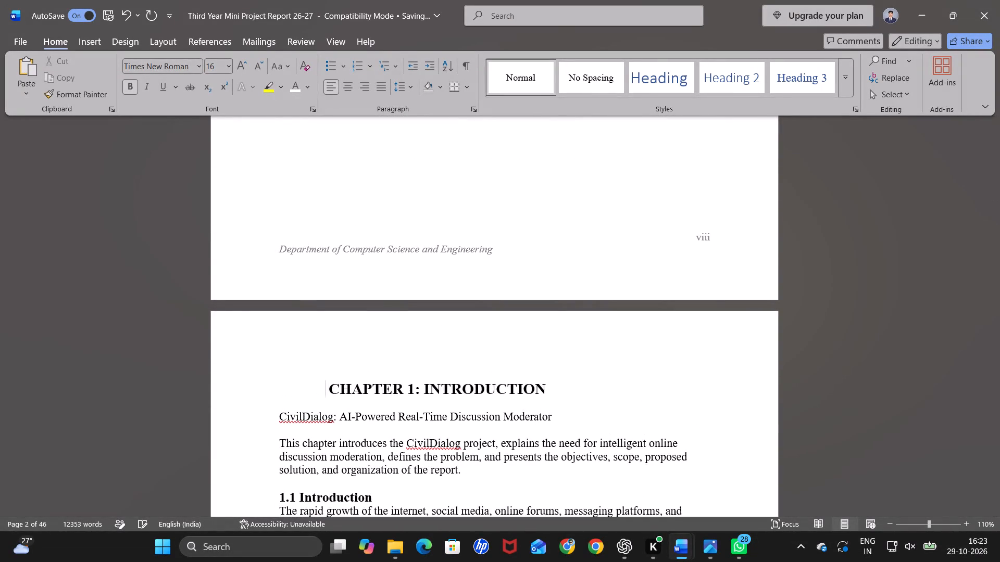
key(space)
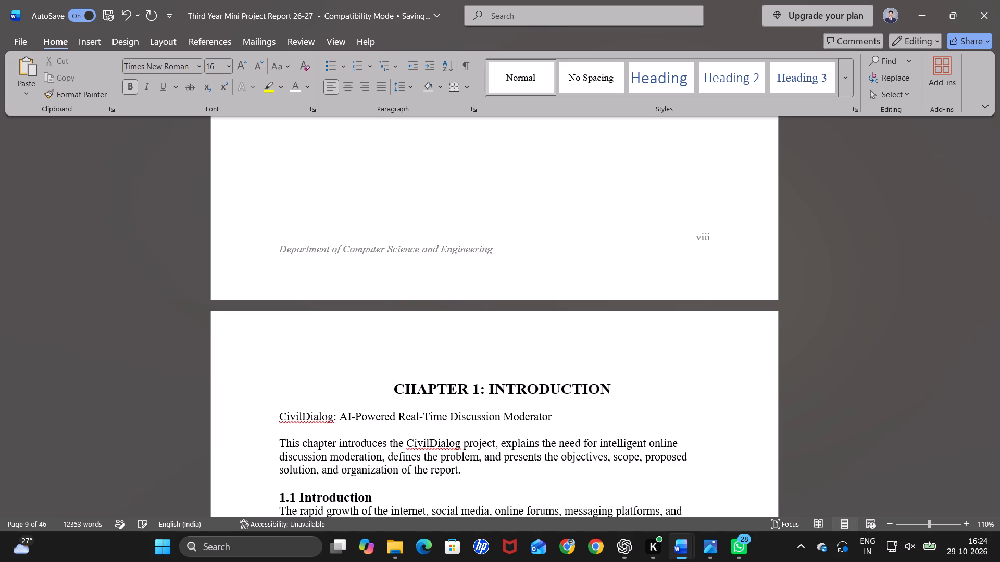
Review the report's layout and page numbering from the title page through to the Chapter 1 introduction.
scroll(303, 427, up, 17)
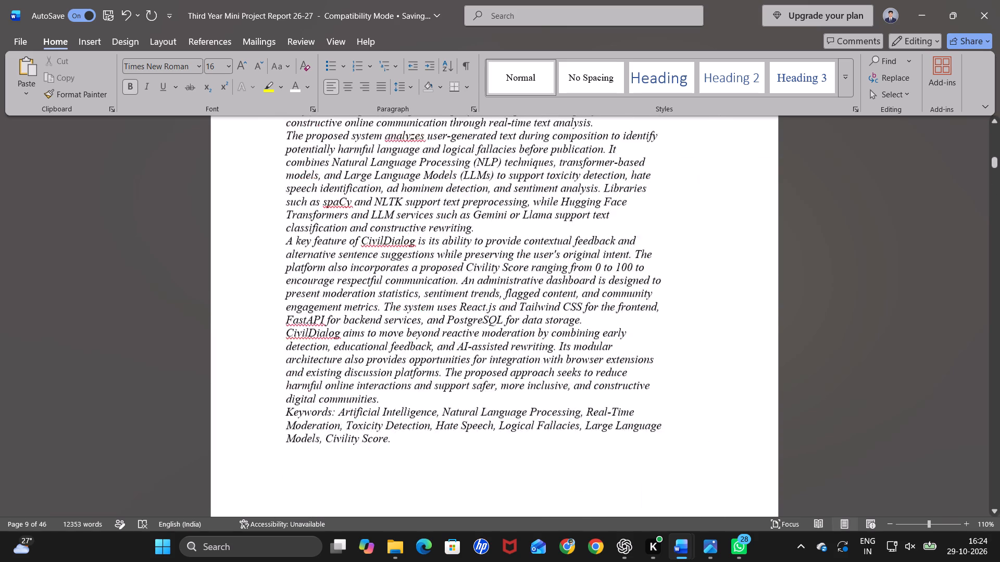
scroll(303, 427, up, 14)
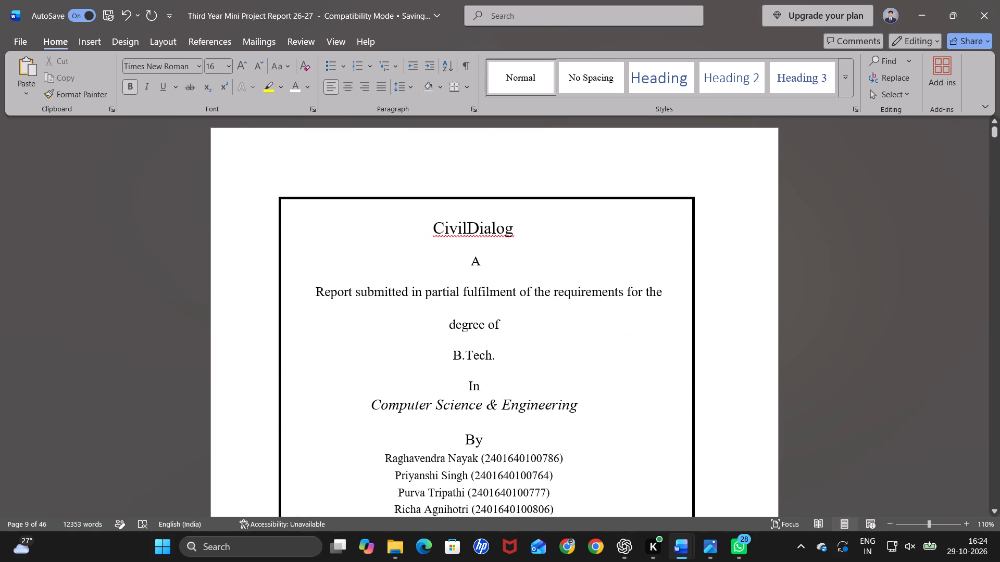
scroll(303, 427, down, 7)
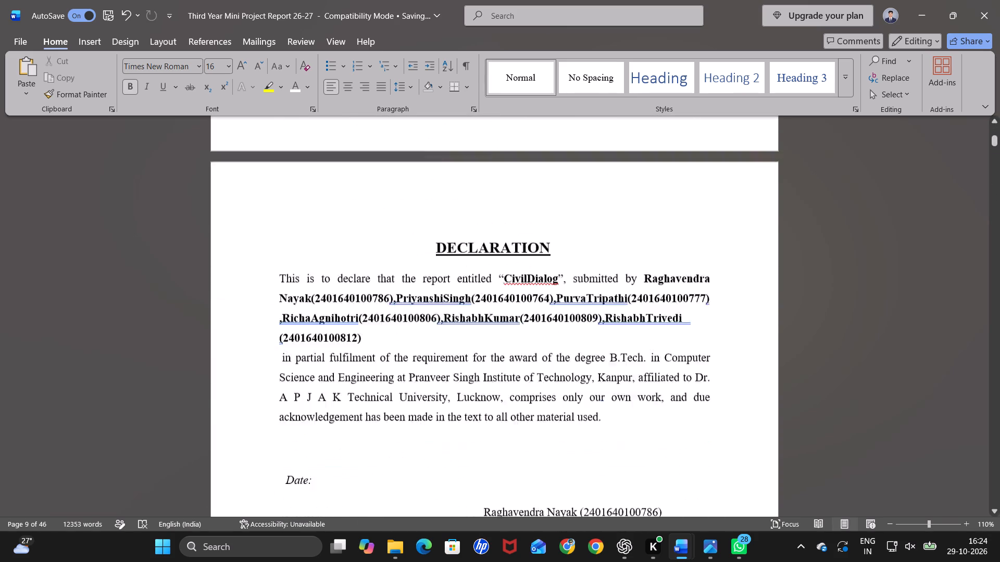
scroll(303, 427, down, 12)
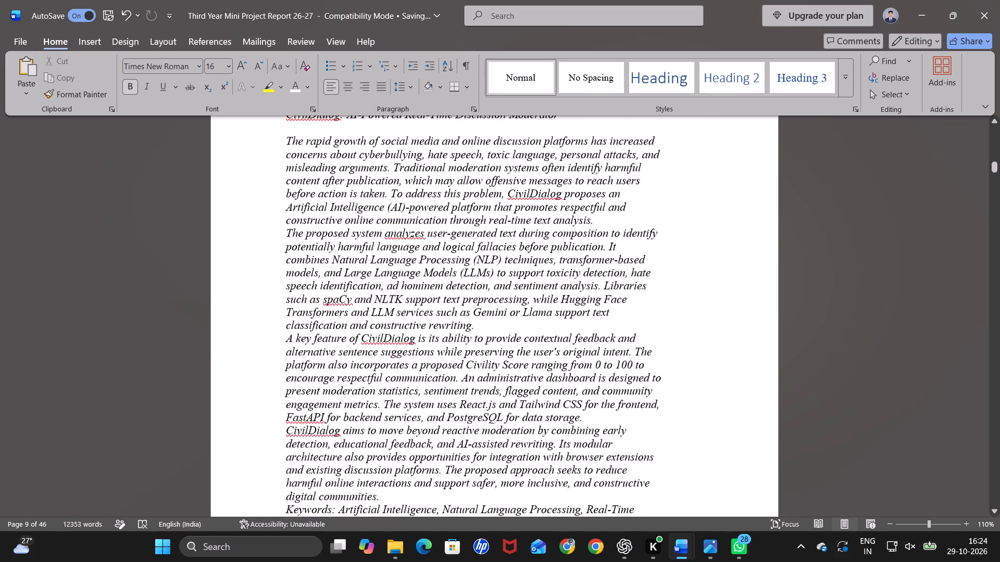
scroll(303, 427, down, 2)
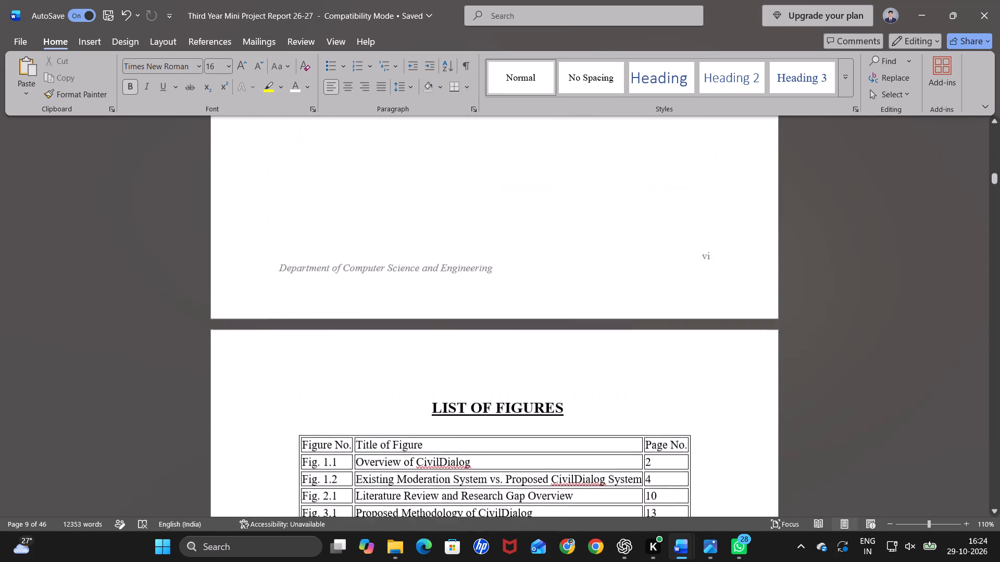
scroll(303, 427, down, 5)
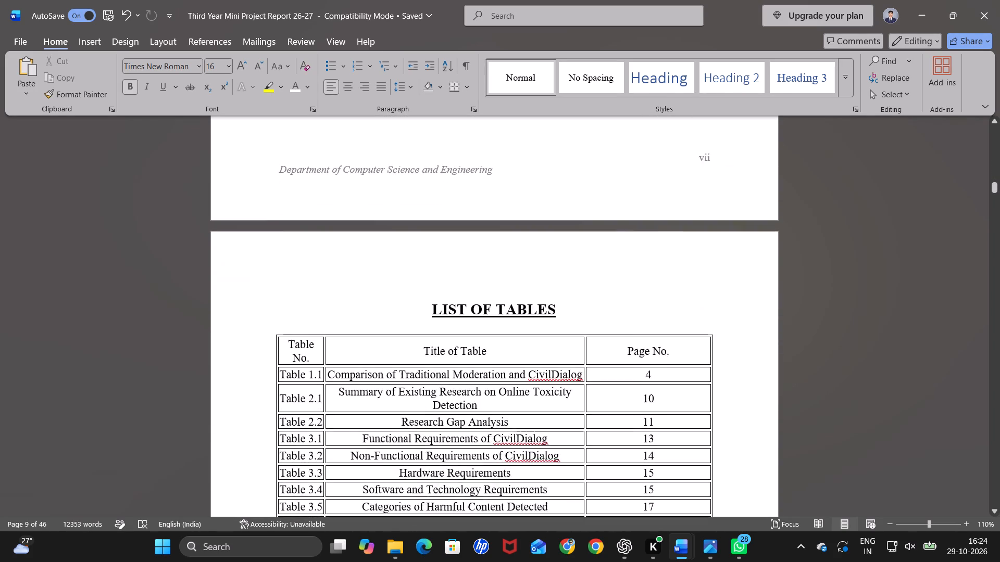
scroll(303, 427, down, 3)
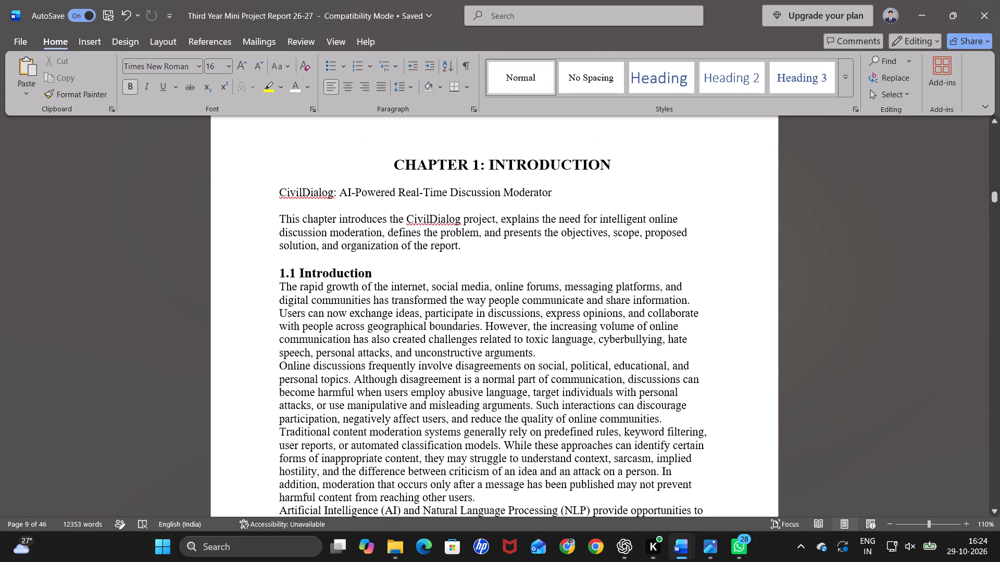
Copy "AI-Powered Real-Time Discussion Moderator" from the Chapter 1 introduction and append it, after a hyphen, to "CivilDialog" on the title page.
drag(339, 191, 548, 195)
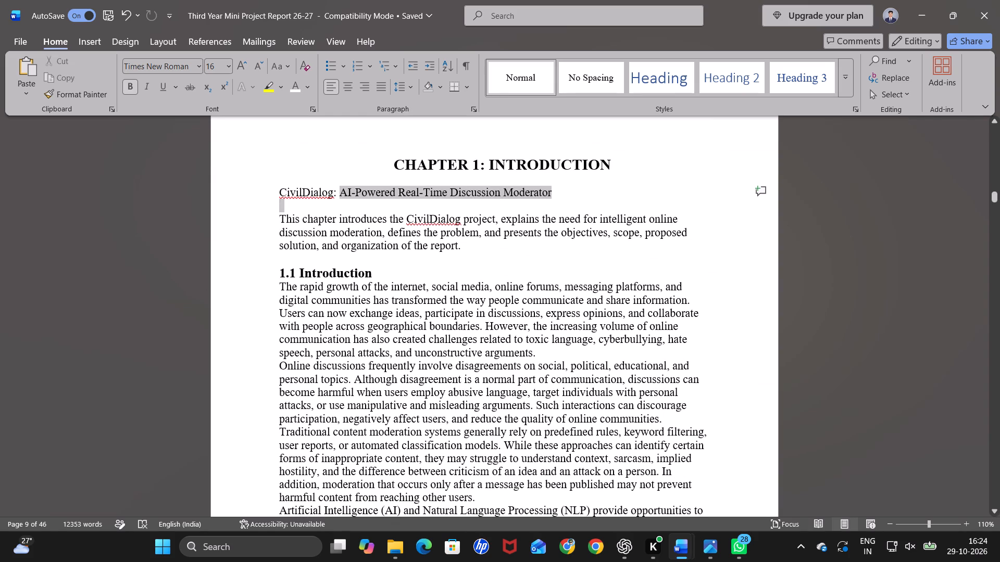
drag(548, 195, 553, 193)
key(ctrl+c)
scroll(553, 193, up, 7)
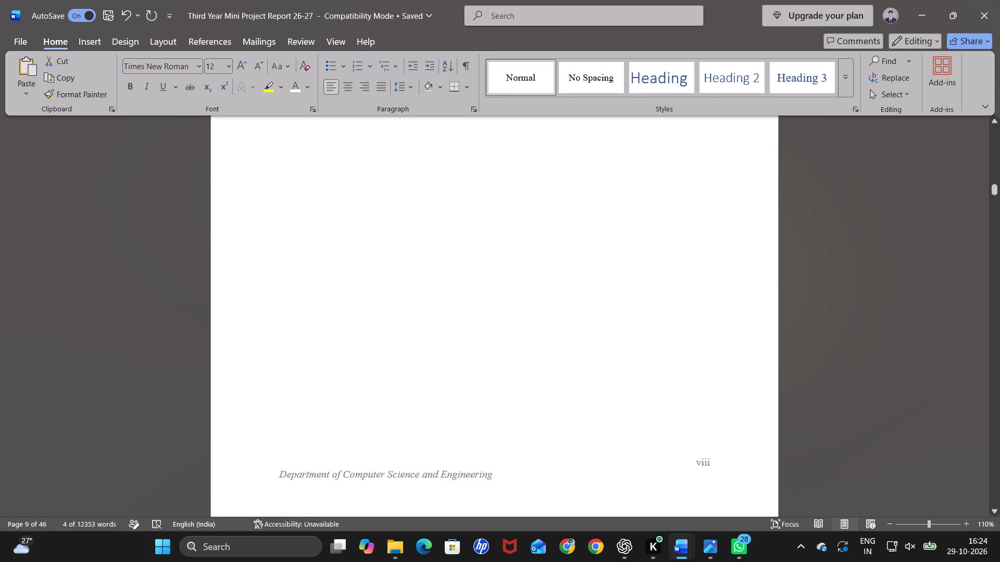
scroll(553, 193, up, 17)
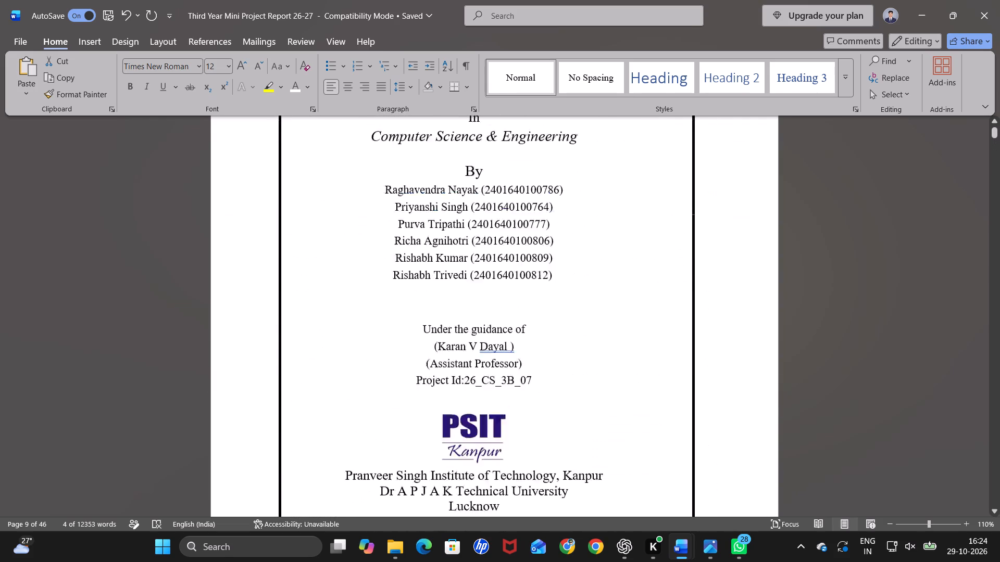
click(518, 228)
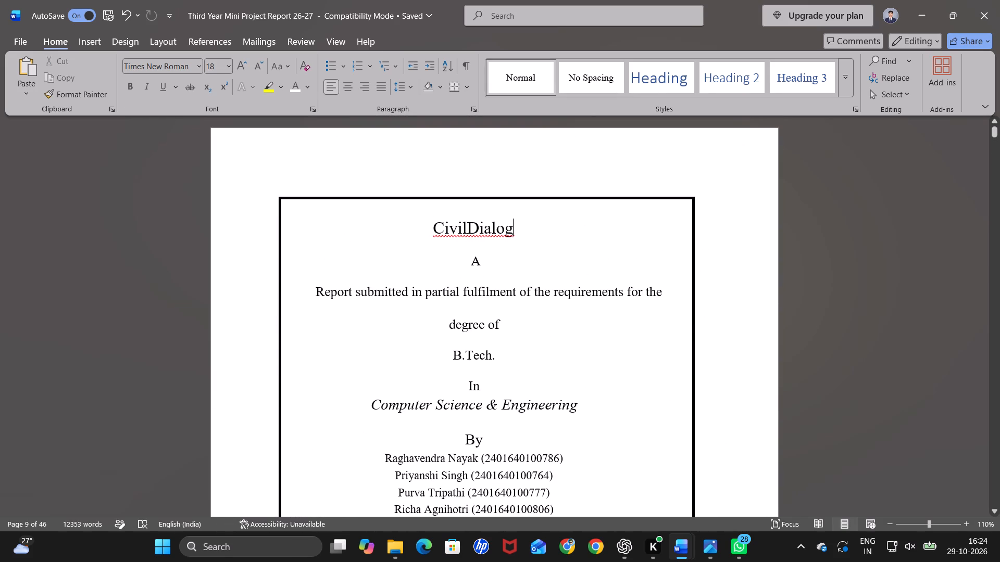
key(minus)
key(ctrl+v)
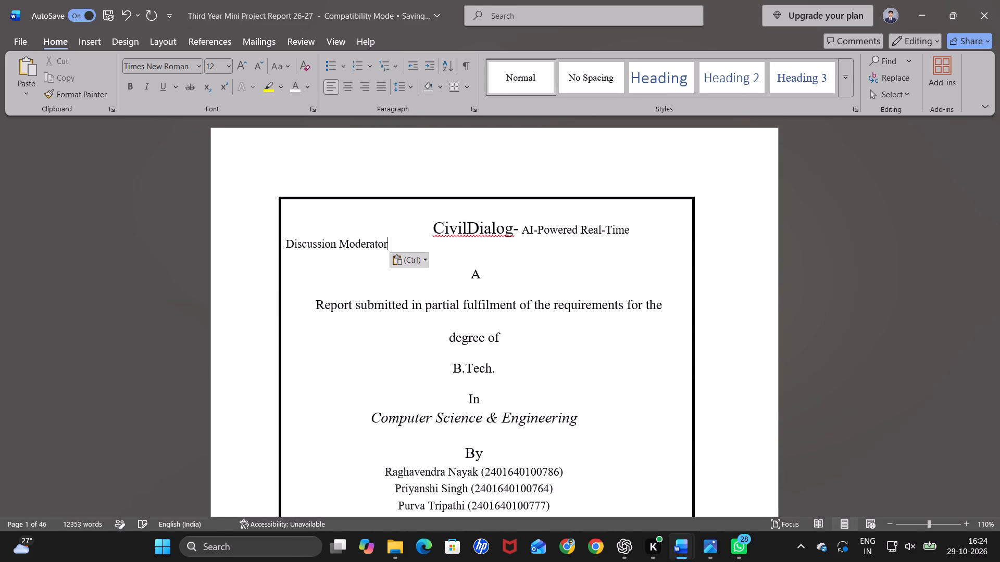
Delete spaces before "CivilDialog" on the title page until the full title fits on one line.
click(432, 225)
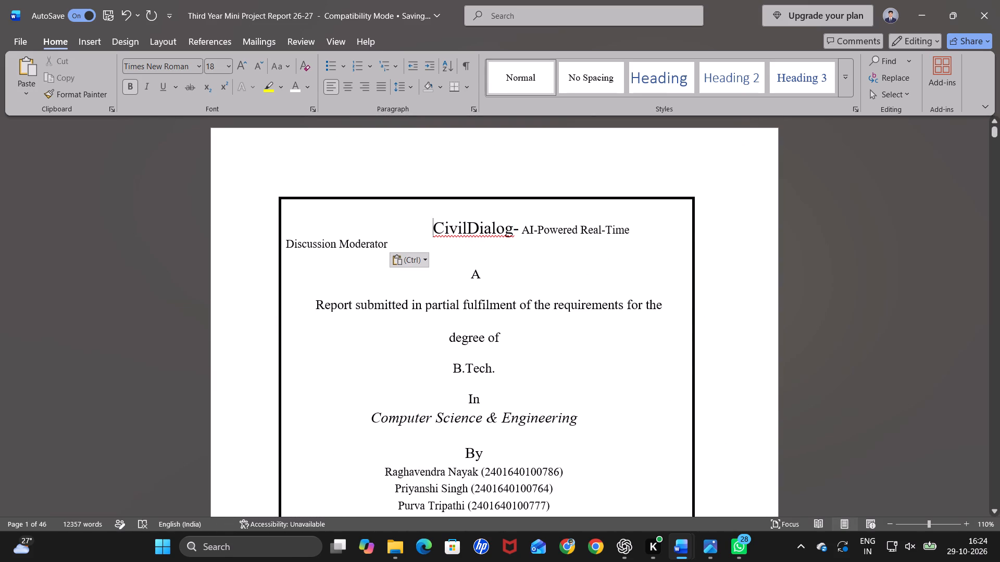
key(BackSpace)
key(BackSpace)
key(BackSpace)
key(BackSpace)
key(BackSpace)
key(BackSpace)
key(BackSpace)
key(BackSpace)
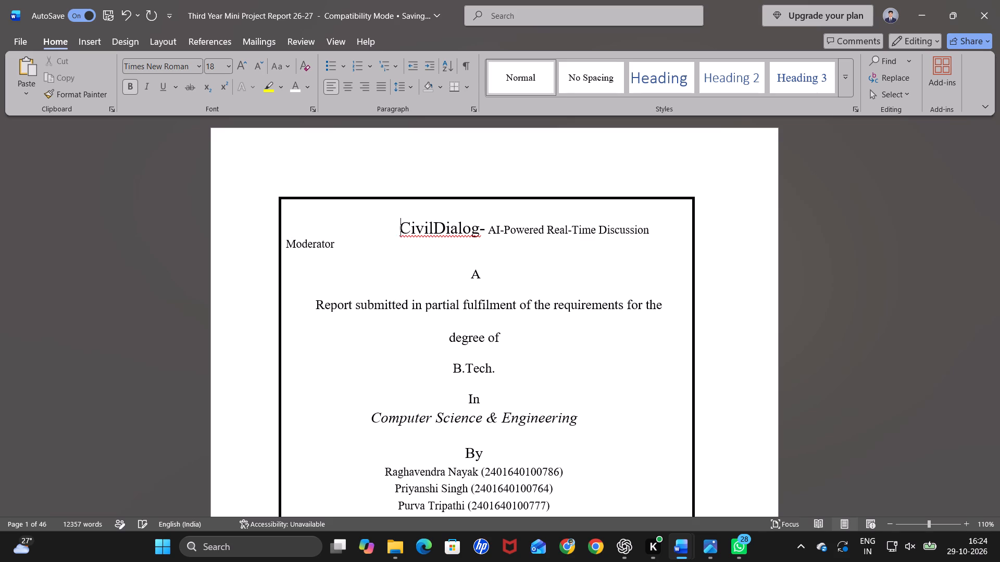
key(BackSpace)
key(BackSpace)
key(BackSpace)
key(BackSpace)
key(BackSpace)
key(BackSpace)
key(BackSpace)
key(BackSpace)
key(BackSpace)
key(BackSpace)
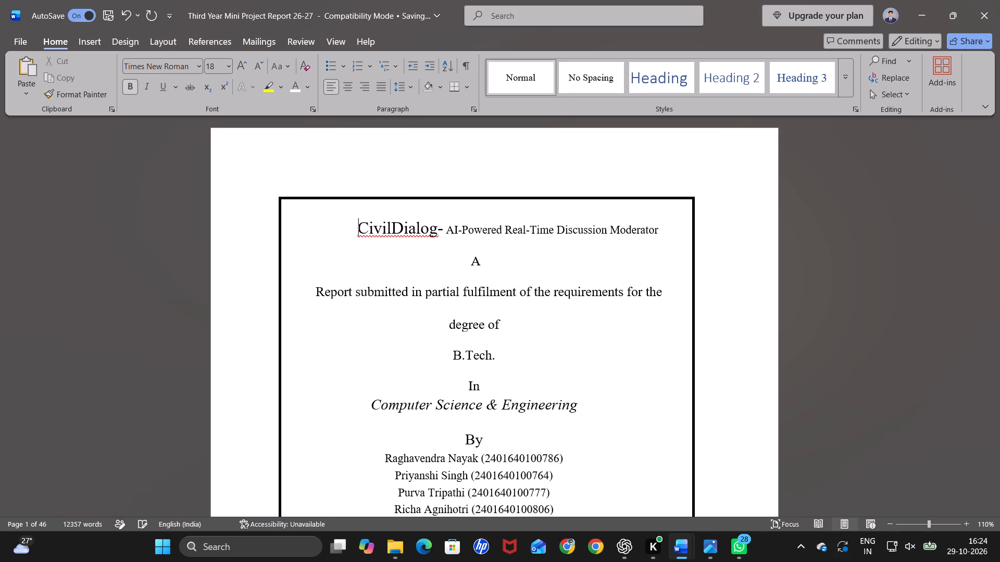
key(BackSpace)
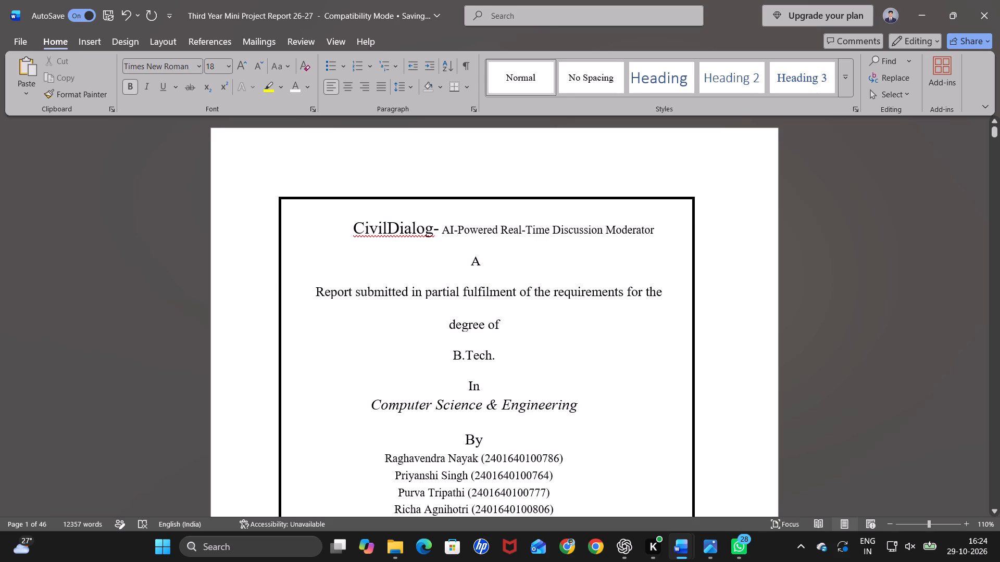
Set the font size of "AI-Powered Real-Time Discussion Moderator" in the title-page title to 14.
drag(439, 229, 640, 239)
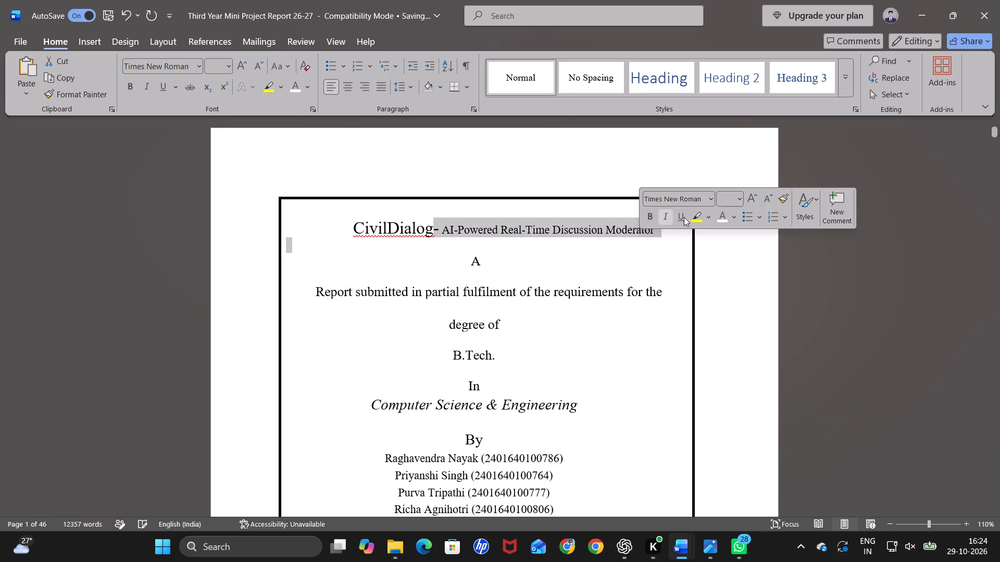
click(729, 201)
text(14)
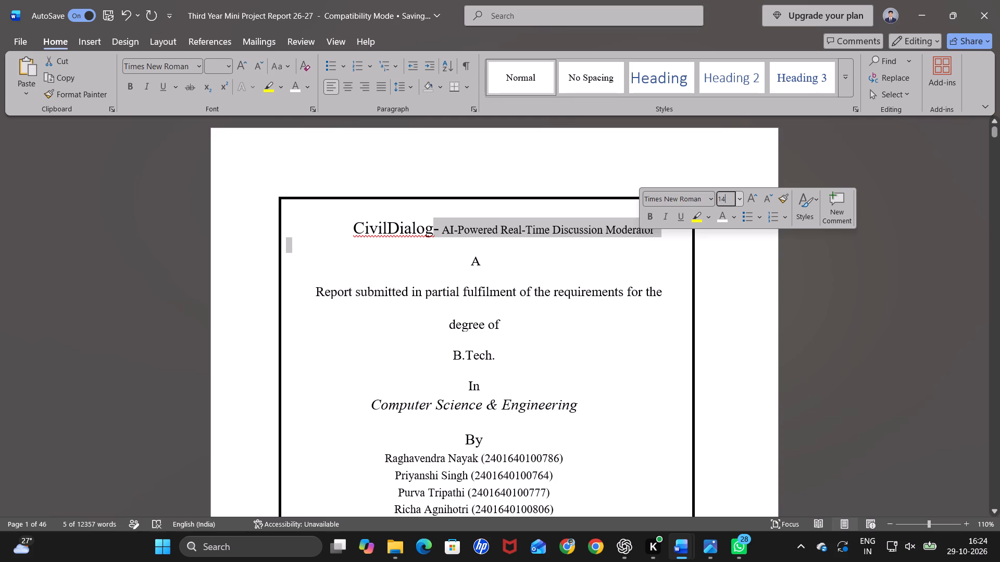
click(617, 358)
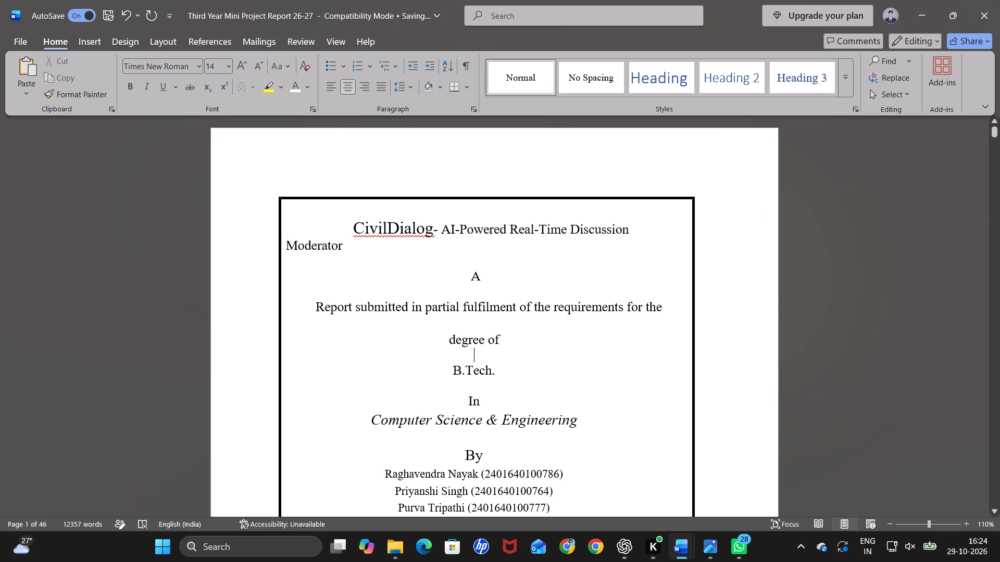
Remove more of the spaces before "CivilDialog" so the enlarged title fits on one line.
click(355, 224)
key(BackSpace)
key(BackSpace)
key(BackSpace)
key(BackSpace)
key(BackSpace)
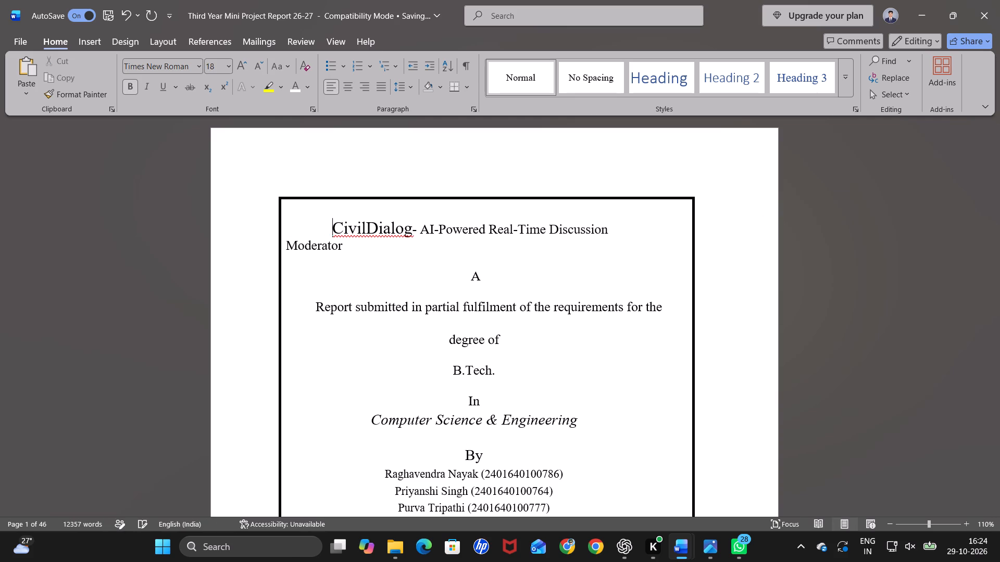
key(BackSpace)
key(BackSpace)
key(BackSpace)
click(516, 260)
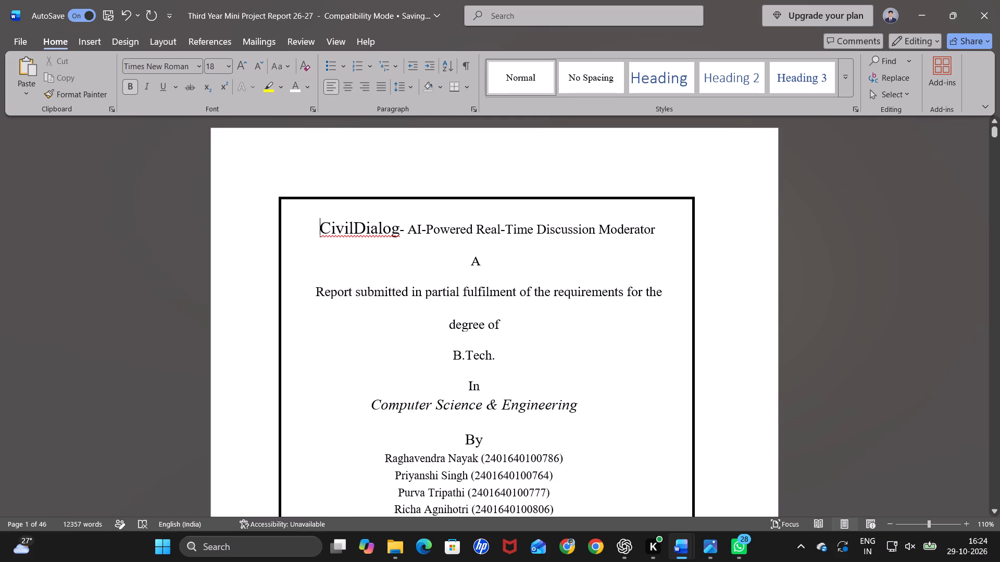
Review the title page, Declaration and Certificate for remaining layout problems and placeholder text.
scroll(516, 260, down, 4)
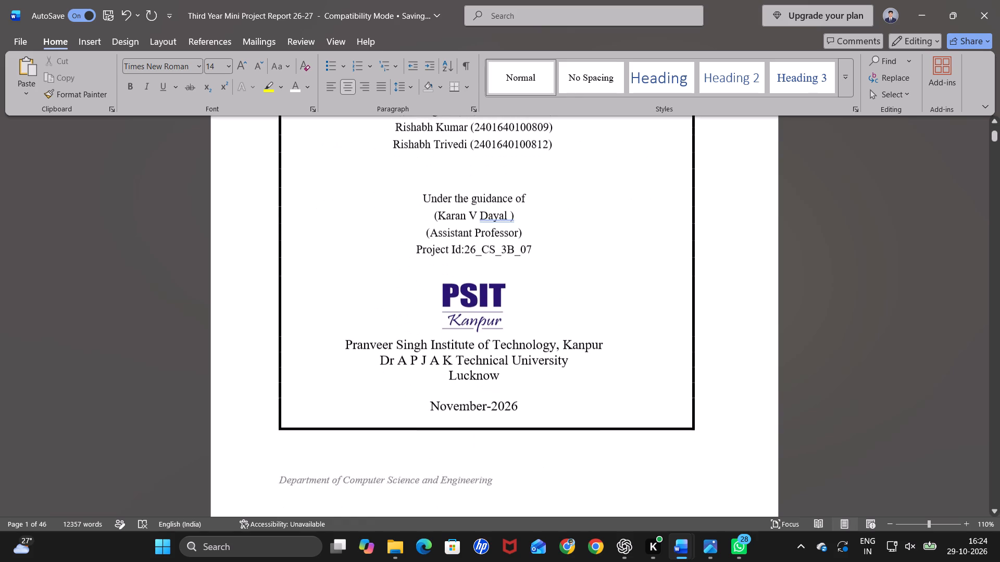
scroll(516, 260, down, 2)
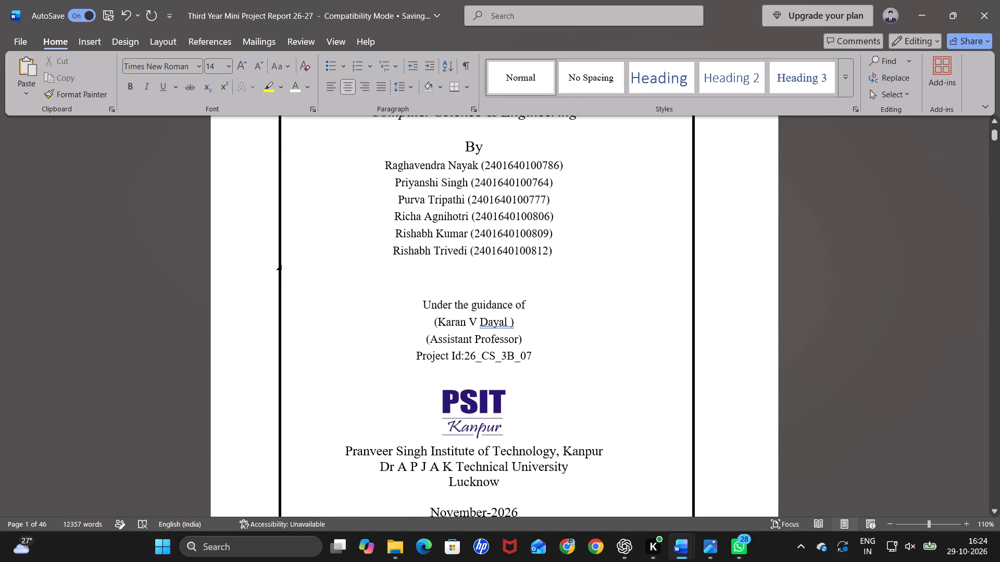
scroll(516, 260, down, 3)
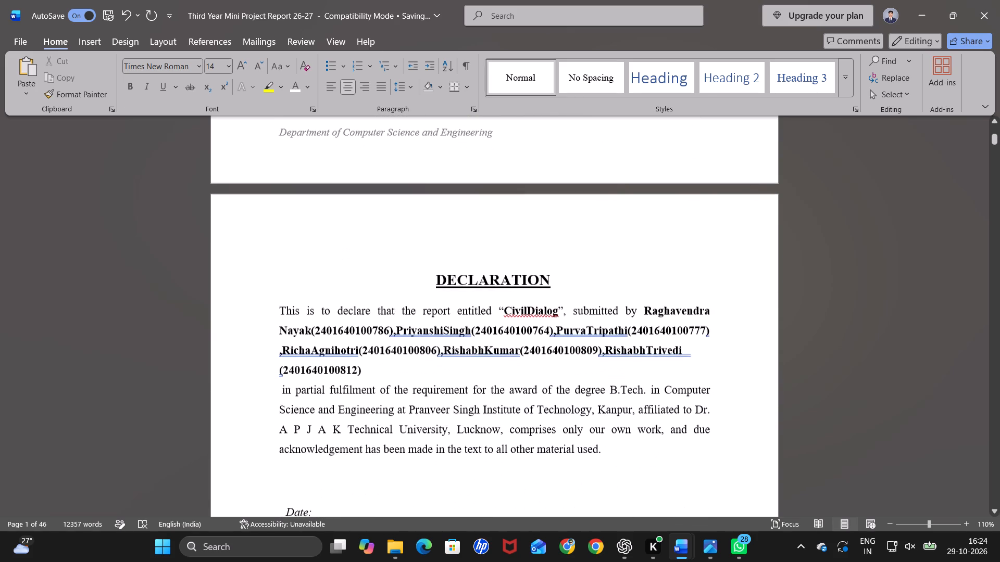
scroll(516, 260, down, 5)
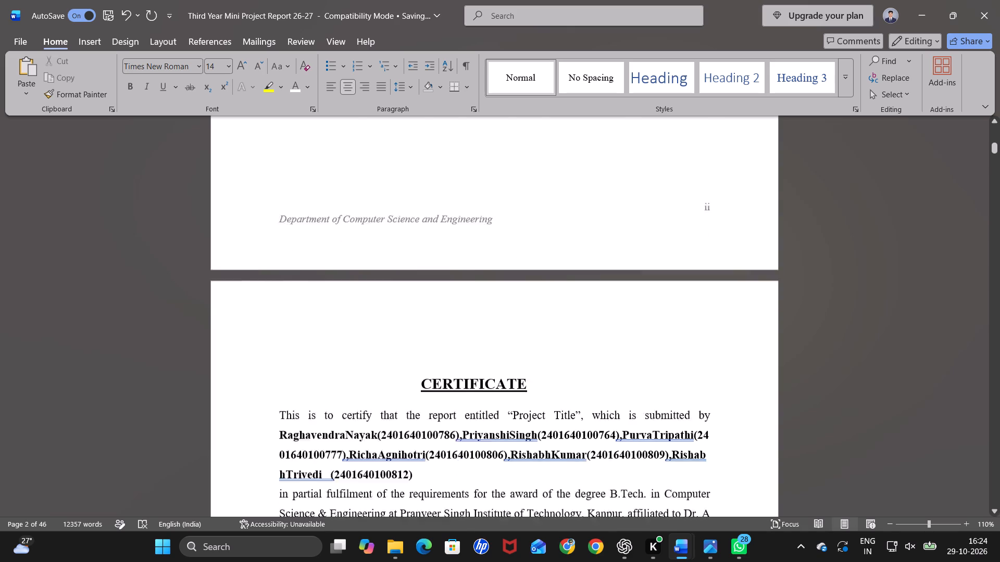
scroll(516, 260, down, 1)
Replace "Name of Supervisor" in the Certificate's signature table with the guide's name copied from the title page, keeping "Designation" on its own line.
scroll(516, 260, up, 1)
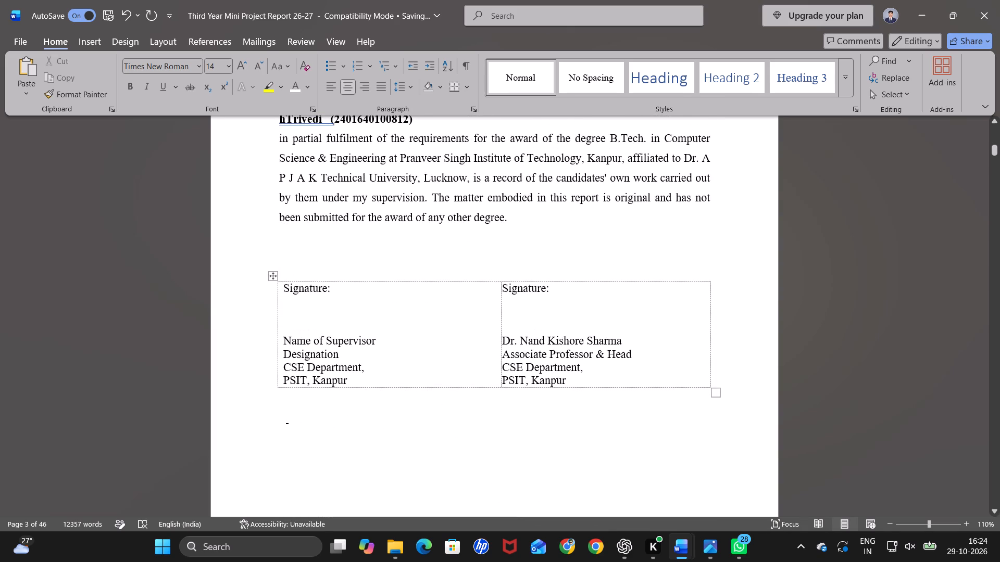
scroll(516, 260, up, 9)
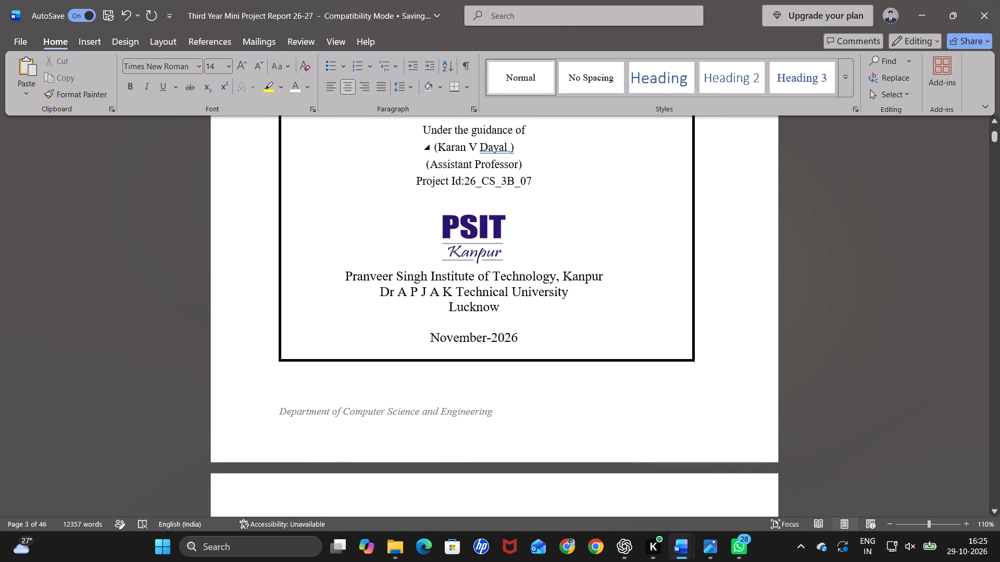
drag(436, 148, 477, 152)
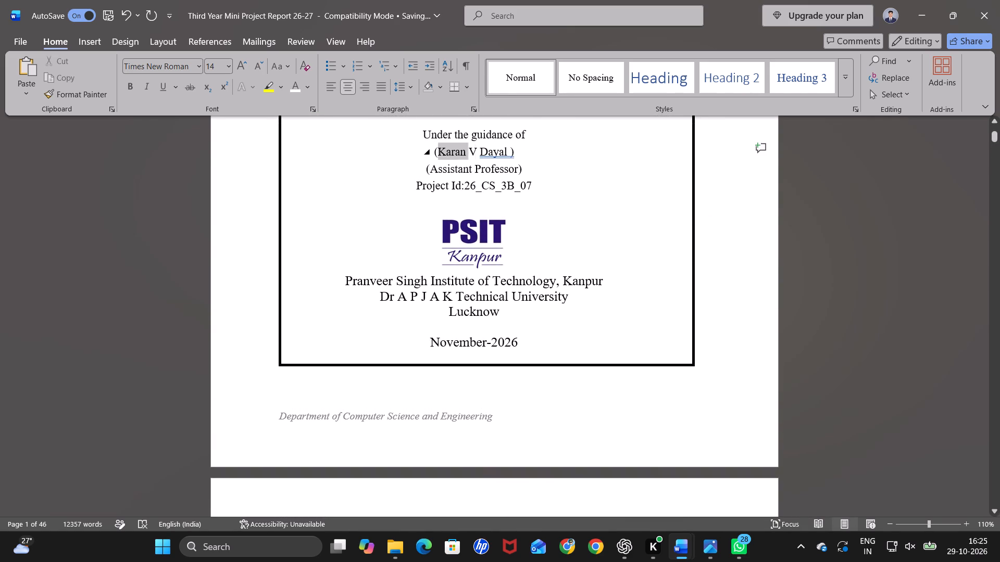
drag(477, 152, 510, 148)
key(ctrl+c)
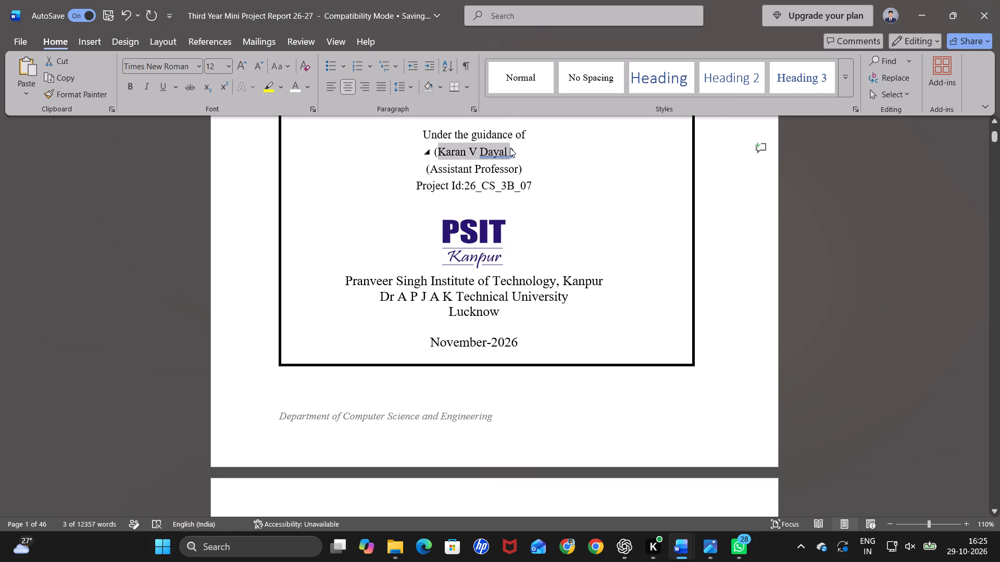
scroll(499, 262, down, 11)
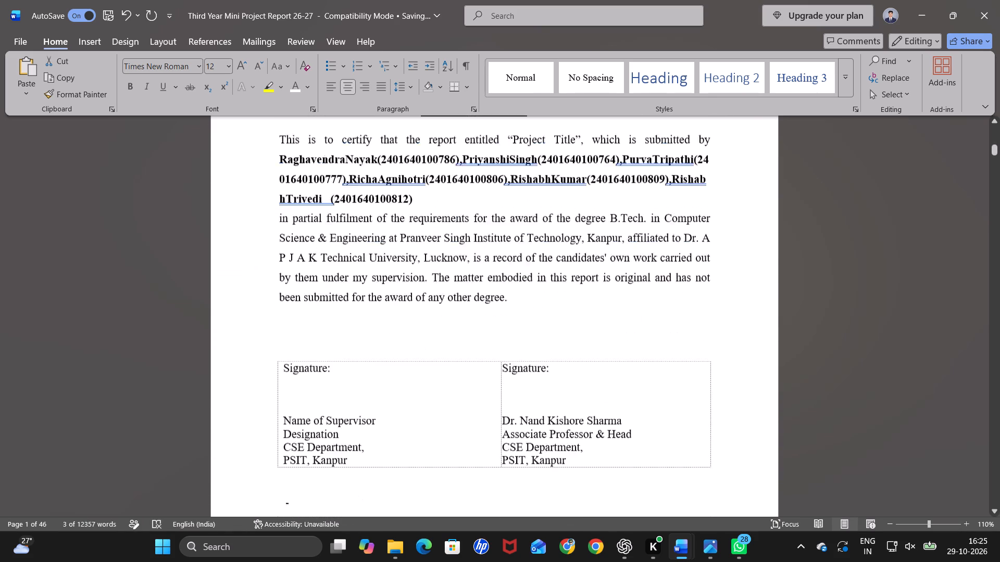
scroll(499, 262, down, 1)
drag(376, 347, 335, 344)
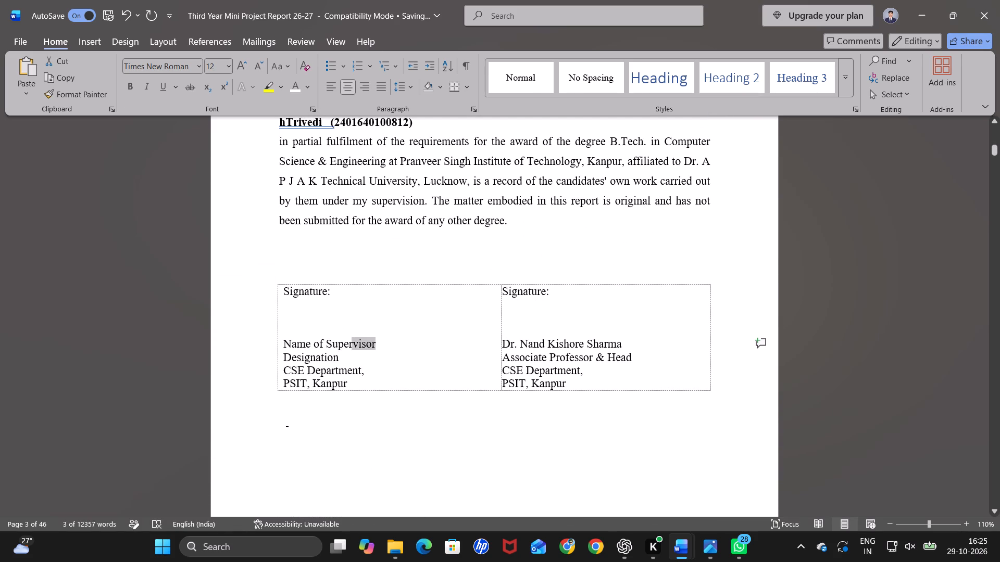
drag(335, 344, 280, 346)
key(ctrl+v)
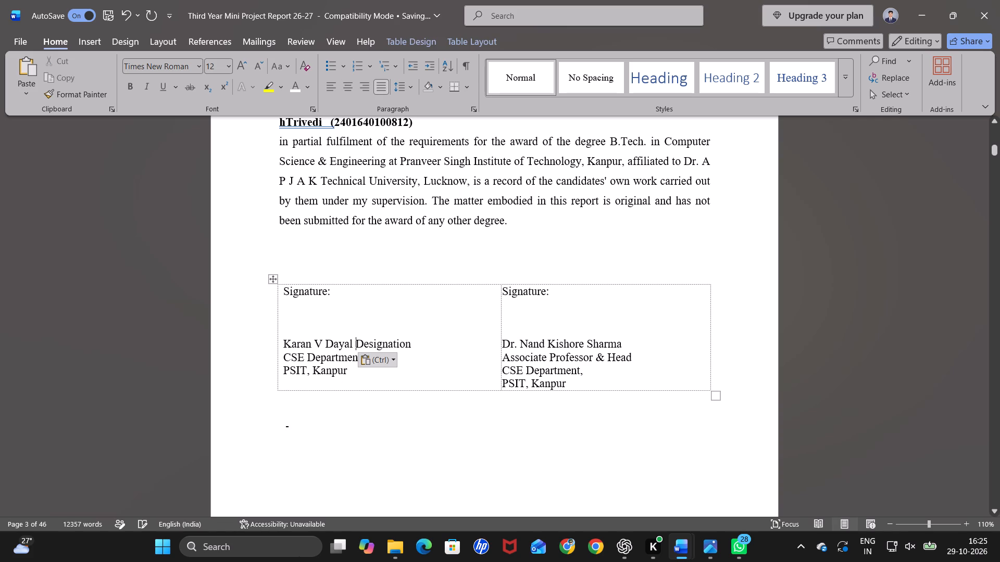
key(Return)
Replace "Designation" in the Certificate's signature table with "Assistant Professor" copied from the title page, keeping "CSE Department," on its own line.
scroll(458, 264, up, 4)
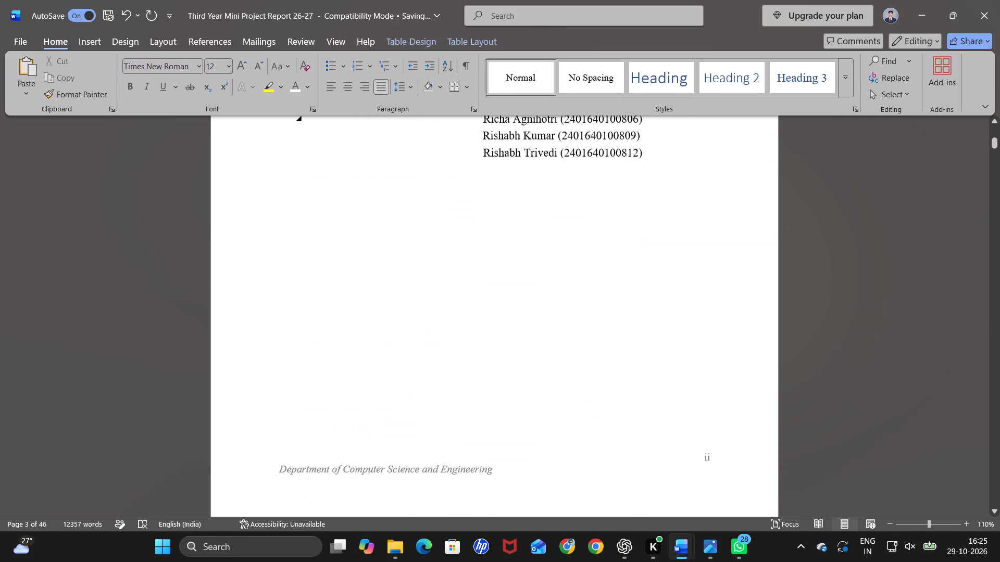
scroll(458, 264, up, 6)
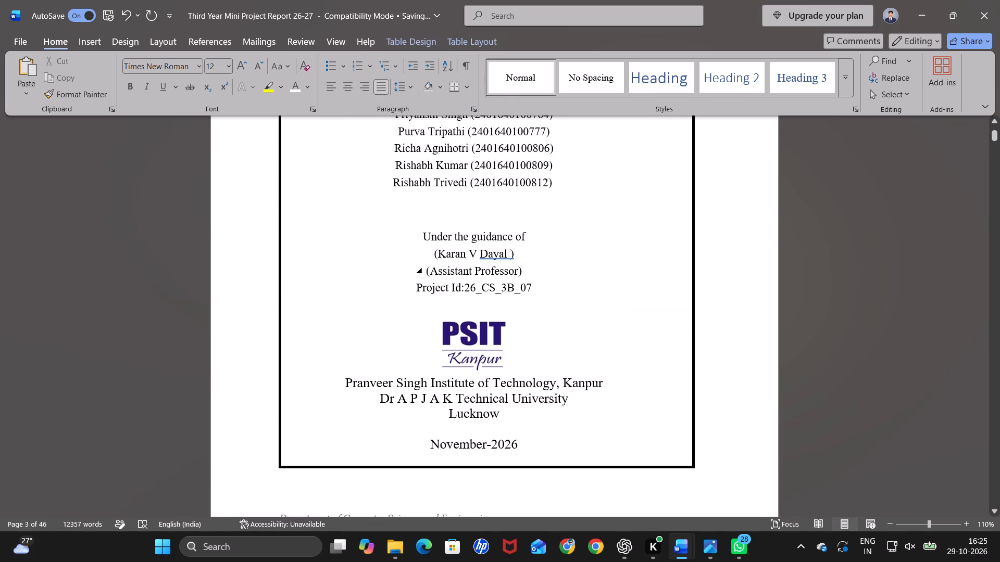
drag(430, 272, 513, 274)
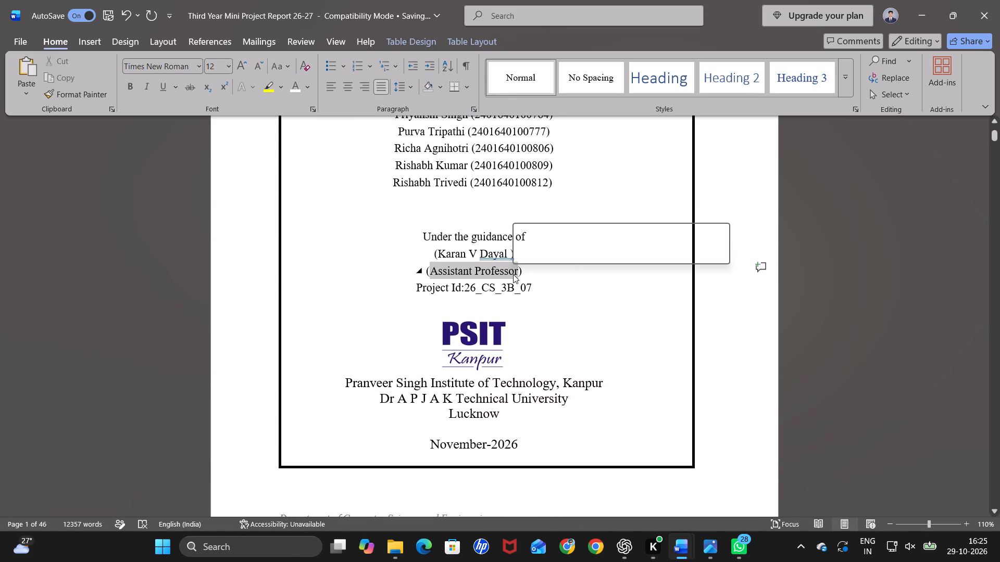
key(ctrl+c)
scroll(513, 274, down, 6)
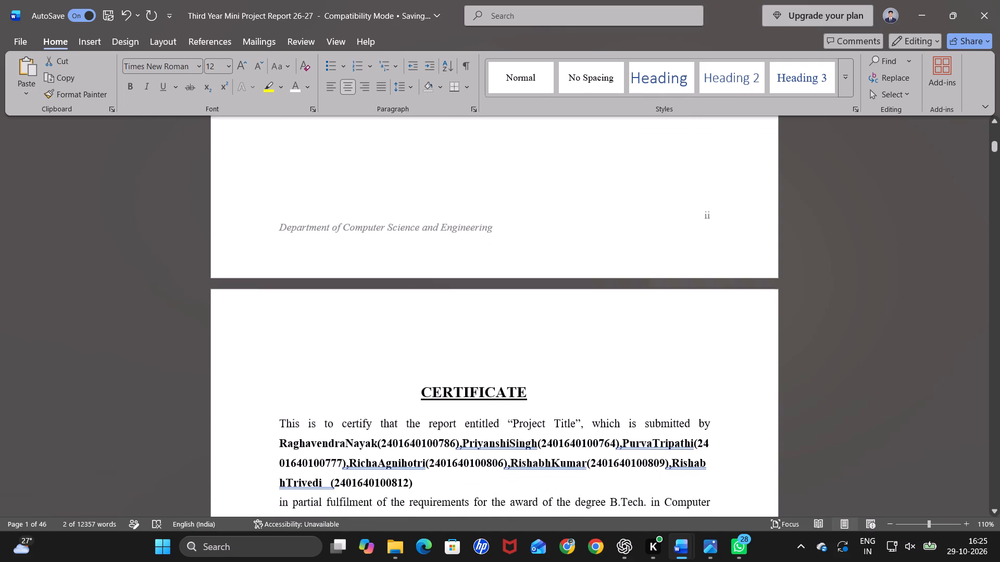
scroll(513, 274, down, 1)
drag(341, 280, 287, 280)
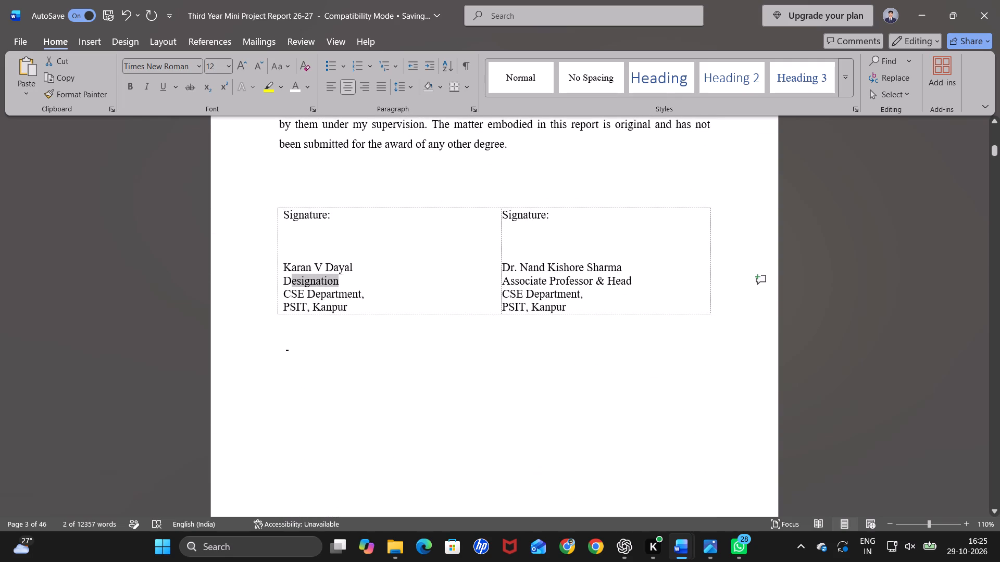
drag(287, 280, 279, 280)
key(ctrl+v)
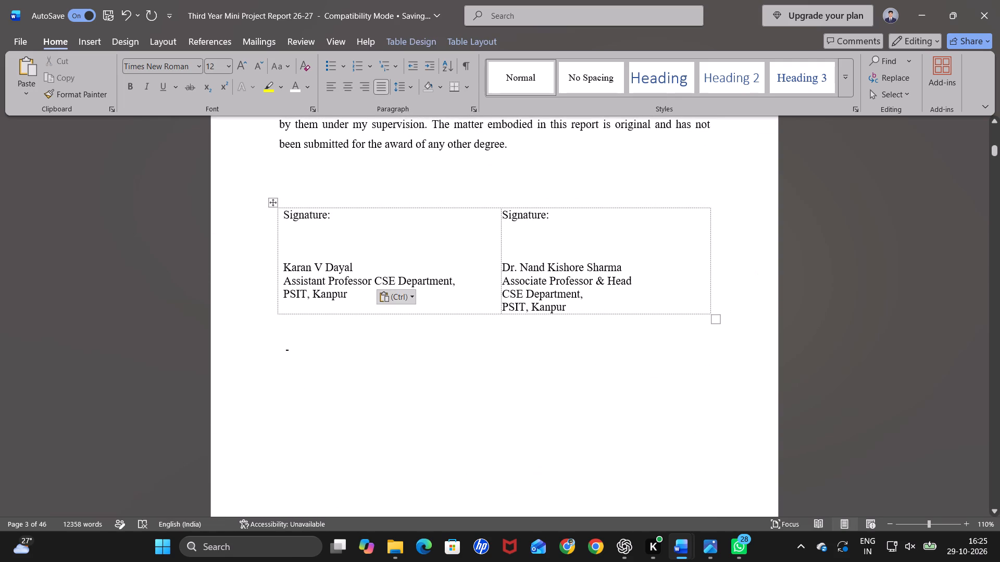
key(Return)
Insert spaces in the Certificate's student list so the third student's roll number and the last student's name each start on a new line.
scroll(440, 224, up, 2)
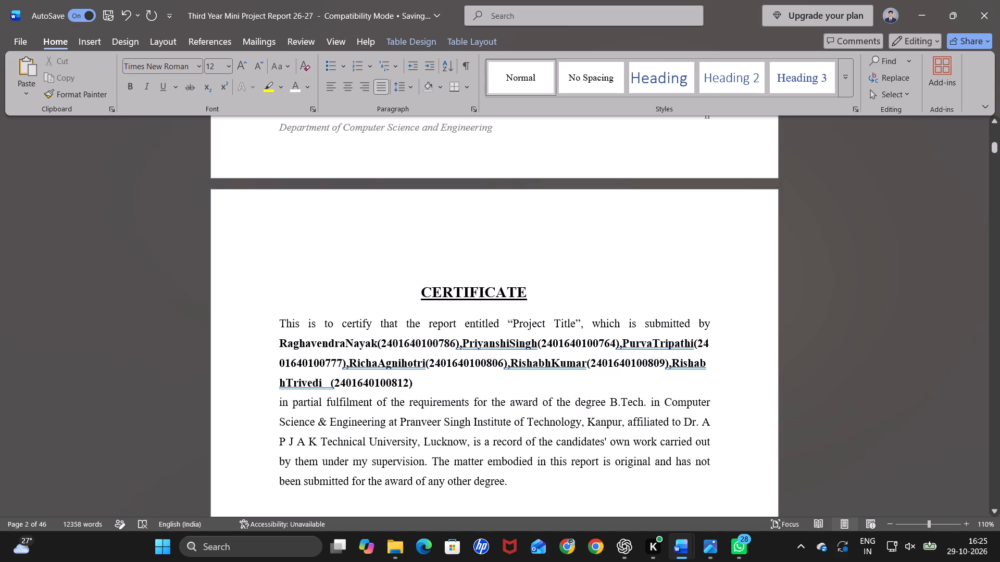
click(694, 342)
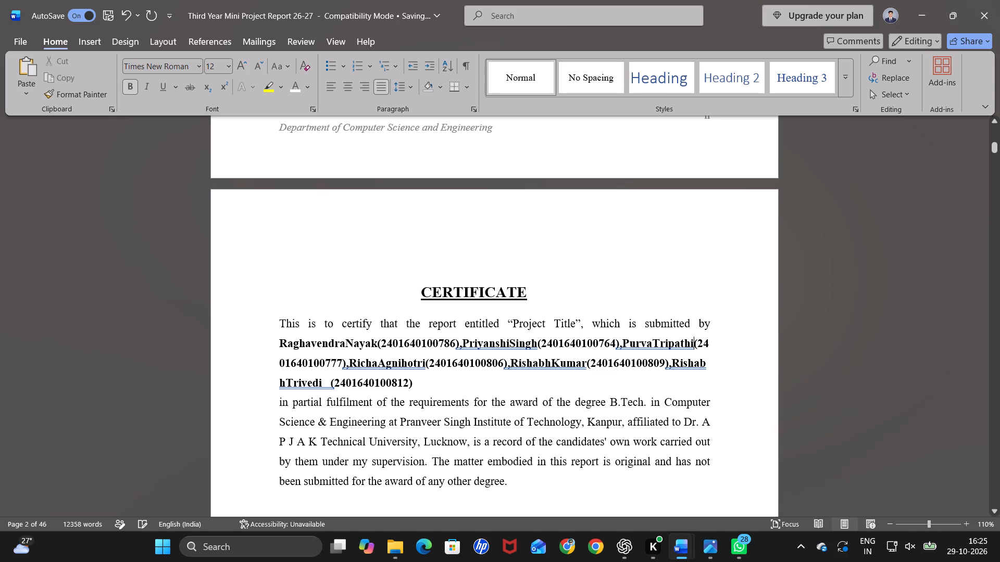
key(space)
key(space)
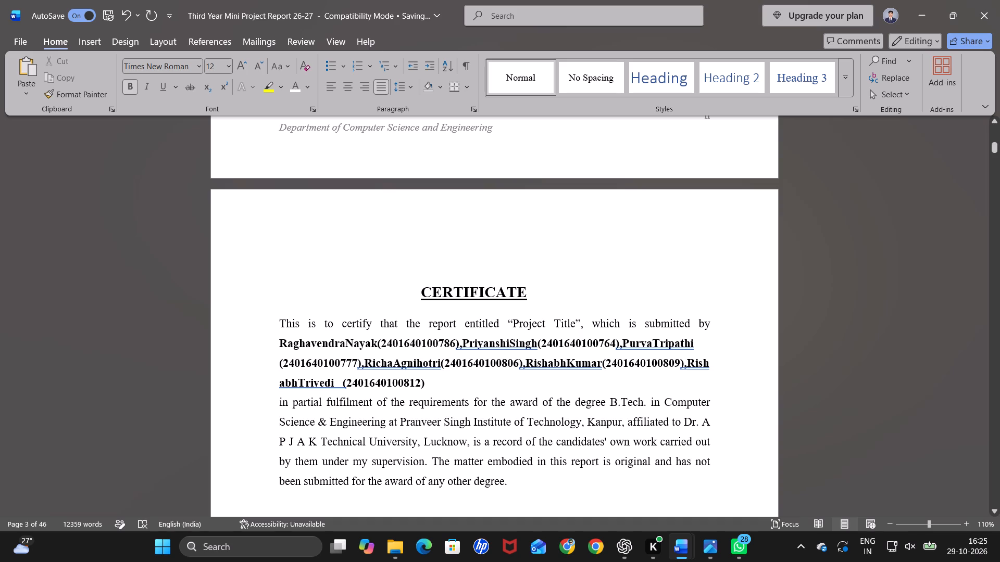
click(686, 360)
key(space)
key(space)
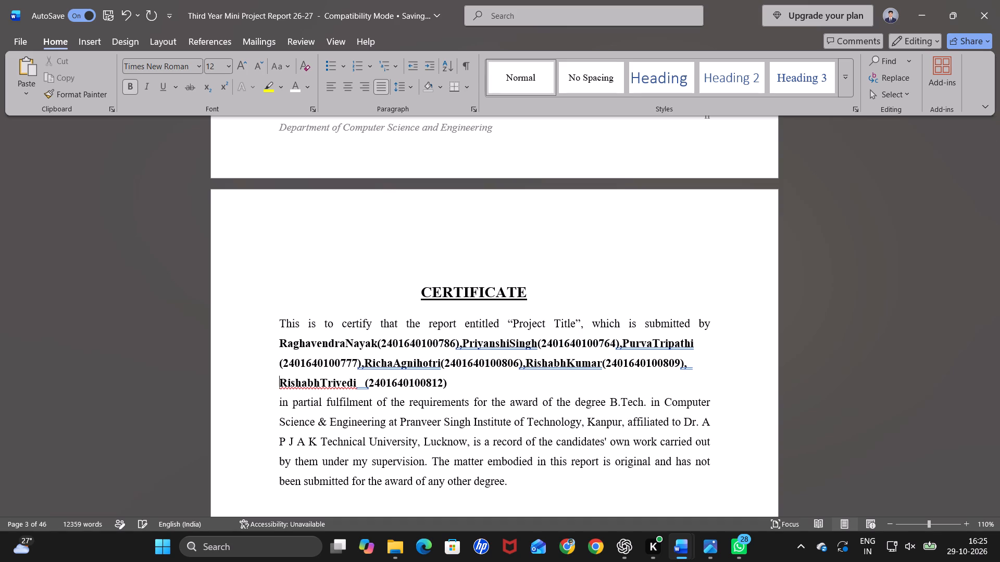
Join the Certificate's "in partial fulfilment" paragraph to the end of the student list so the text runs on continuously.
click(552, 393)
scroll(552, 393, down, 2)
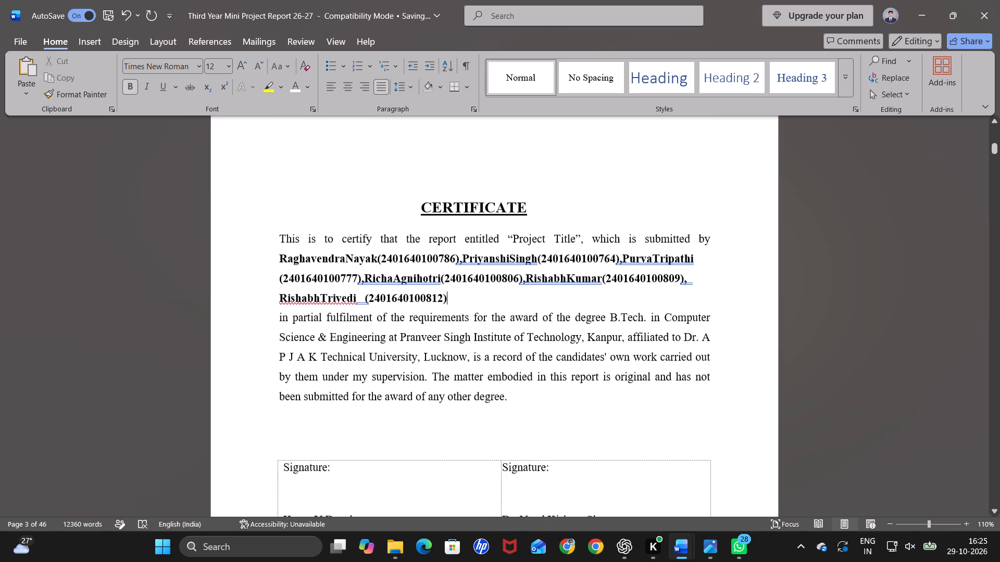
scroll(552, 393, down, 1)
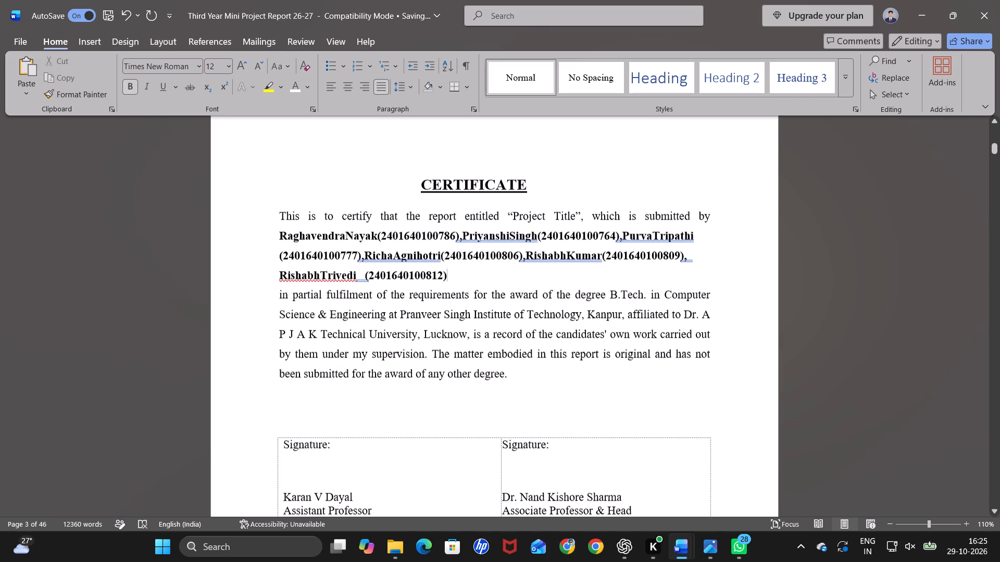
scroll(552, 393, down, 1)
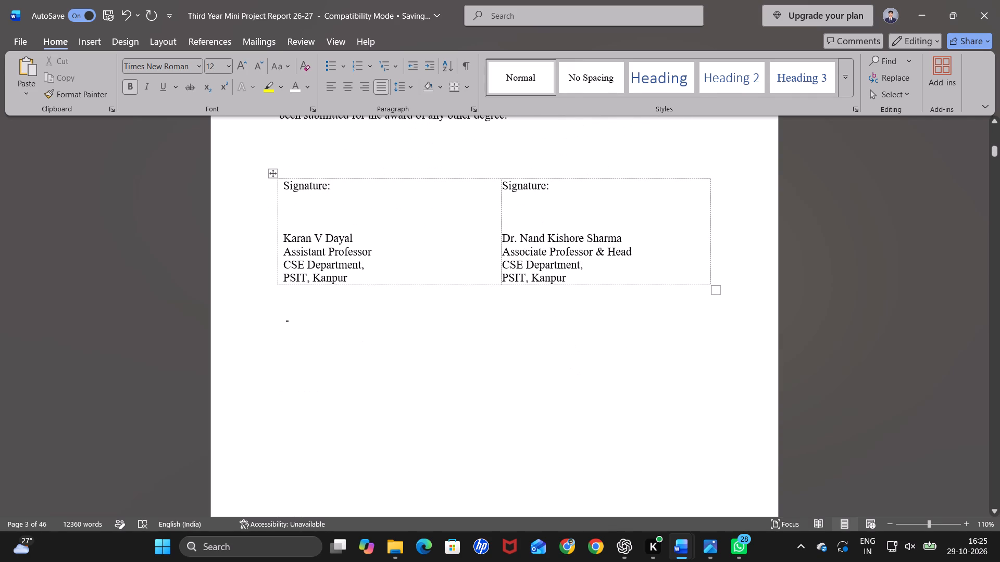
click(274, 340)
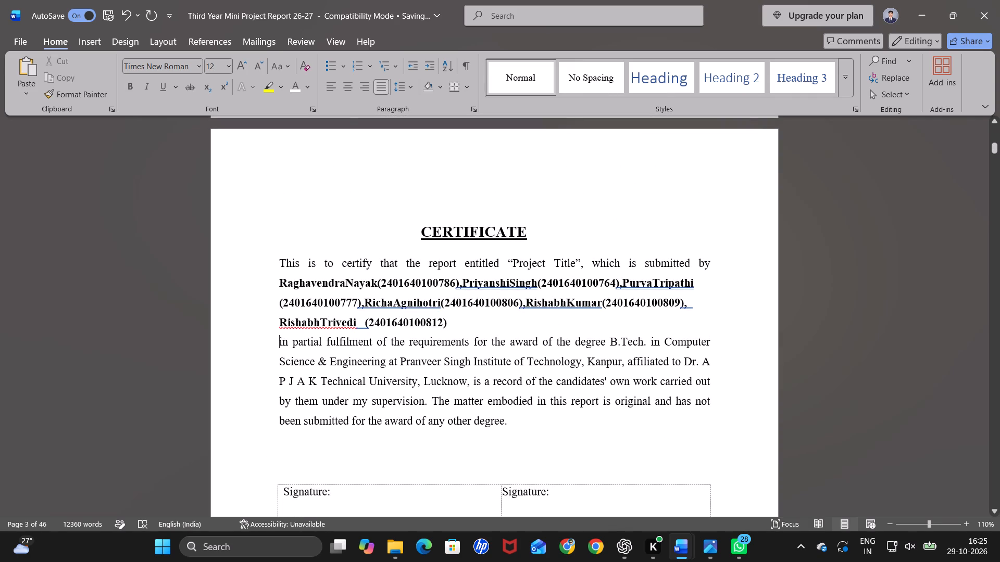
key(BackSpace)
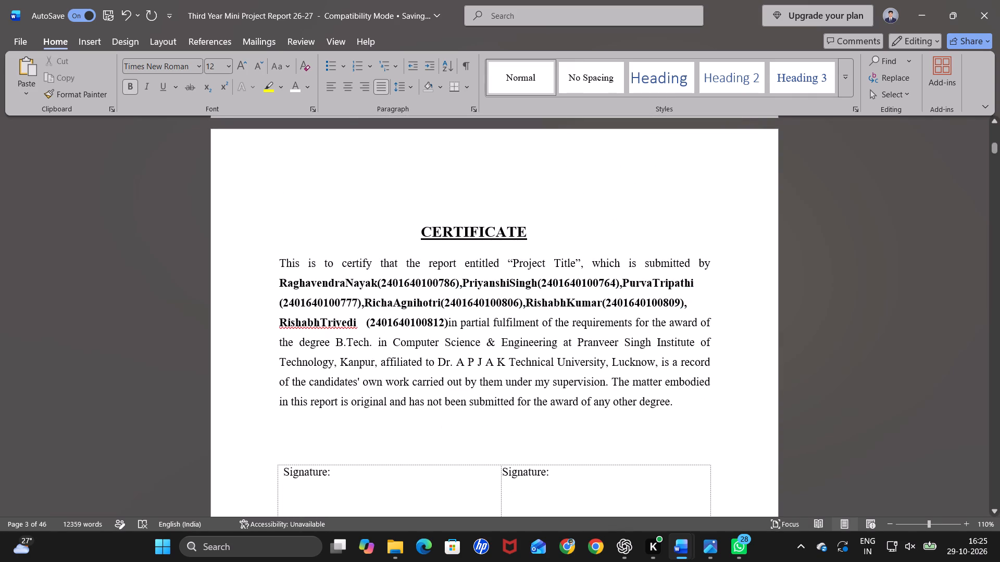
Remove the two extra spaces before the last student's roll number in the Certificate.
scroll(487, 388, down, 1)
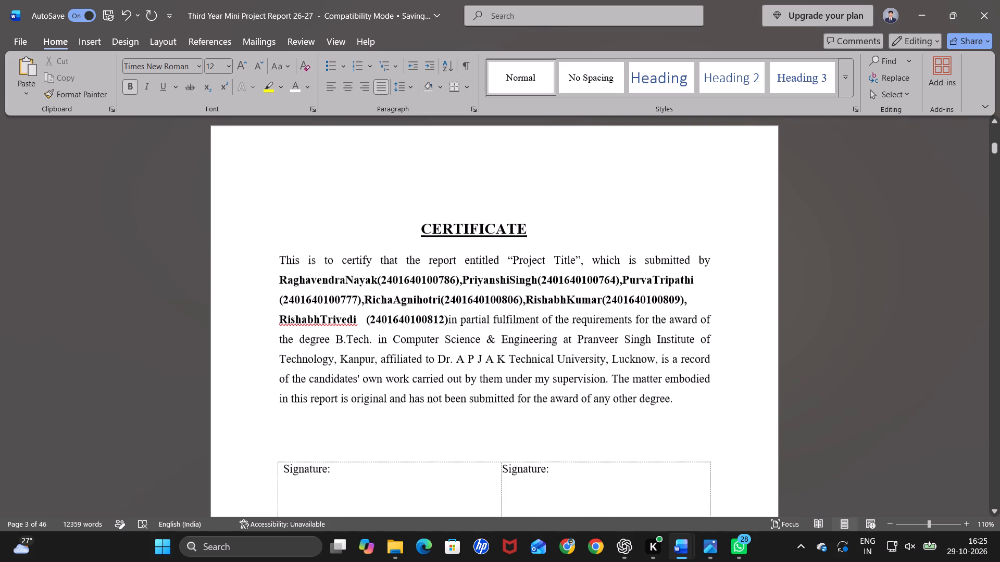
click(366, 314)
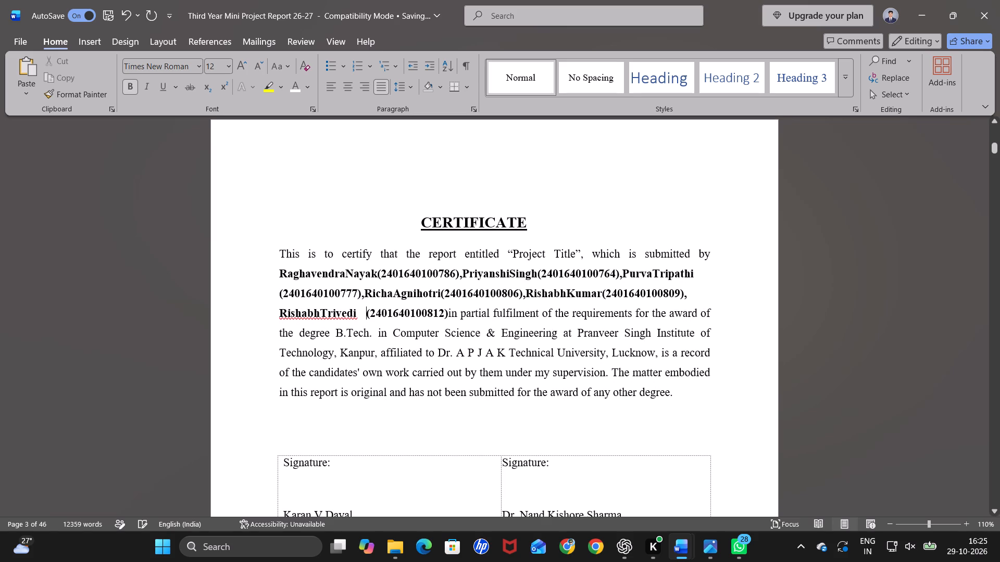
key(BackSpace)
key(BackSpace)
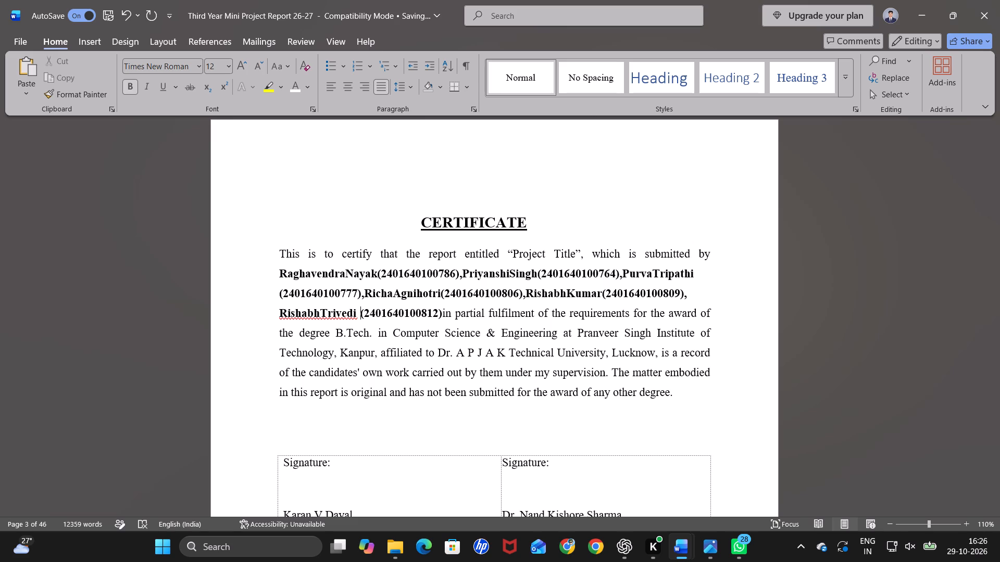
Review the rest of the Certificate page and the Acknowledgement for remaining placeholder text.
scroll(517, 316, down, 2)
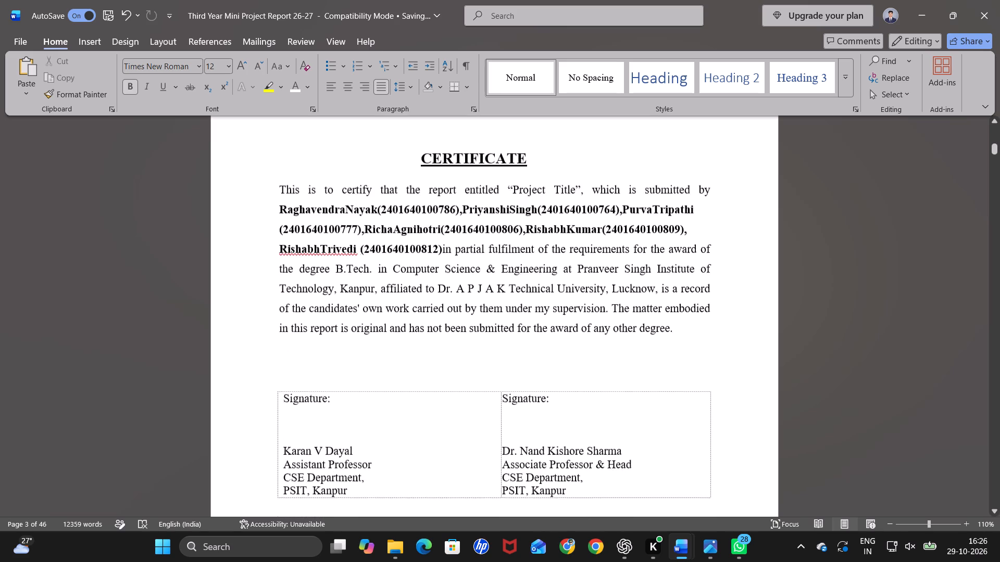
scroll(517, 316, down, 3)
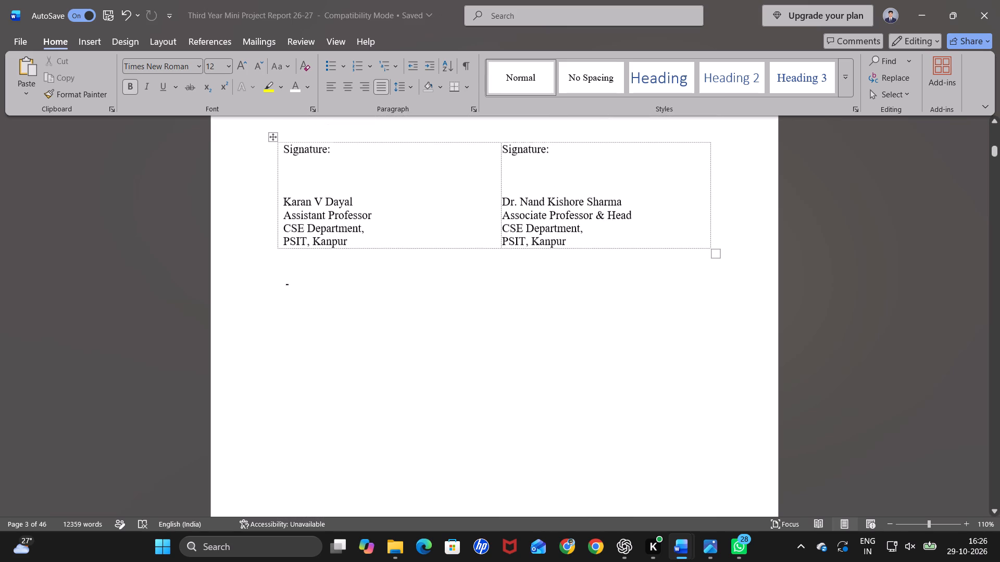
scroll(517, 316, down, 5)
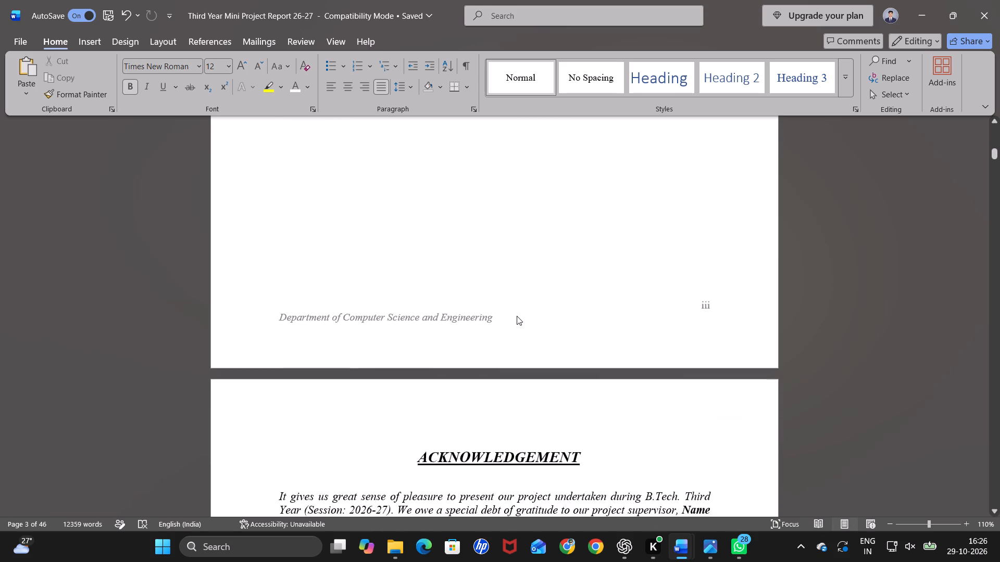
scroll(517, 316, down, 2)
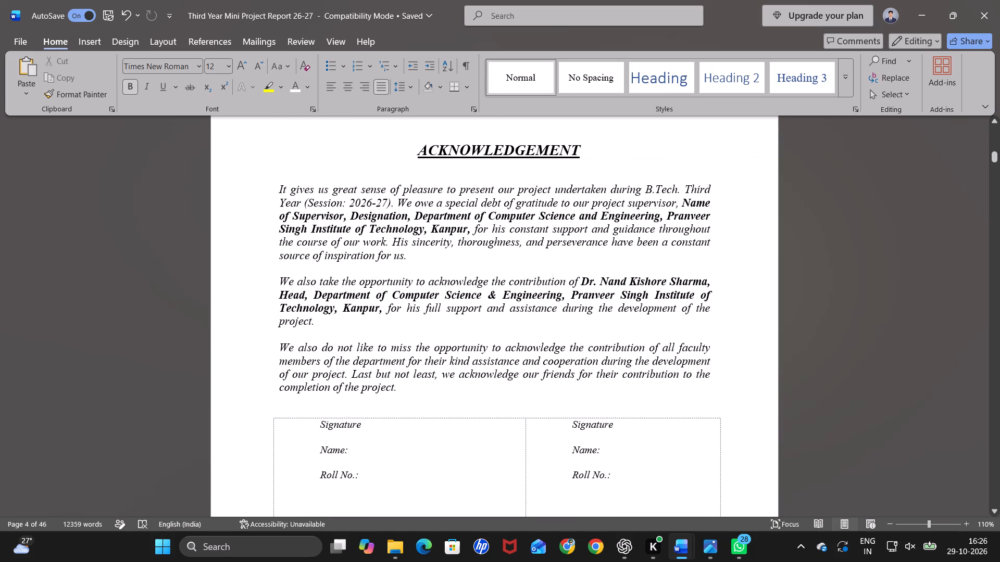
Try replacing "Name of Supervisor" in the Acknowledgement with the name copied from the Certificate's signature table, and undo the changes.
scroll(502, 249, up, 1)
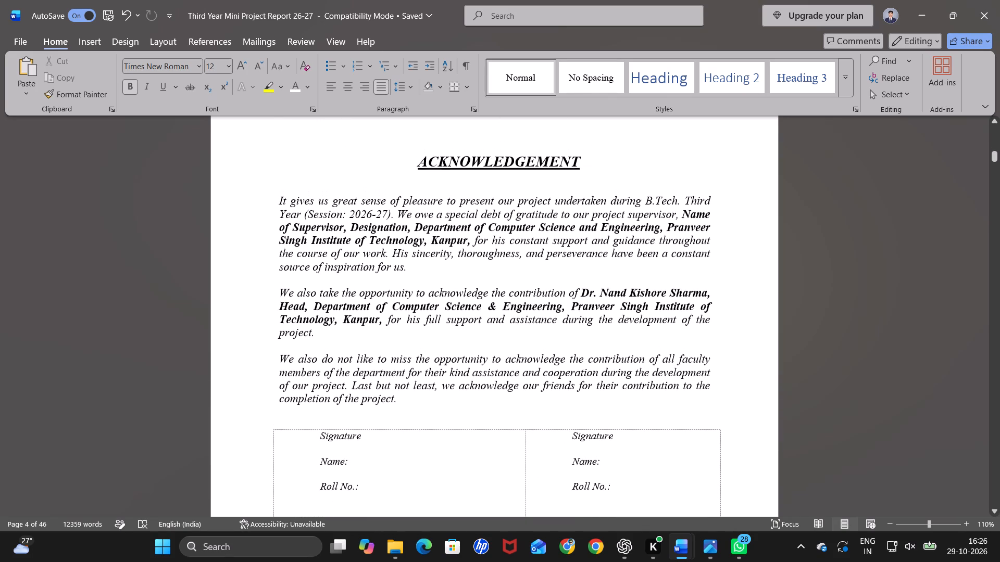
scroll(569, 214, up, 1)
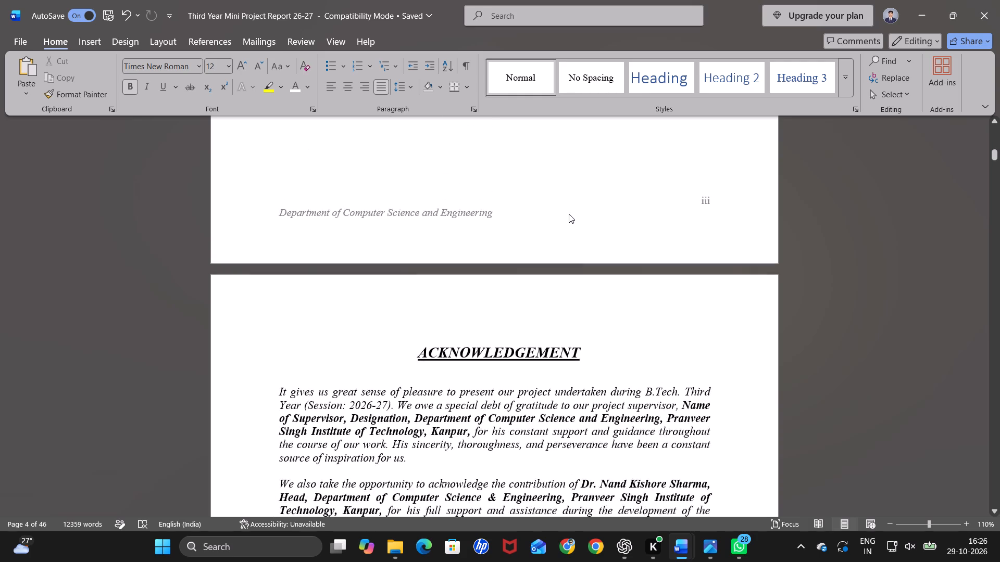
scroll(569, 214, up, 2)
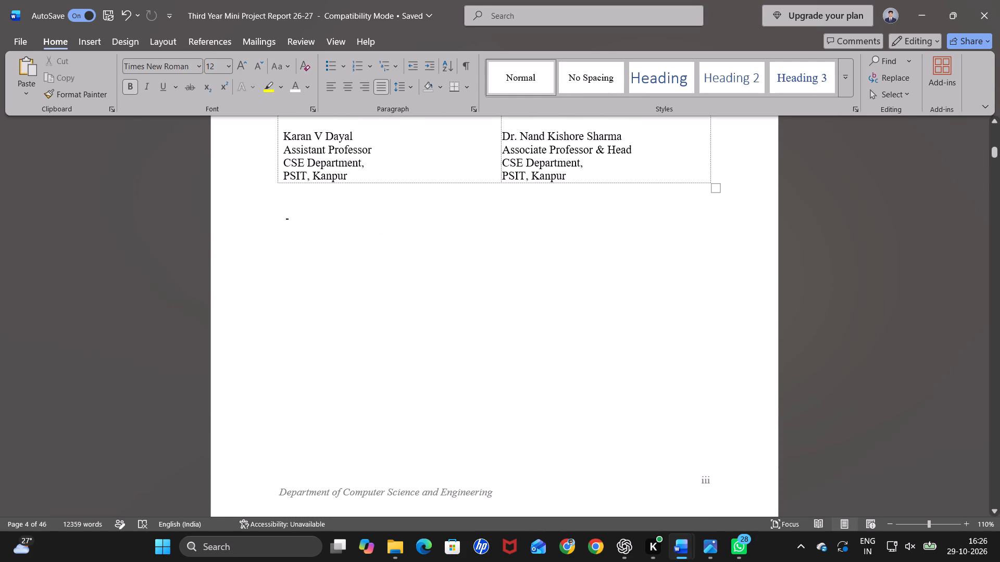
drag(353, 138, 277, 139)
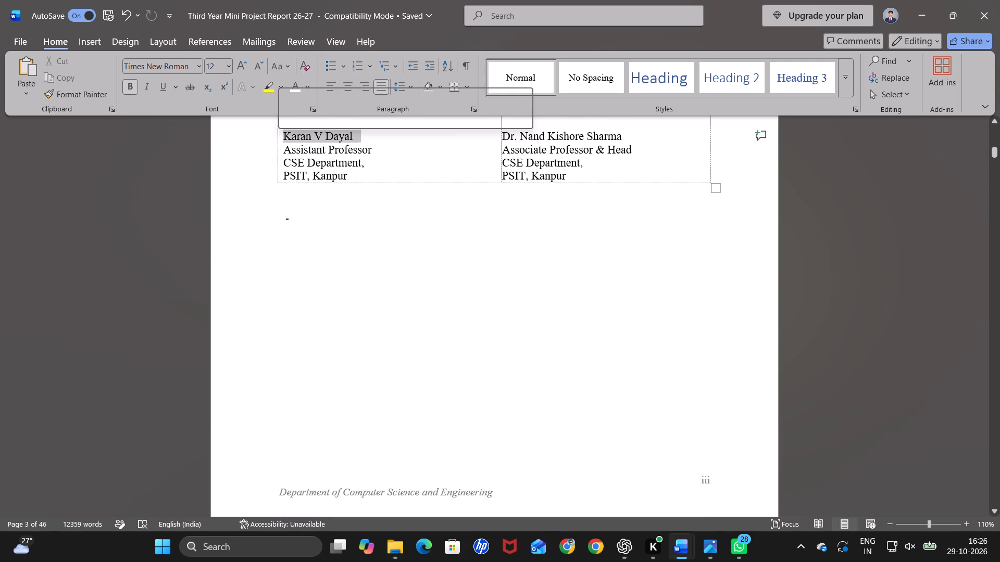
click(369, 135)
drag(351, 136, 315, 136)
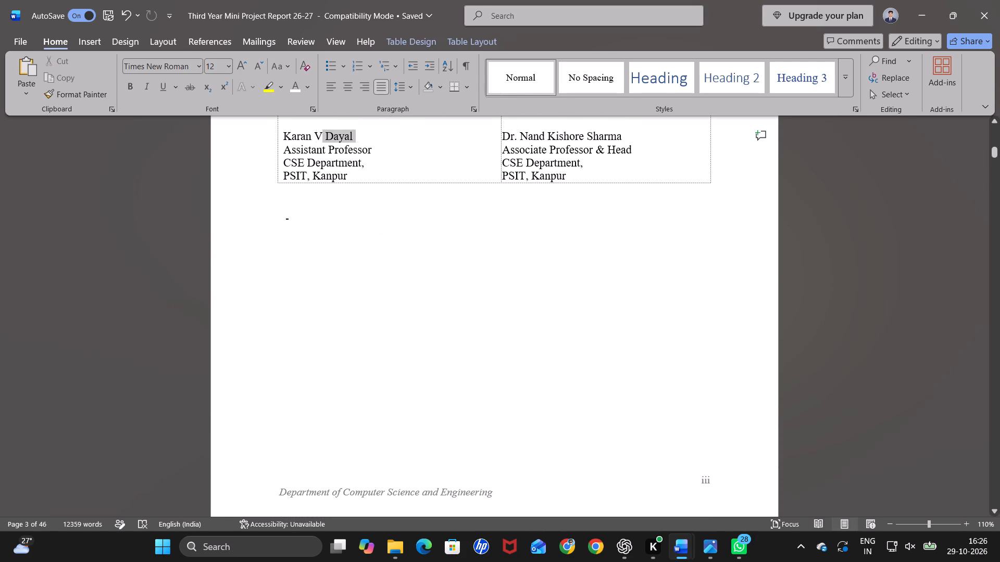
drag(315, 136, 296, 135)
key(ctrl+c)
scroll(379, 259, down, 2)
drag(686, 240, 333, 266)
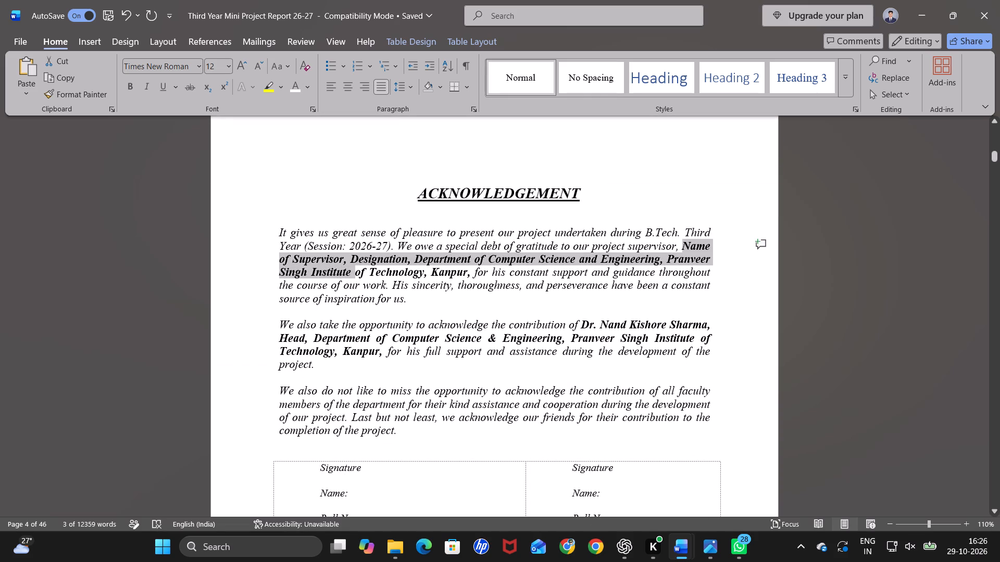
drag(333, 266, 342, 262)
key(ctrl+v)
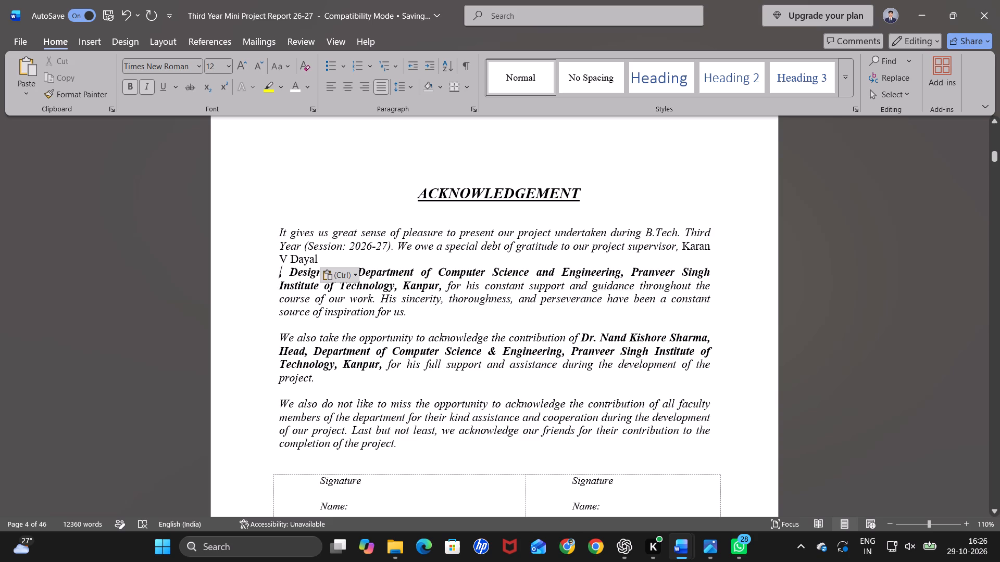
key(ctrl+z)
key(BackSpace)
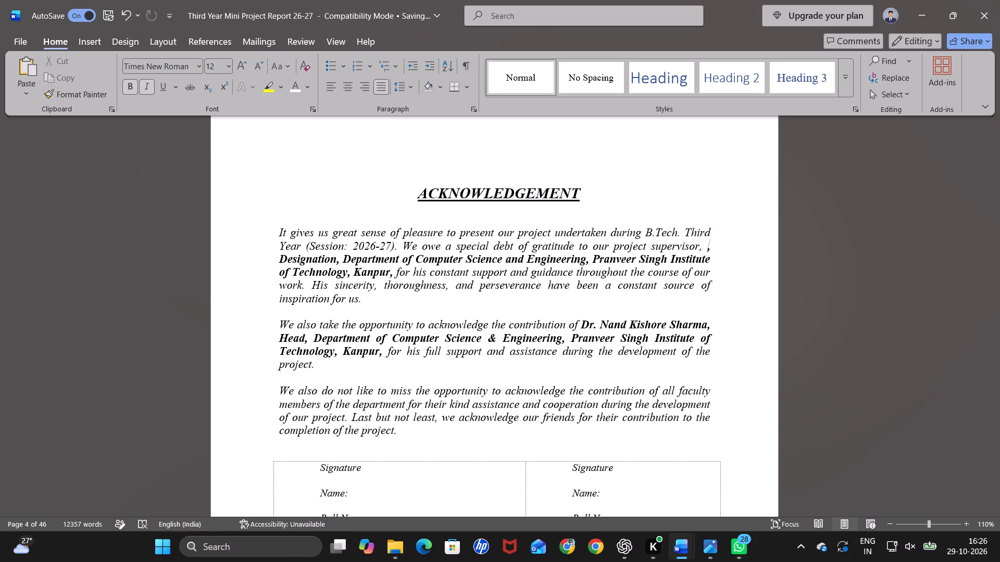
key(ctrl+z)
Replace "Name of Supervisor" in the Acknowledgement's first paragraph with the supervisor's name, keeping the bold italic formatting.
click(341, 259)
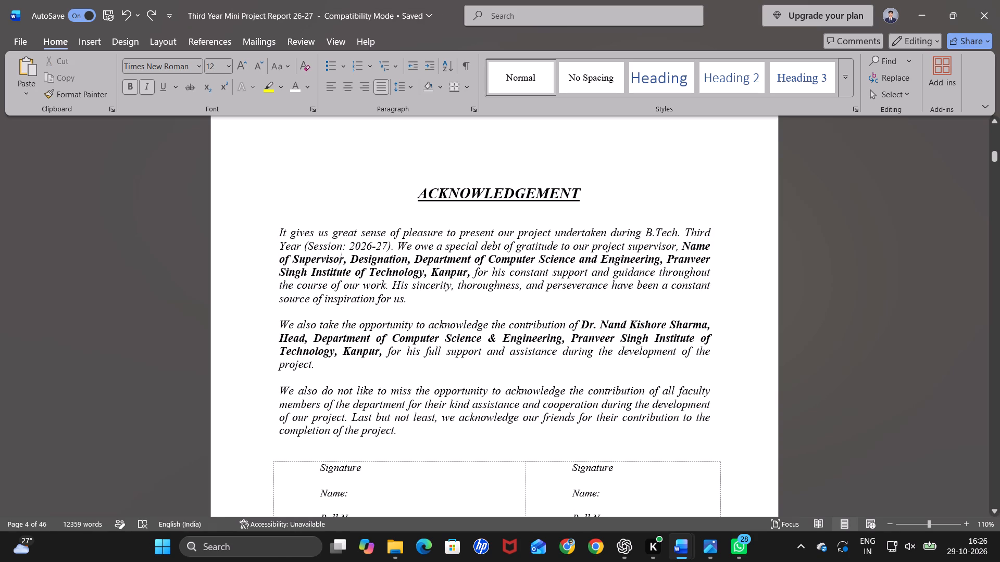
click(346, 259)
key(BackSpace)
key(BackSpace)
key(BackSpace)
key(BackSpace)
key(BackSpace)
key(BackSpace)
key(BackSpace)
key(BackSpace)
key(BackSpace)
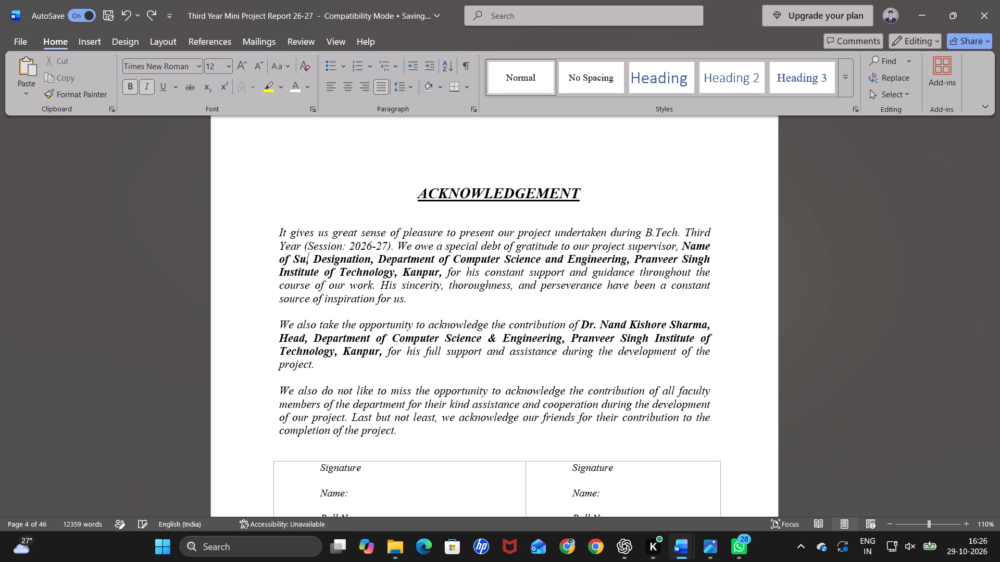
key(BackSpace)
key(BackSpace)
key(BackSpace)
key(BackSpace)
key(BackSpace)
key(BackSpace)
key(BackSpace)
key(BackSpace)
key(BackSpace)
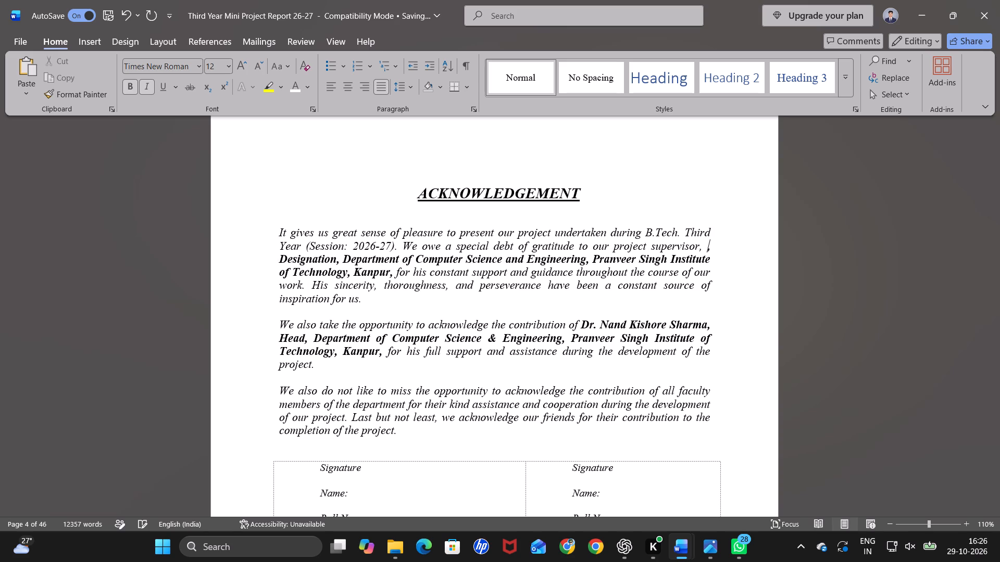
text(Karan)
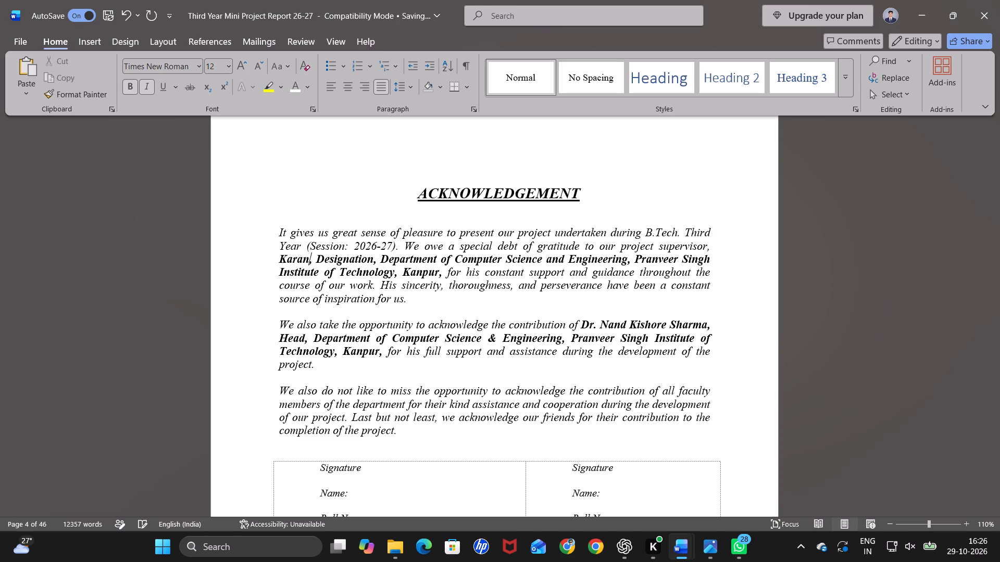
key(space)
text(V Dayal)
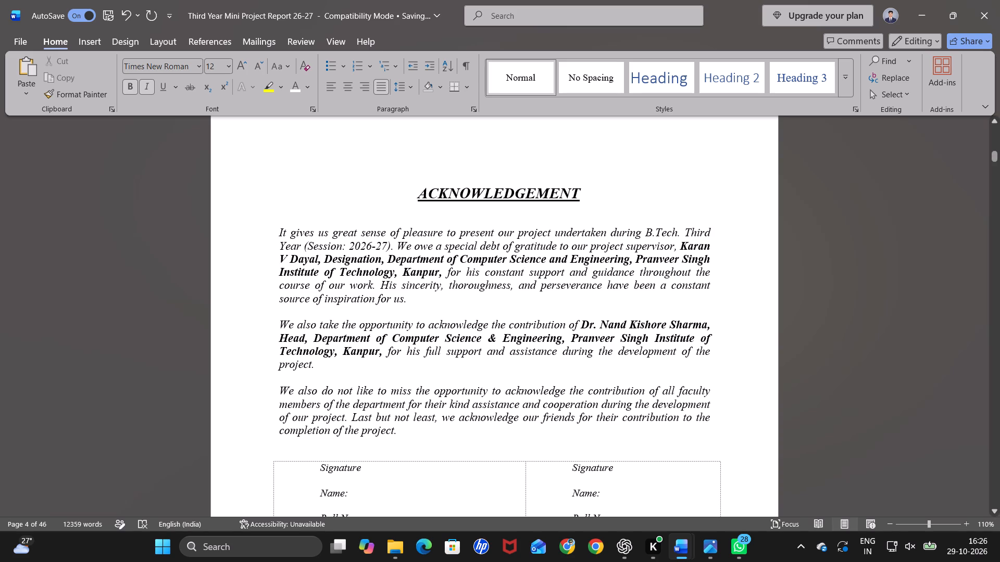
Replace "Designation" in the Acknowledgement's first paragraph with "Assistant Professor".
scroll(381, 252, up, 6)
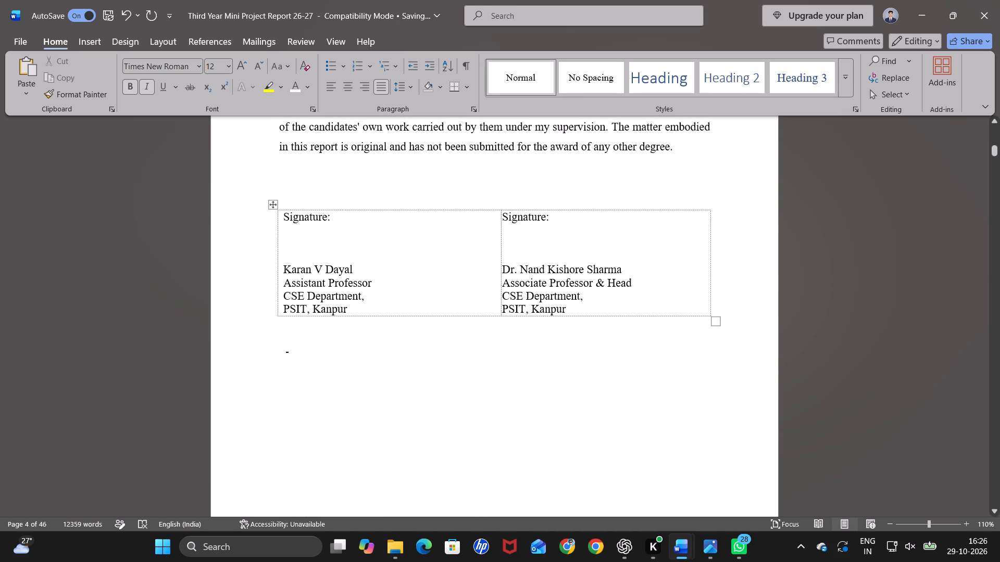
scroll(403, 326, down, 2)
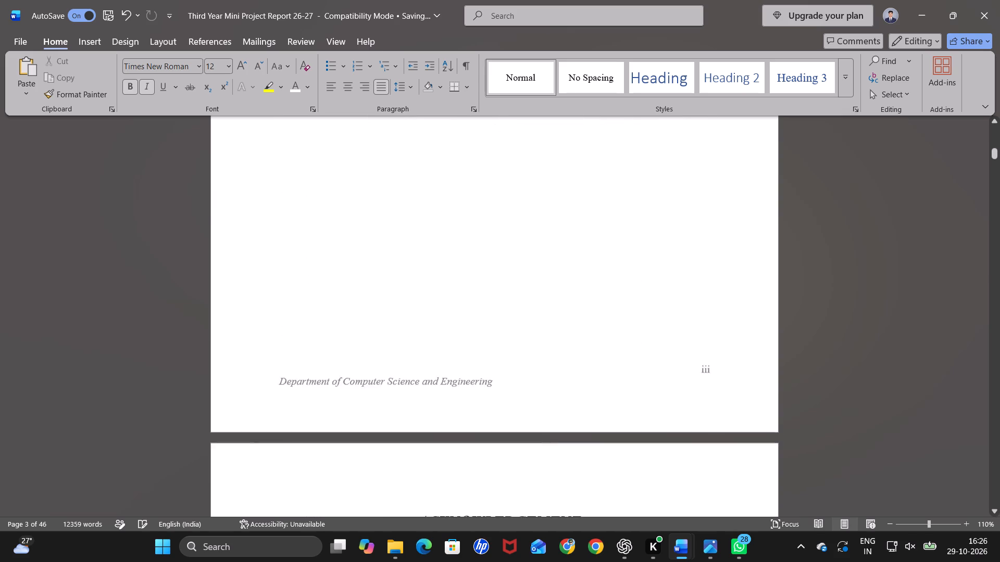
scroll(403, 326, down, 1)
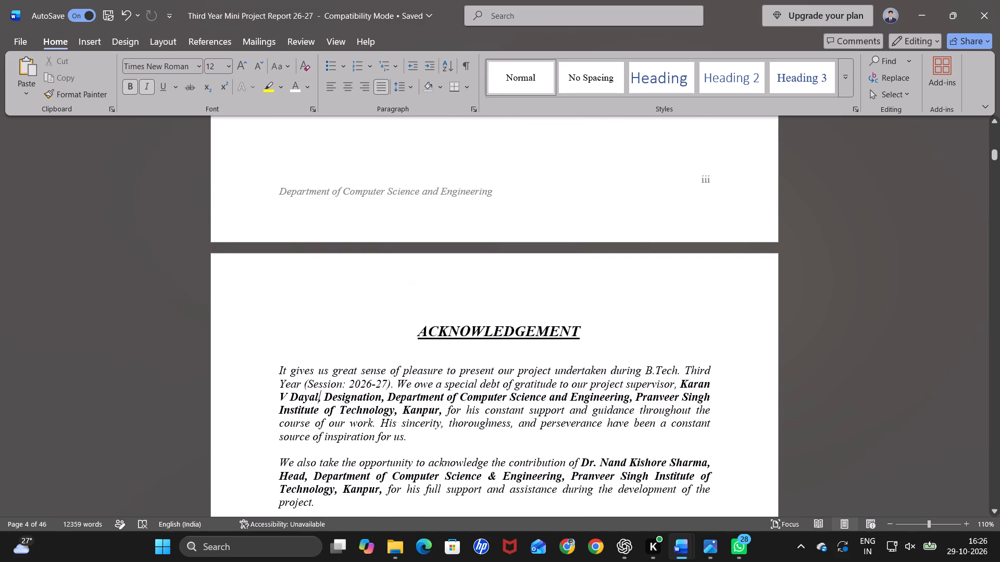
click(383, 398)
key(BackSpace)
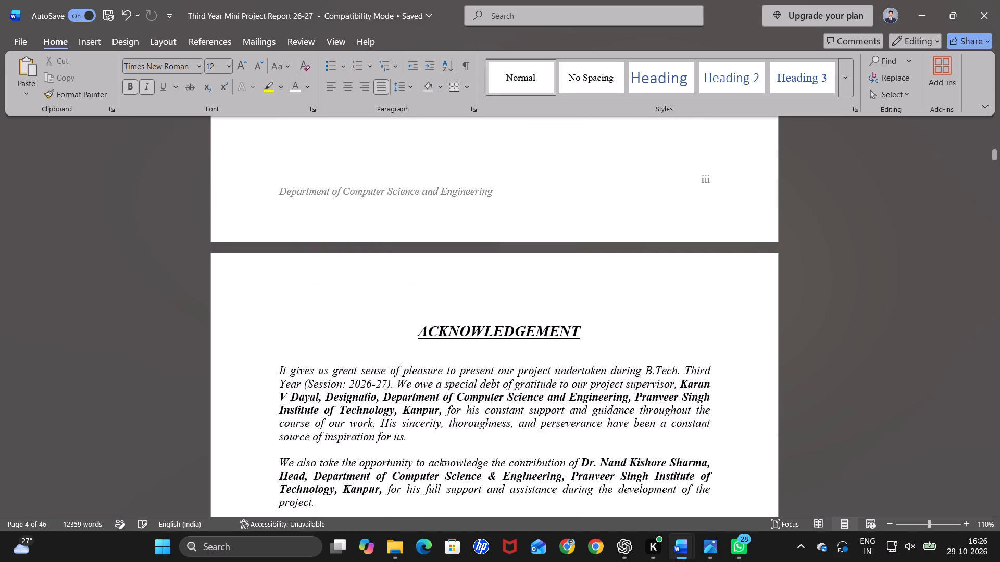
key(BackSpace)
key(BackSpace)
key(BackSpace)
key(BackSpace)
key(BackSpace)
key(BackSpace)
key(BackSpace)
key(BackSpace)
key(BackSpace)
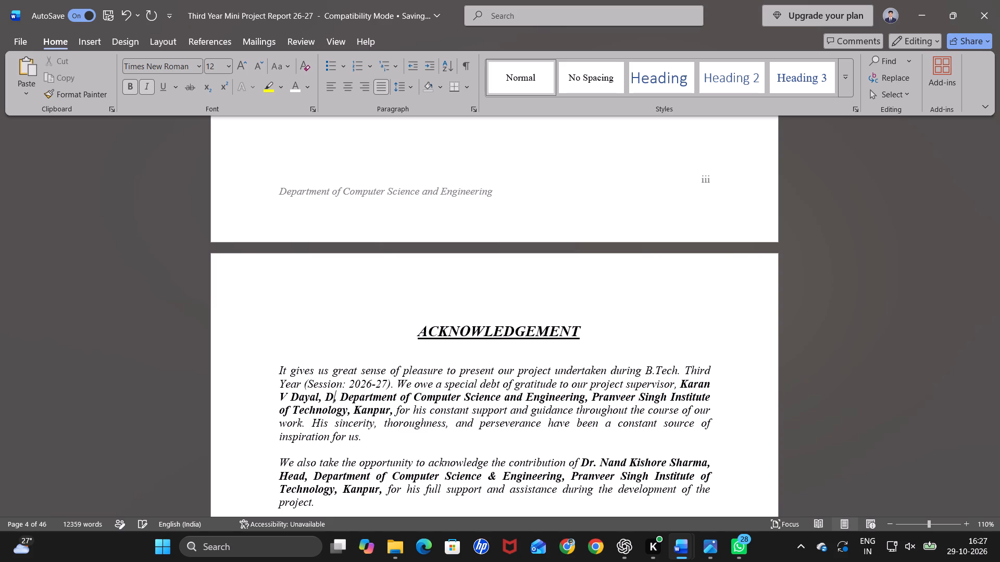
key(BackSpace)
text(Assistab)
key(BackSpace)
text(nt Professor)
Enter the first student's name, with initial capitals, in the first-row, first-column signature block of the Acknowledgement's table.
scroll(531, 408, down, 1)
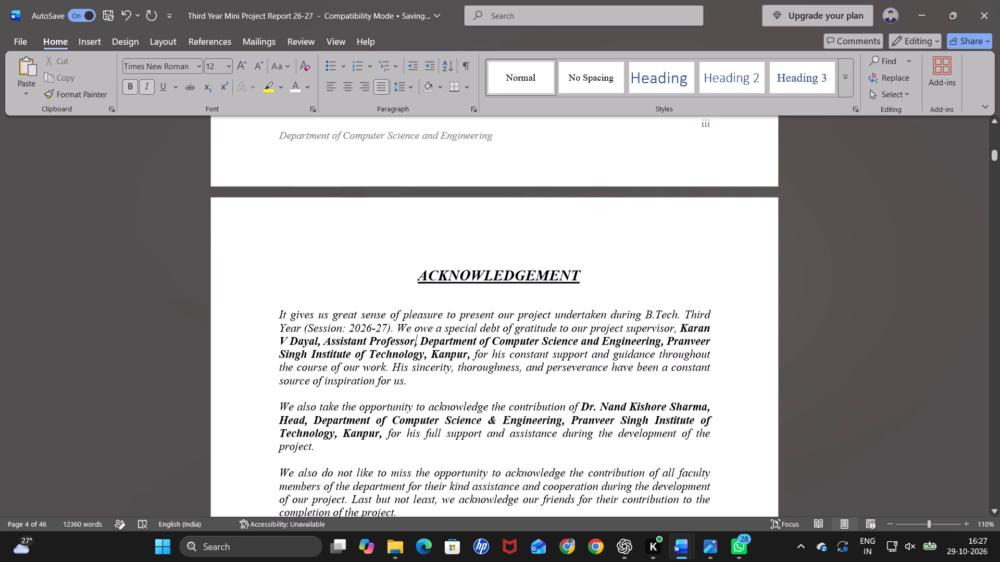
scroll(531, 408, down, 3)
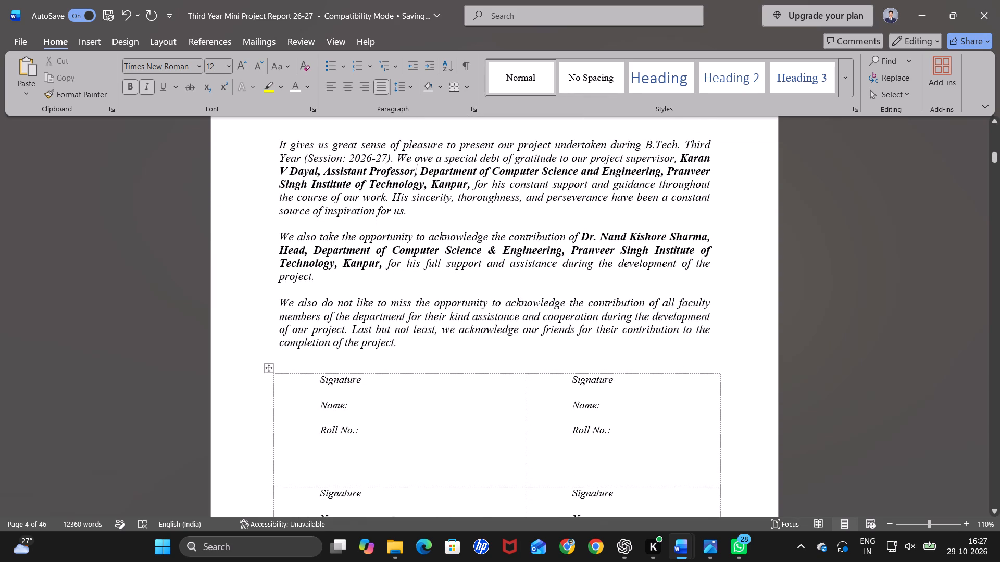
scroll(531, 408, down, 1)
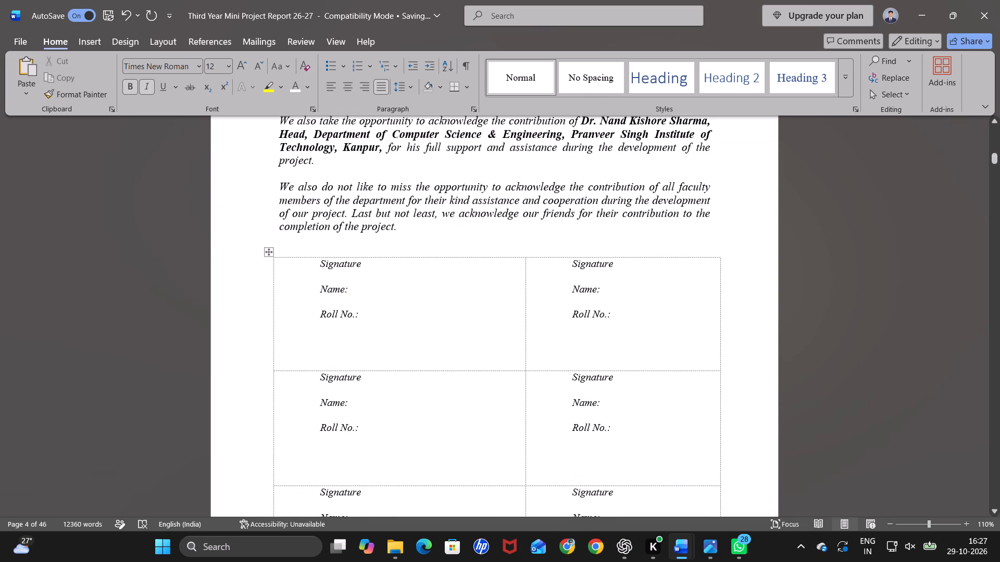
click(357, 287)
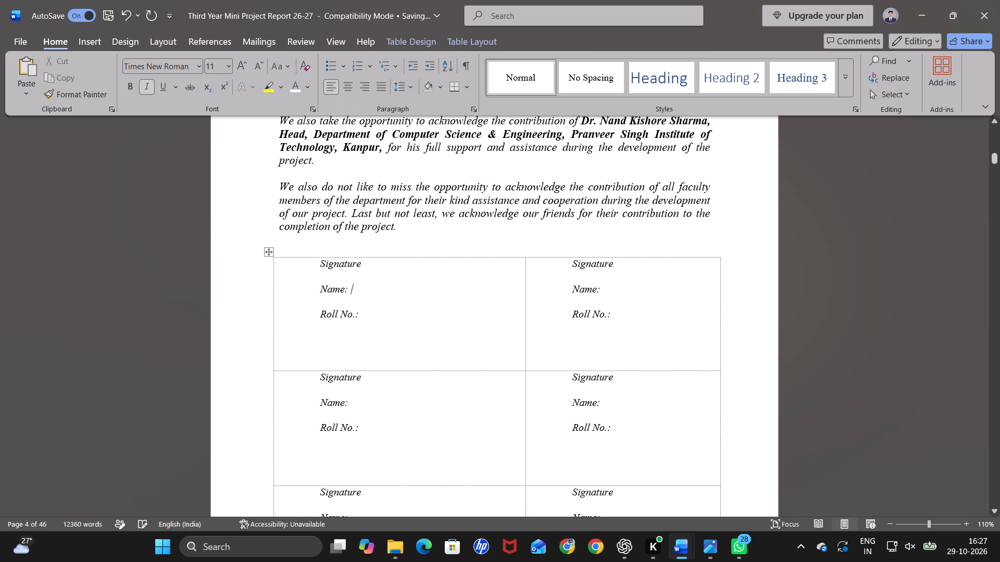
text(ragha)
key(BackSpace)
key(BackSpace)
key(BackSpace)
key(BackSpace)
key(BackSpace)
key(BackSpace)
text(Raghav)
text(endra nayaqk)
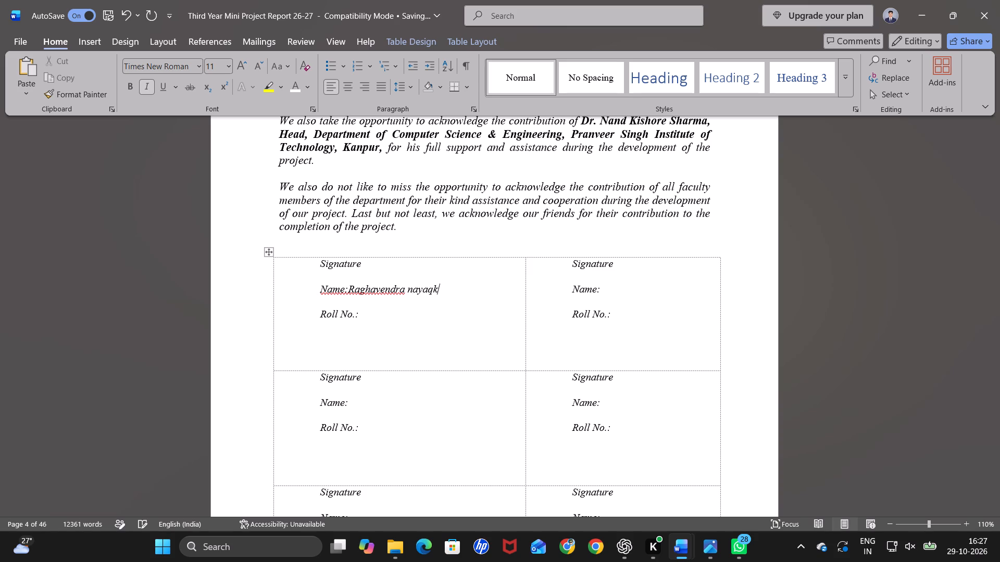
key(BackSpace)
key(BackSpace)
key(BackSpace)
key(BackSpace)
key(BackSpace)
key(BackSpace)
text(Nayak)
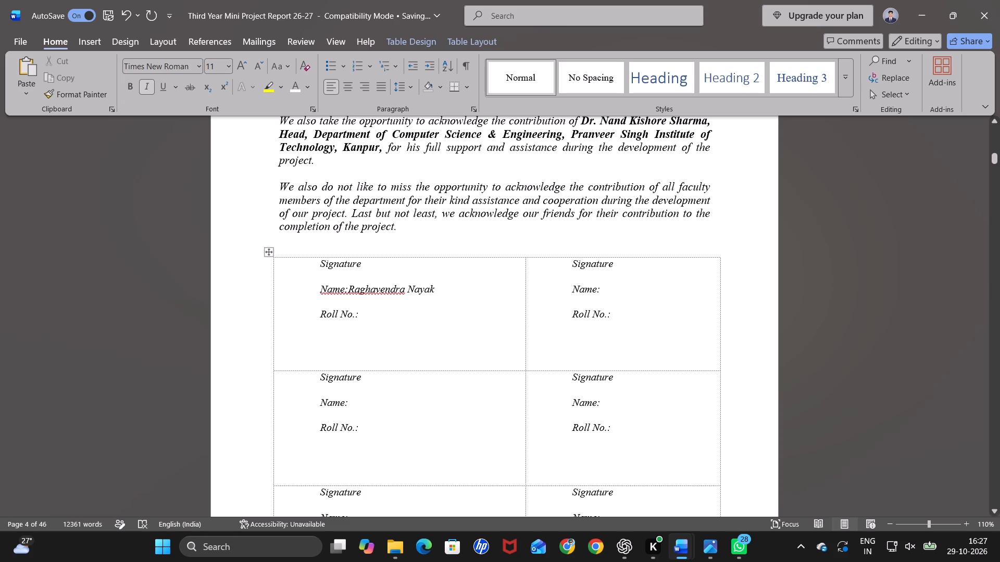
Enter the first student's roll number after "Roll No.:" in the same signature block.
click(365, 316)
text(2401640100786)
Enter the second student's name in the first-row, second-column signature block of the Acknowledgement's table.
click(352, 405)
click(346, 405)
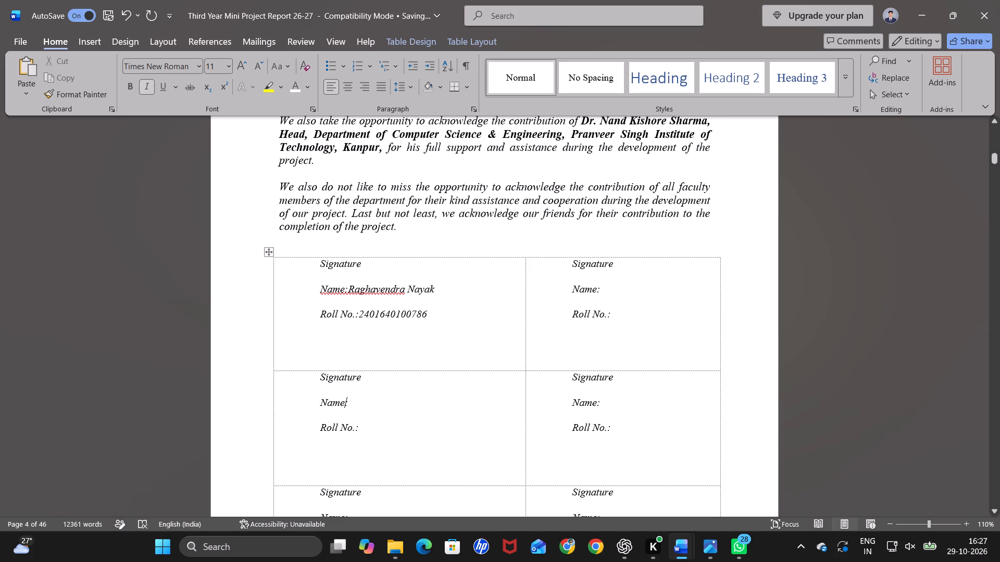
scroll(359, 409, down, 1)
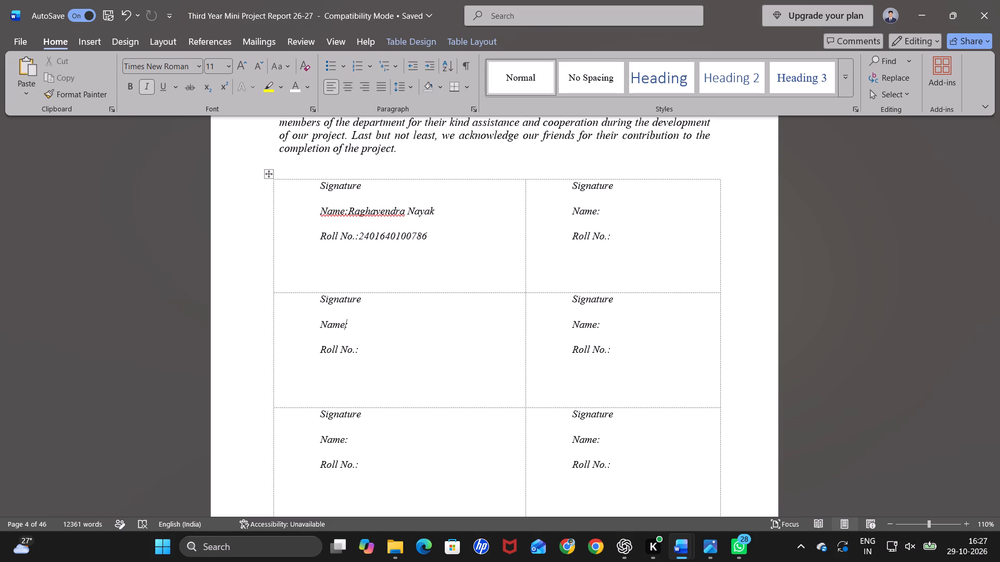
click(602, 210)
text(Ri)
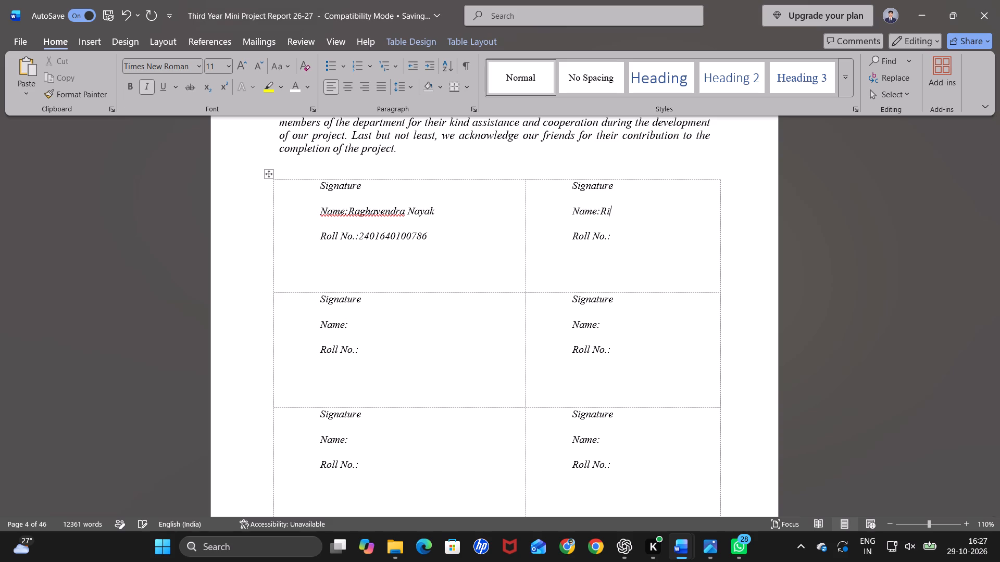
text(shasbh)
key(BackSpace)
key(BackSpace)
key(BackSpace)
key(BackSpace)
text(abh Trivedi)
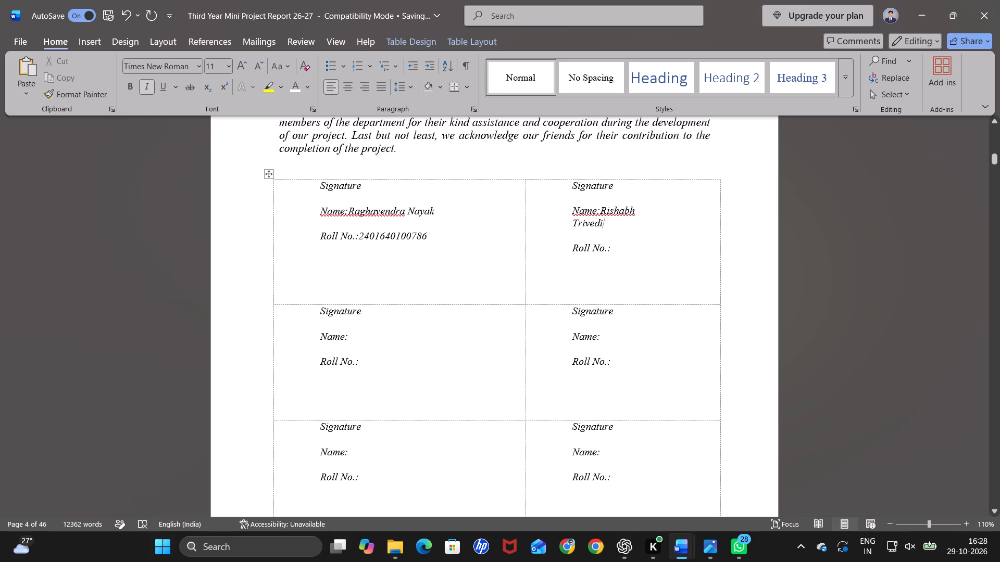
Replace the indent before the second student's Name line with a few spaces, so the full name fits on one line.
click(575, 212)
key(BackSpace)
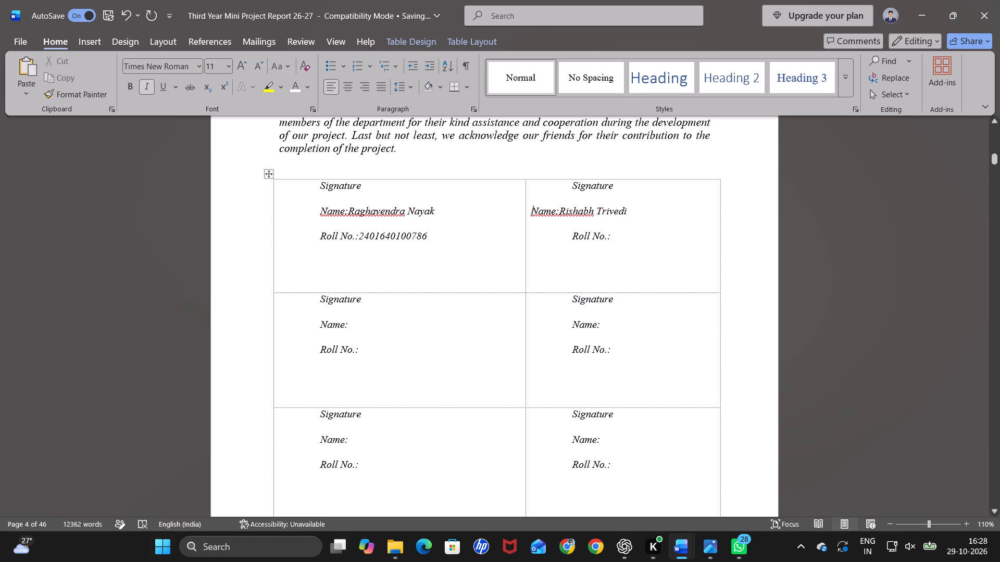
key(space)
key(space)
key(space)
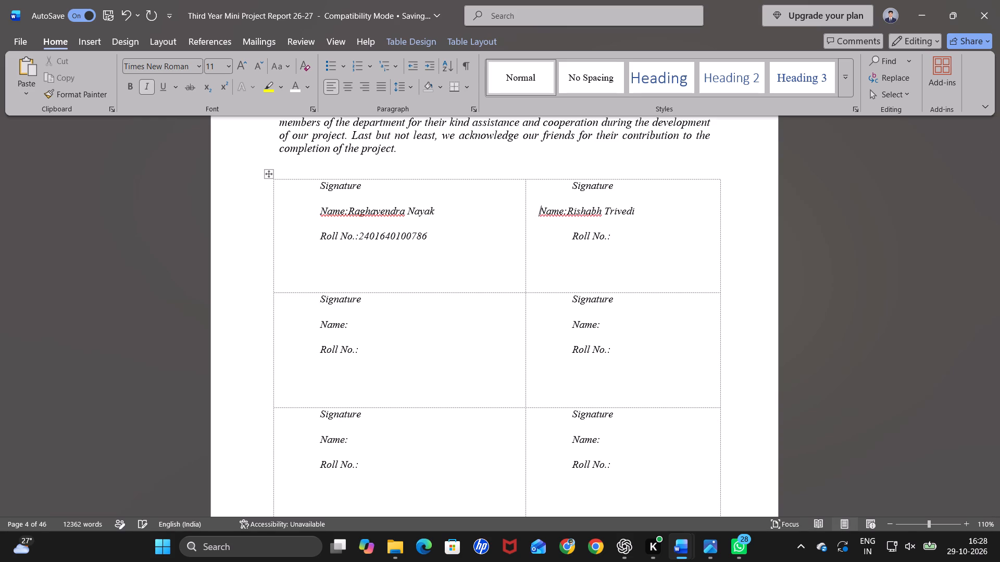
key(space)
key(BackSpace)
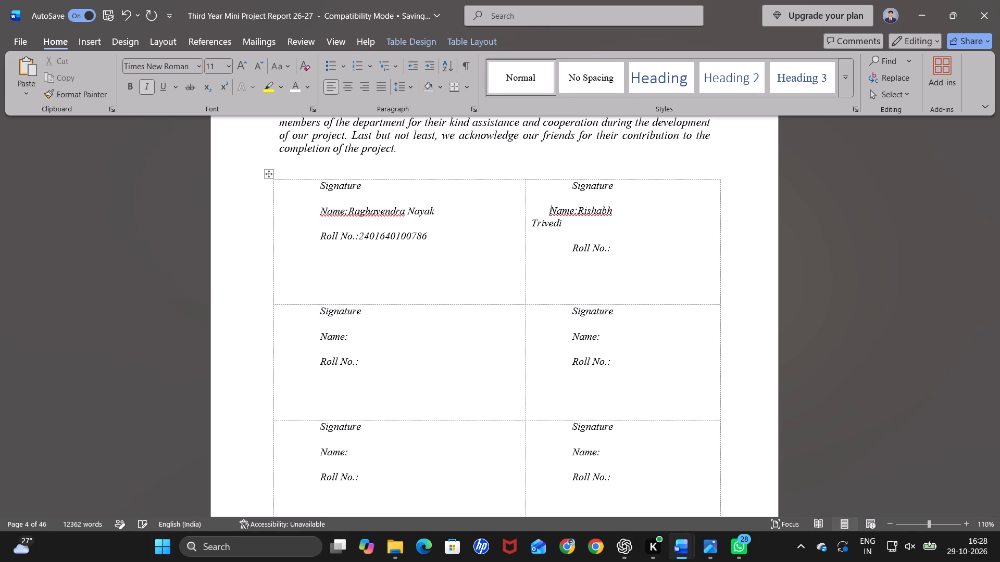
key(BackSpace)
Remove the indent before "Roll No.:" in the second student's signature block, keeping it on its own line.
click(570, 239)
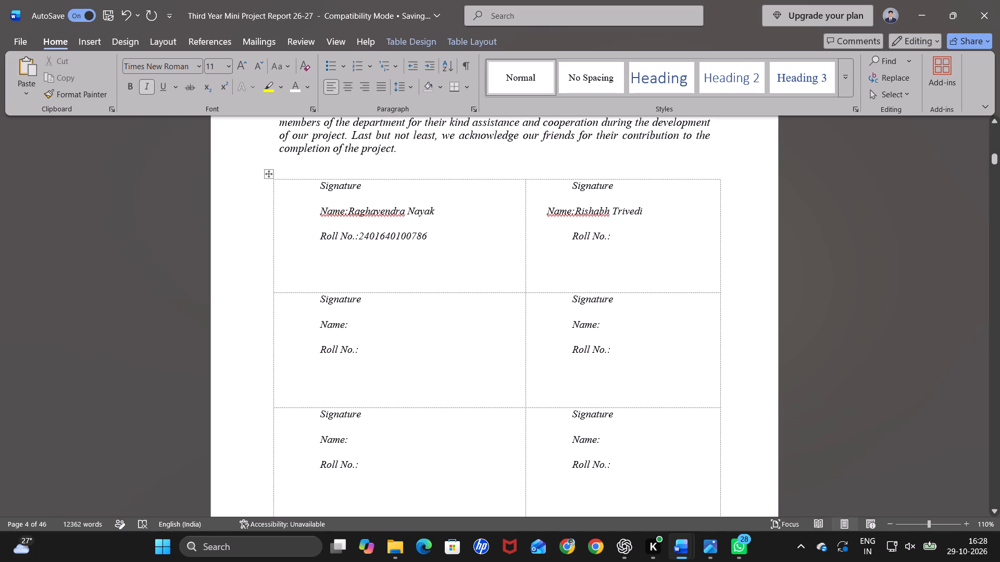
key(BackSpace)
key(BackSpace)
key(Return)
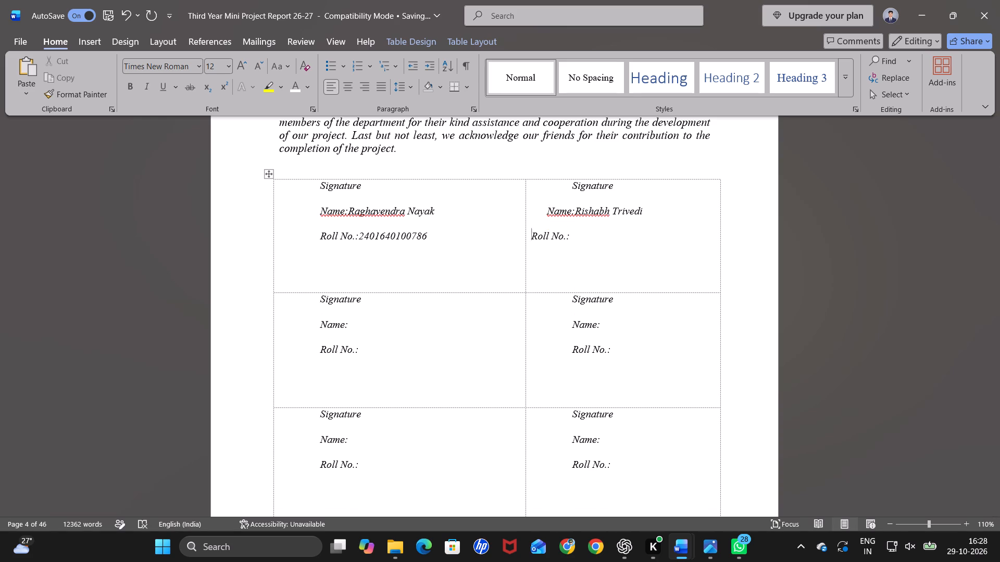
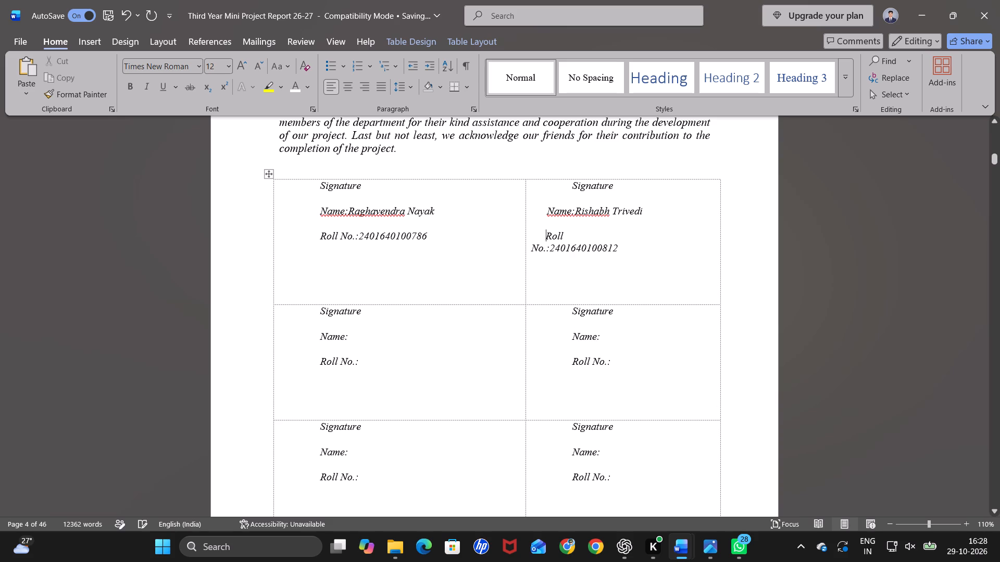
Remove two spaces before "Roll No.:" in the second student's signature block, so the line fits without wrapping.
key(BackSpace)
key(BackSpace)
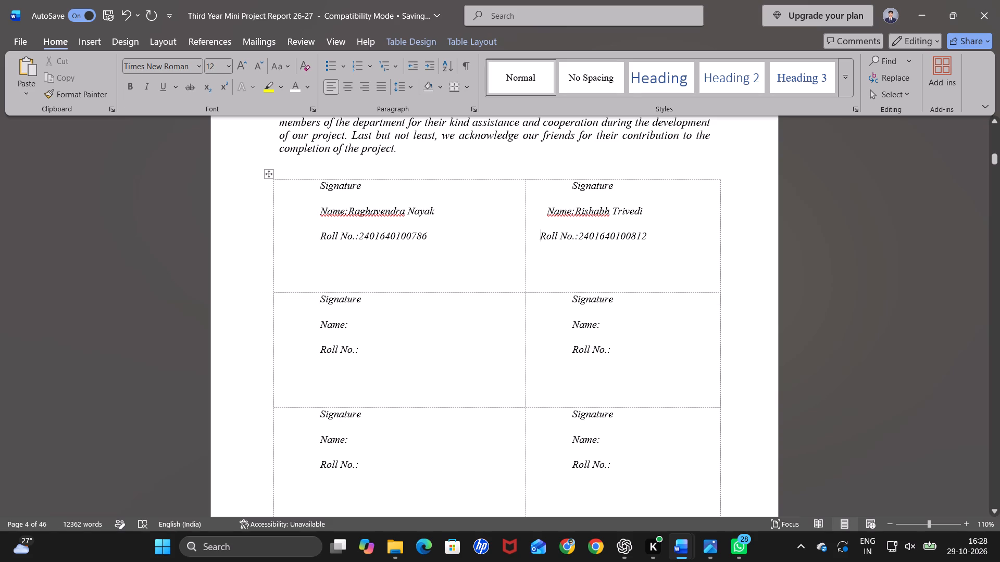
Enter the third student's name and roll number in the second-row, first-column signature block of the Acknowledgement's table.
click(347, 322)
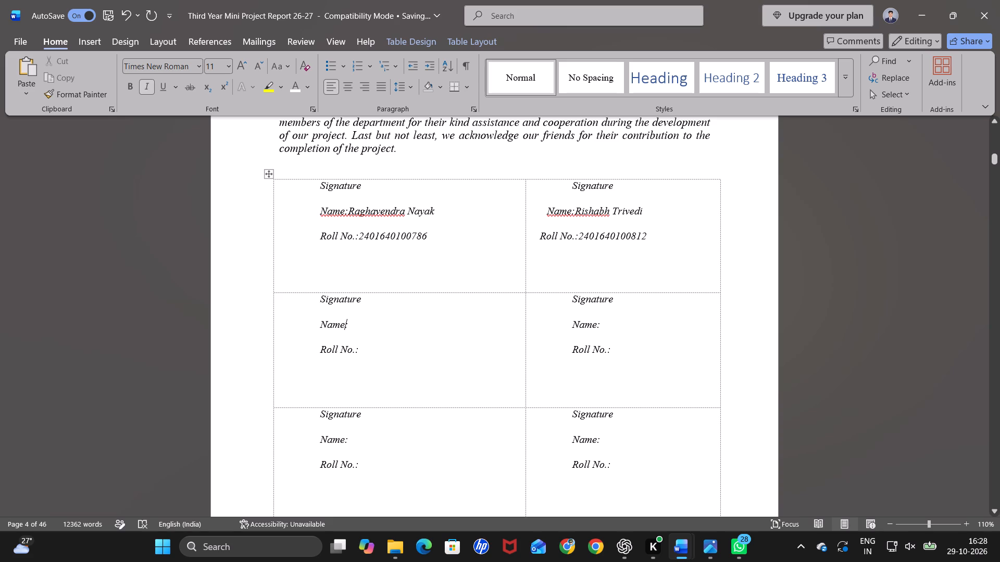
click(358, 325)
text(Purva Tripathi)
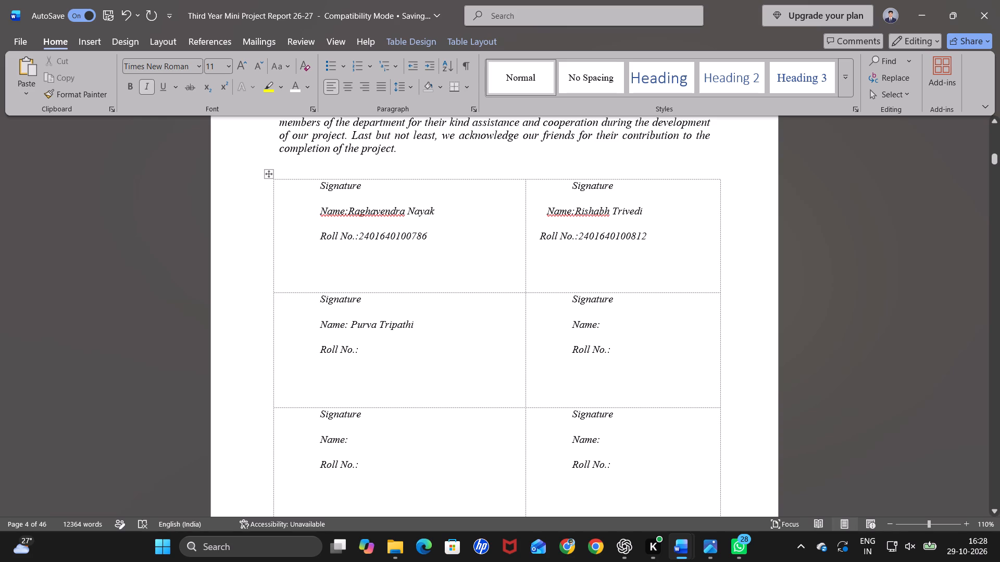
click(360, 351)
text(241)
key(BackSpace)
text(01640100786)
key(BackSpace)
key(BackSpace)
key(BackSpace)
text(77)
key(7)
Enter the fourth student's name after "Name:" in the second-row, second-column signature block.
click(597, 324)
click(603, 324)
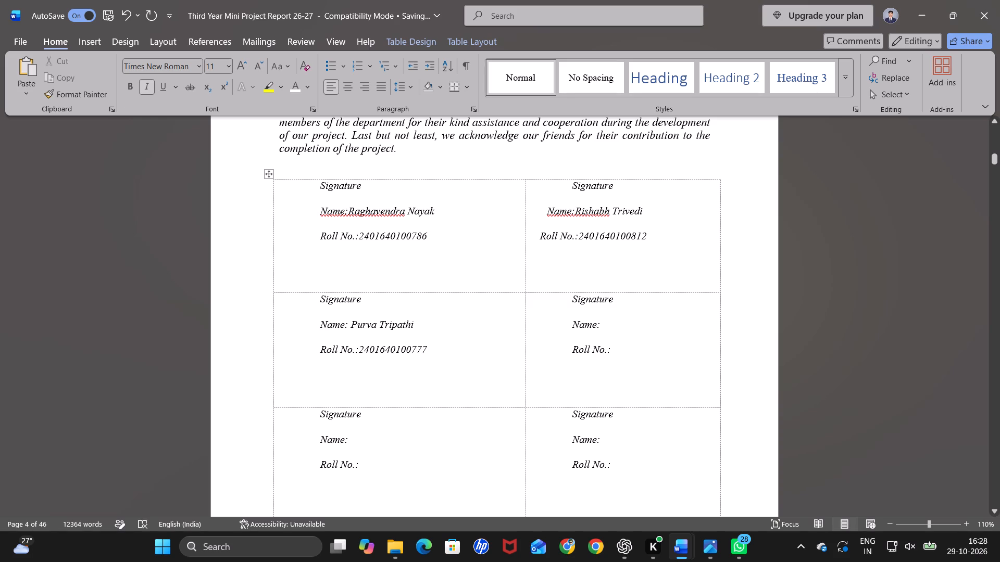
key(BackSpace)
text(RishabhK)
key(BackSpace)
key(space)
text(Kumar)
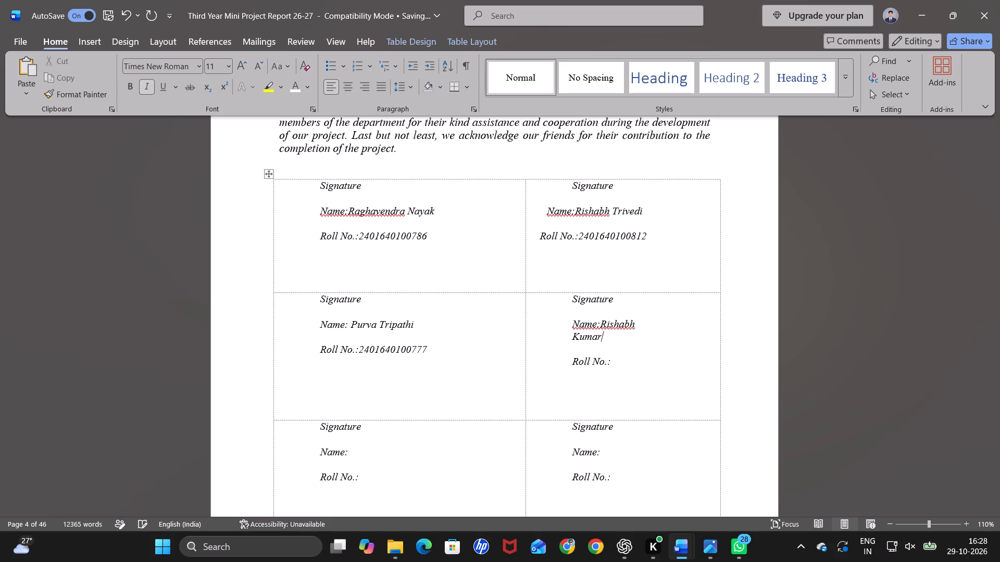
Replace the indent before the fourth student's Name line with seven spaces, so the full name fits on one line.
click(573, 324)
key(BackSpace)
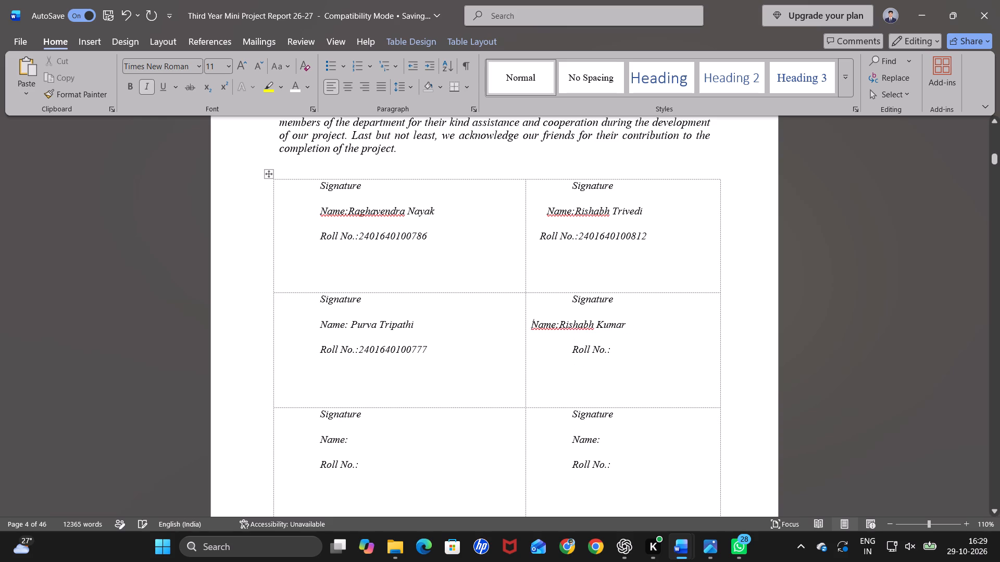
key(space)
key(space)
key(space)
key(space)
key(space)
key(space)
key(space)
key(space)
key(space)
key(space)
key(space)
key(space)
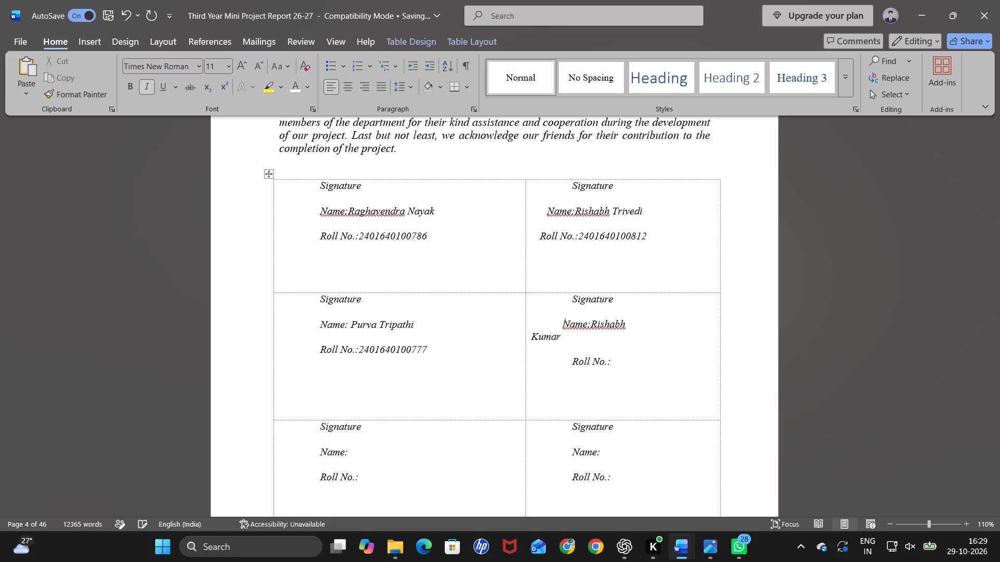
key(BackSpace)
key(BackSpace)
key(BackSpace)
key(BackSpace)
key(BackSpace)
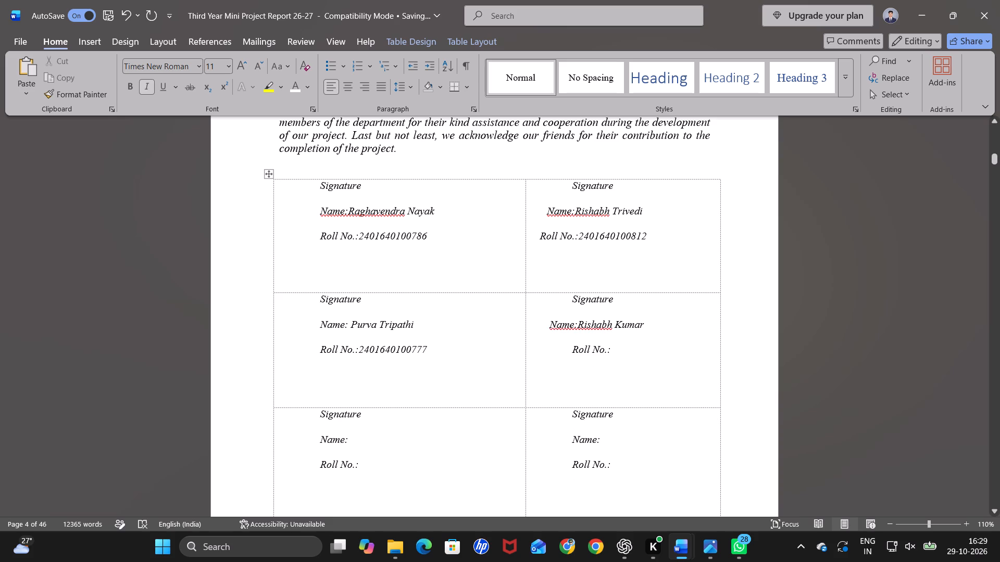
Enter the fourth student's roll number after "Roll No.:" in the second-row, second-column signature block.
click(614, 357)
click(614, 348)
click(614, 348)
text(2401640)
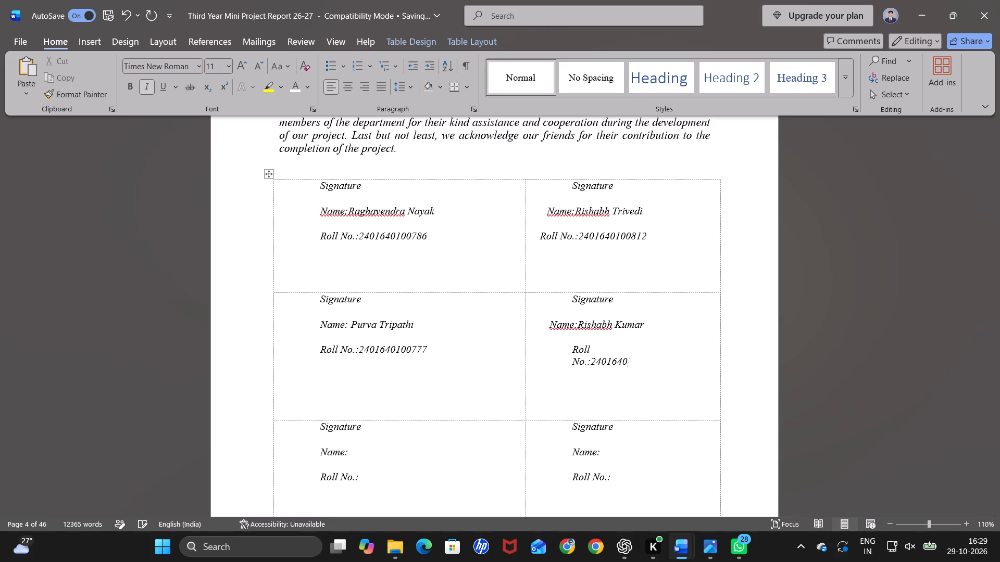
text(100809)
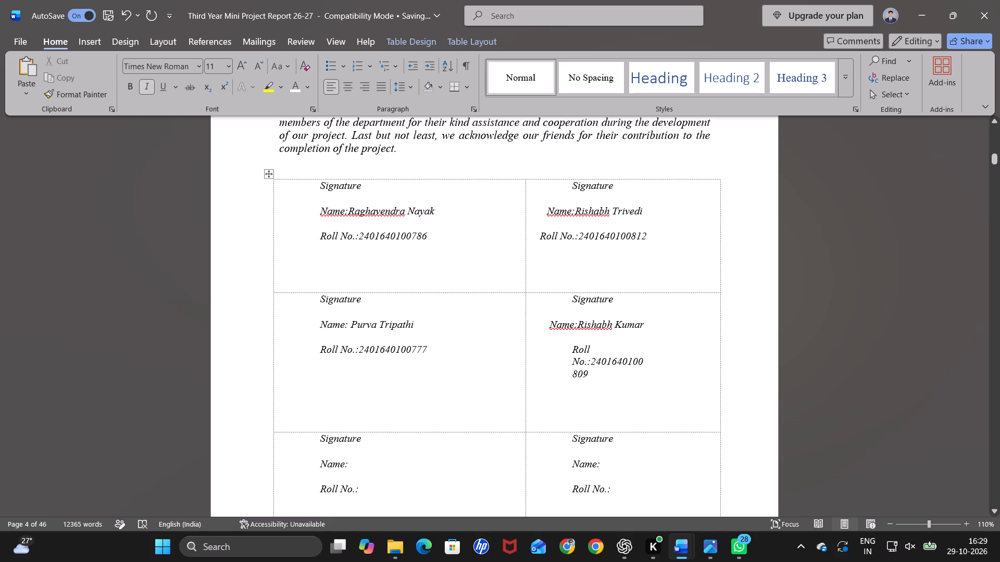
Replace the indent before "Roll No.:" in the fourth student's signature block with three spaces, so it fits on one line.
click(572, 350)
key(BackSpace)
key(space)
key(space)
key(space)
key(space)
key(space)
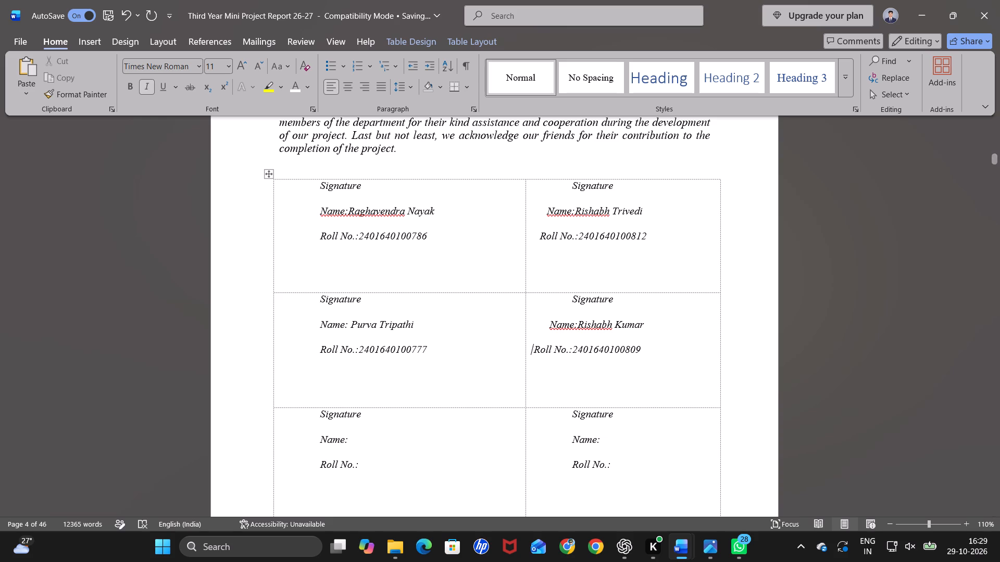
key(BackSpace)
key(BackSpace)
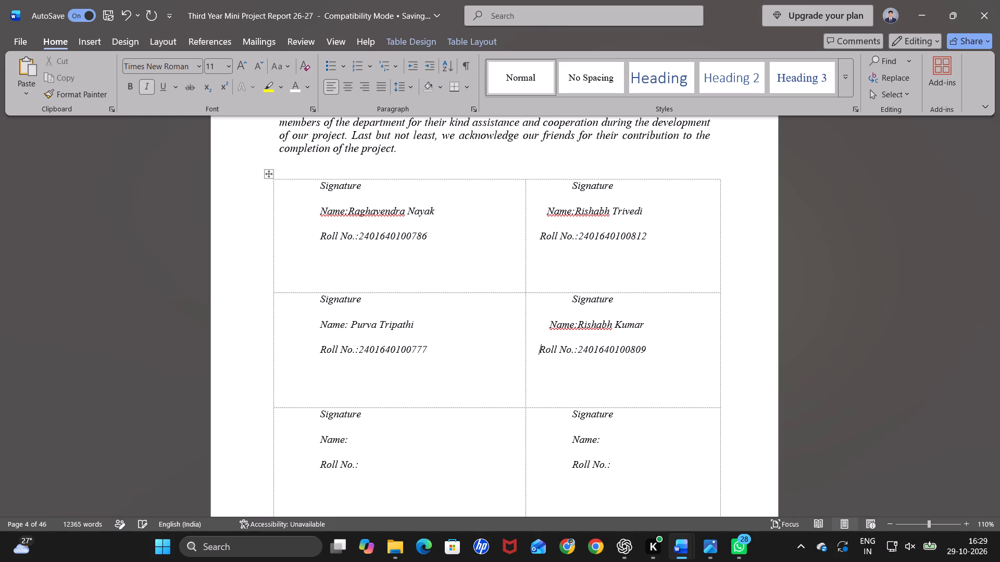
Remove three spaces before the second and fourth students' Name lines, bringing them roughly in line with their "Roll No.:" lines.
click(548, 211)
key(BackSpace)
key(BackSpace)
key(BackSpace)
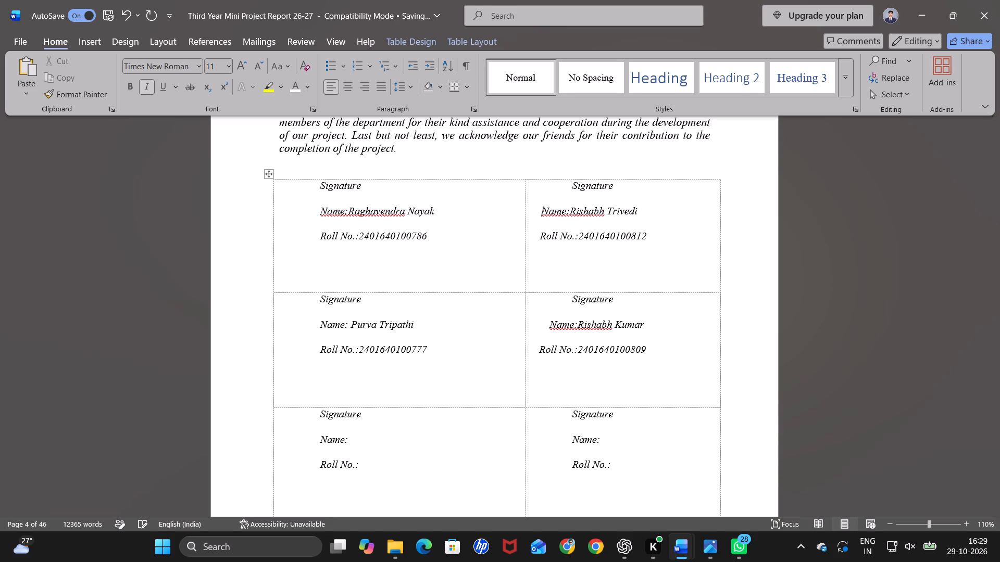
click(554, 327)
click(554, 327)
key(BackSpace)
key(BackSpace)
key(BackSpace)
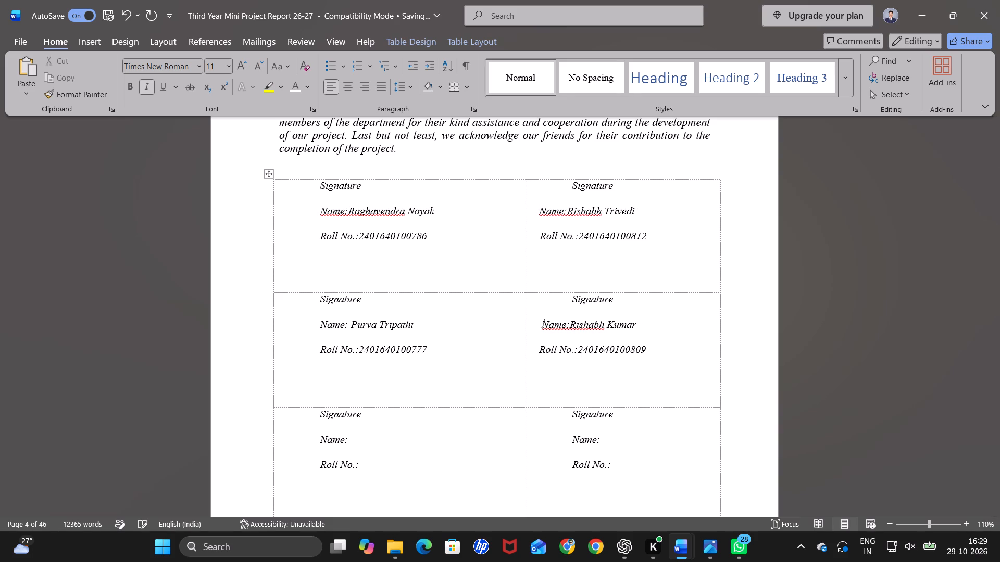
Enter the fifth student's name and roll number in the third-row, first-column signature block of the Acknowledgement's table.
scroll(517, 371, down, 2)
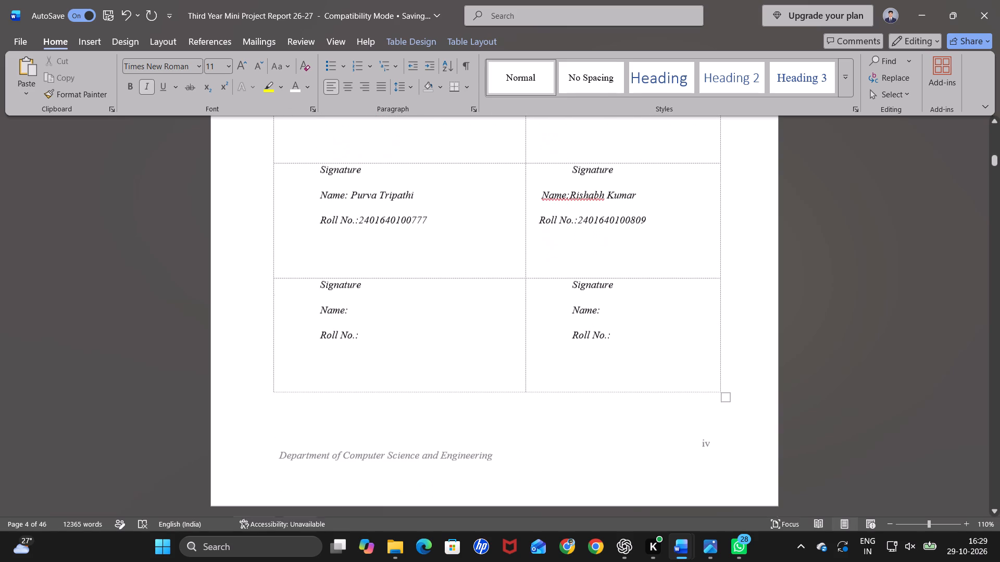
click(357, 299)
key(BackSpace)
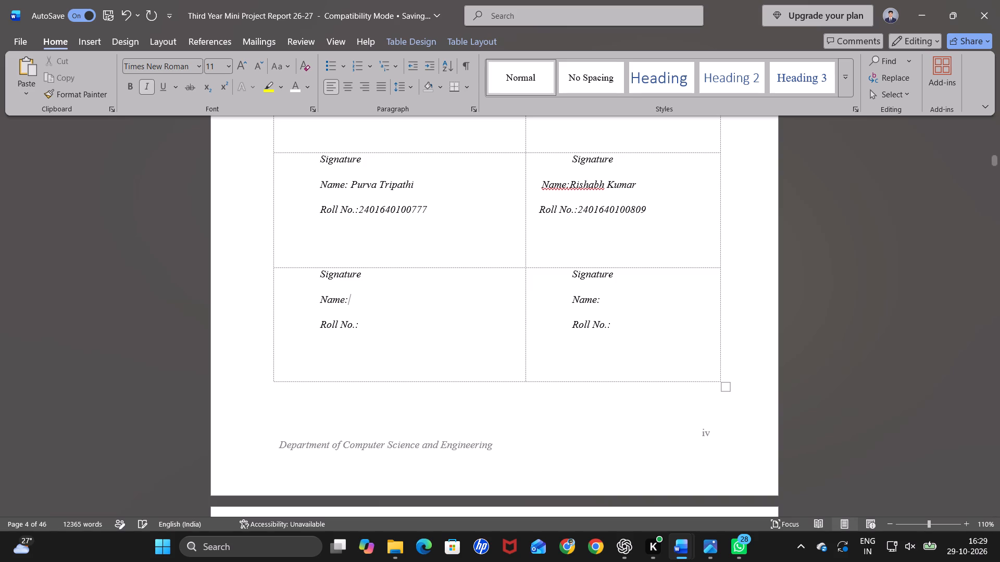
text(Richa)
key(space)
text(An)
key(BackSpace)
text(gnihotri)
click(357, 328)
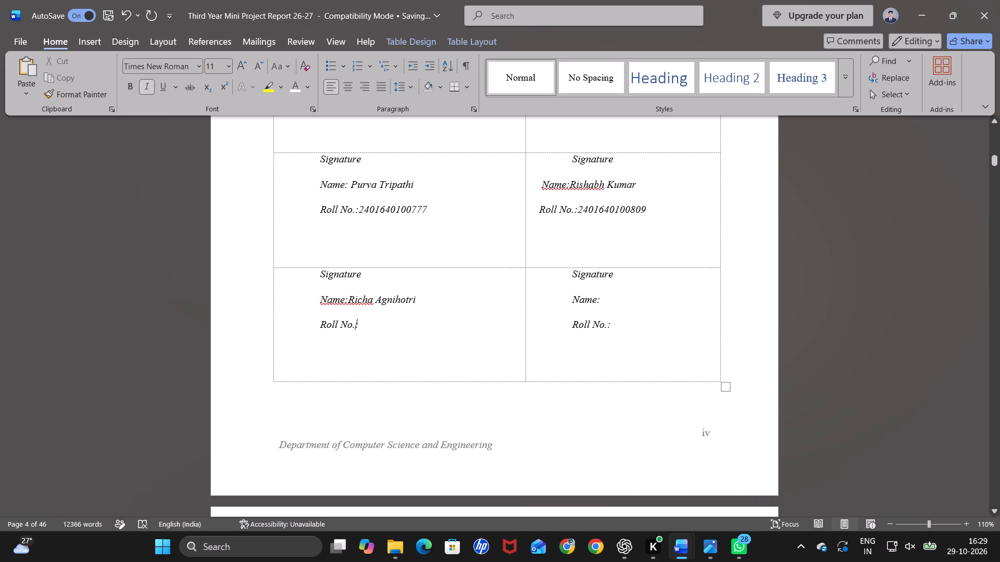
key(Right)
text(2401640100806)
Enter the sixth student's name after "Name:" in the third-row, second-column signature block.
click(601, 298)
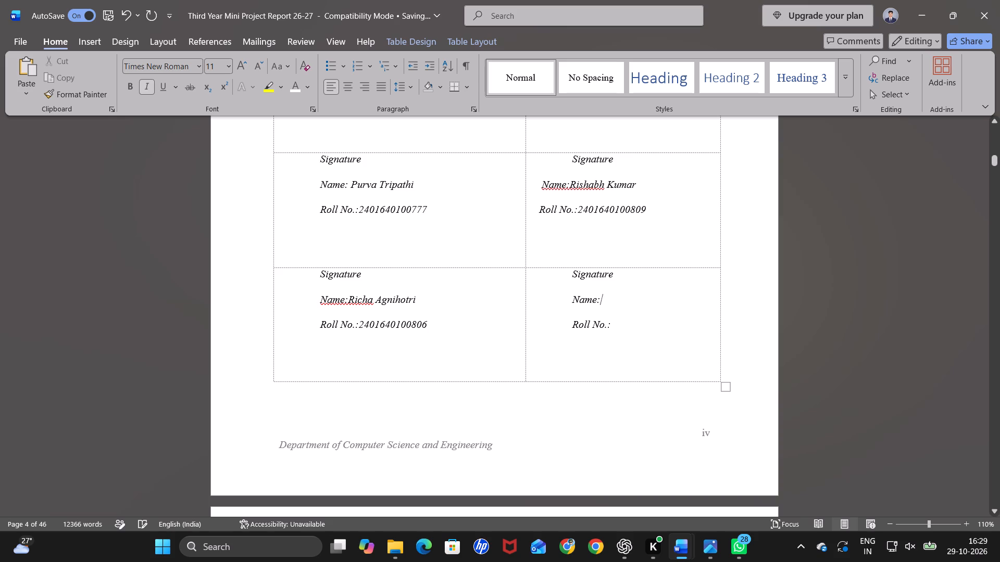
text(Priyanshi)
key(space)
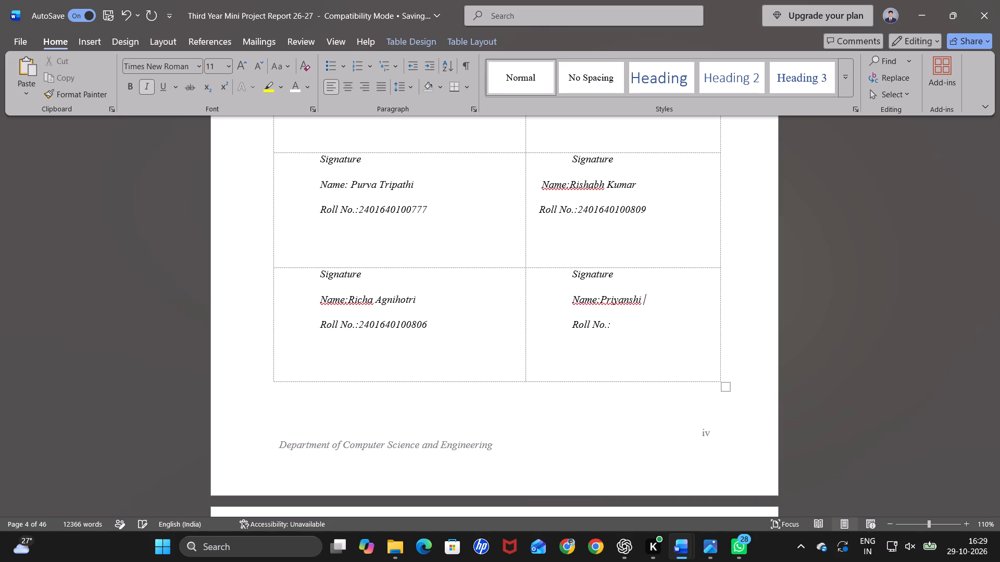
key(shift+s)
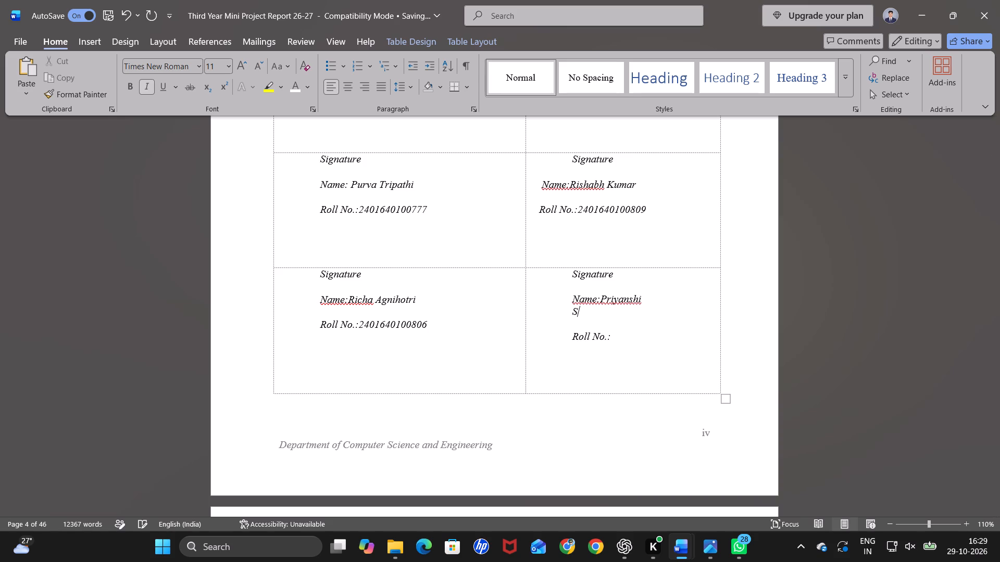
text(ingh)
Remove the indent and blank line before the sixth student's Name line, keeping it on its own line below "Signature".
click(573, 296)
key(BackSpace)
key(BackSpace)
key(BackSpace)
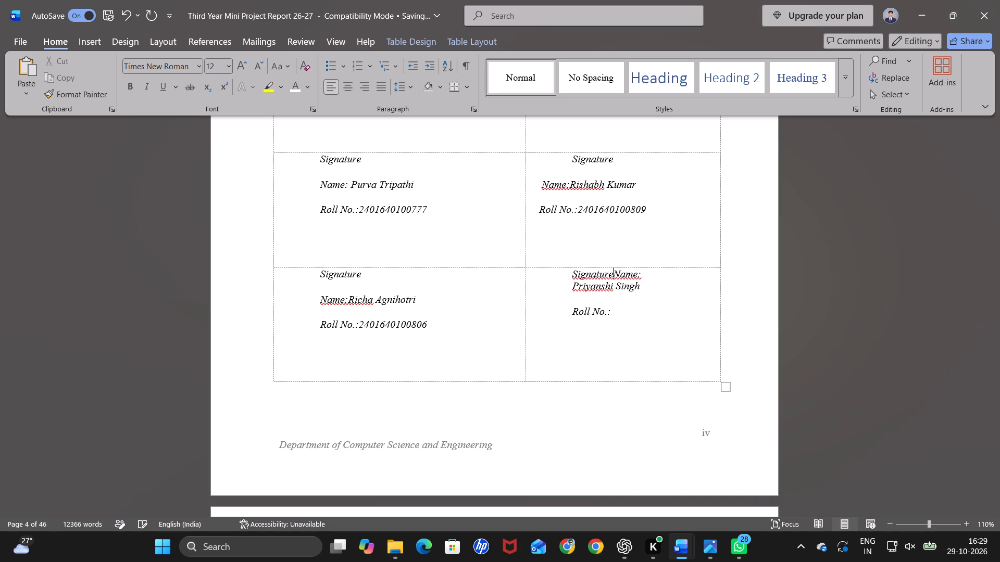
key(ctrl+z)
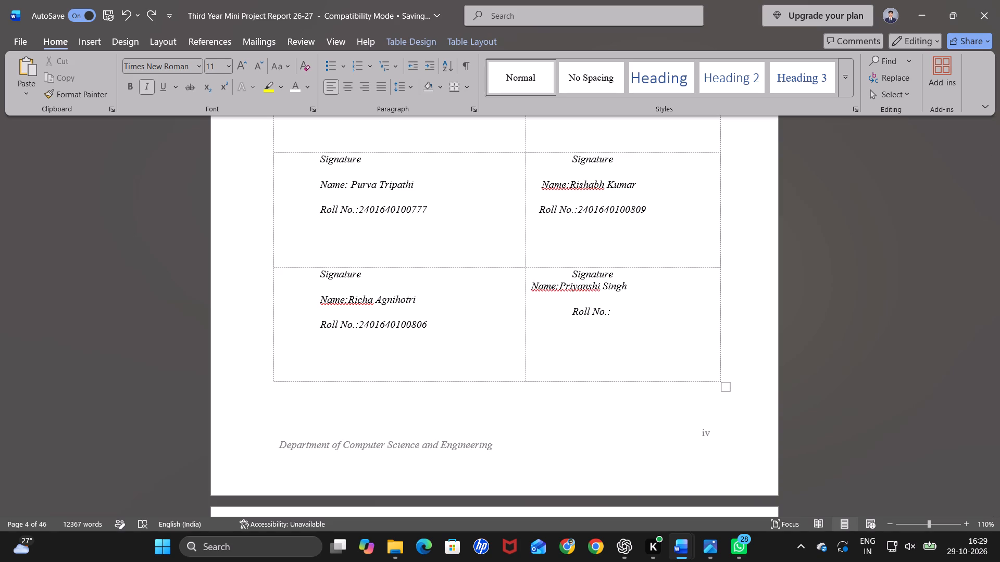
Remove the indent before "Roll No.:" in the sixth student's signature block.
click(574, 312)
key(BackSpace)
click(385, 417)
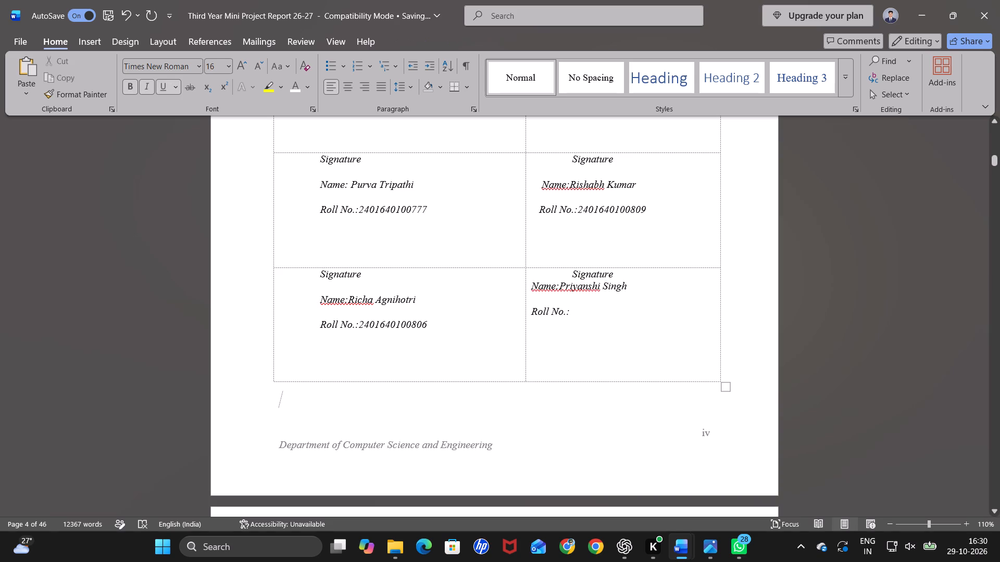
Enter the sixth student's roll number after "Roll No.:" in the third-row, second-column signature block of the Acknowledgement's table.
click(571, 312)
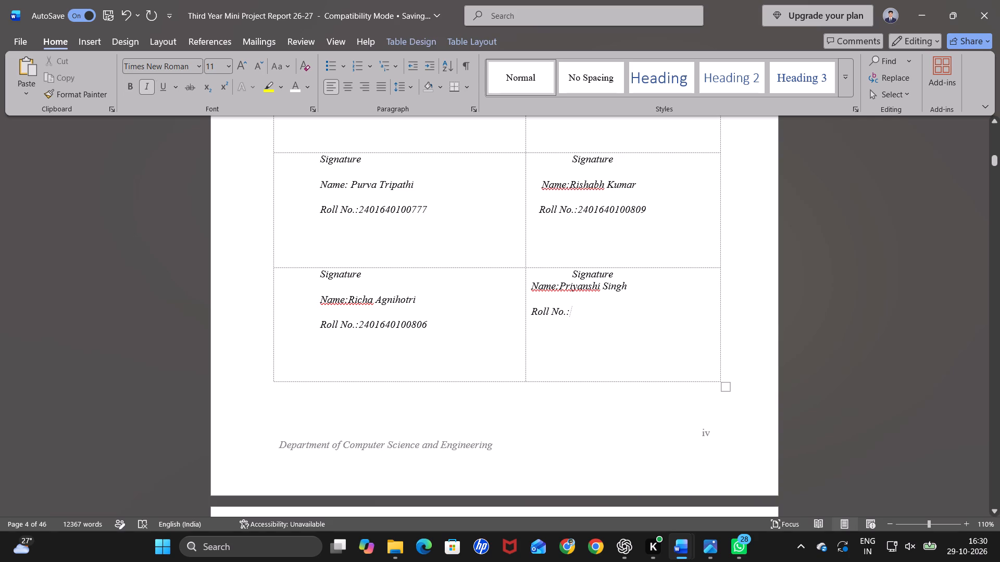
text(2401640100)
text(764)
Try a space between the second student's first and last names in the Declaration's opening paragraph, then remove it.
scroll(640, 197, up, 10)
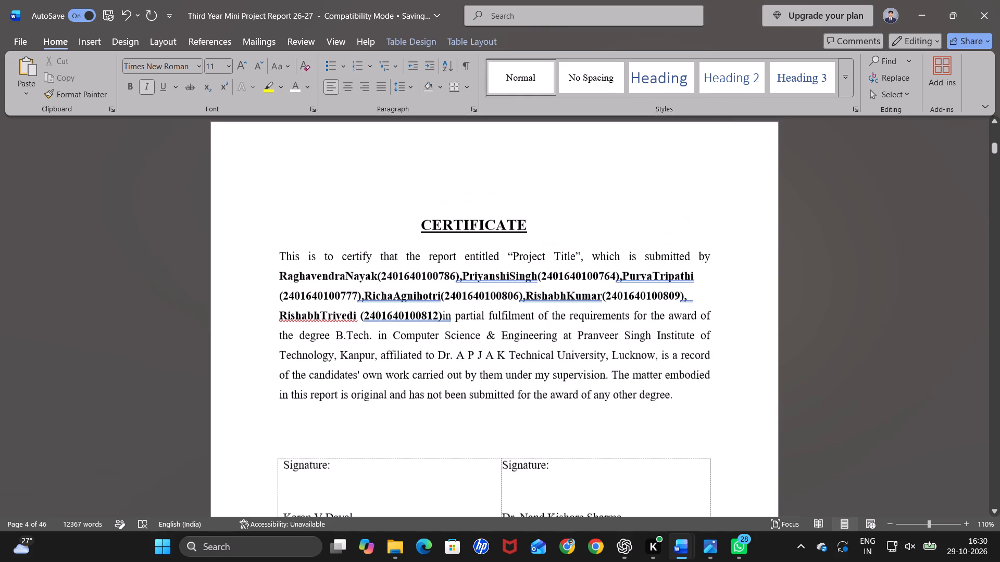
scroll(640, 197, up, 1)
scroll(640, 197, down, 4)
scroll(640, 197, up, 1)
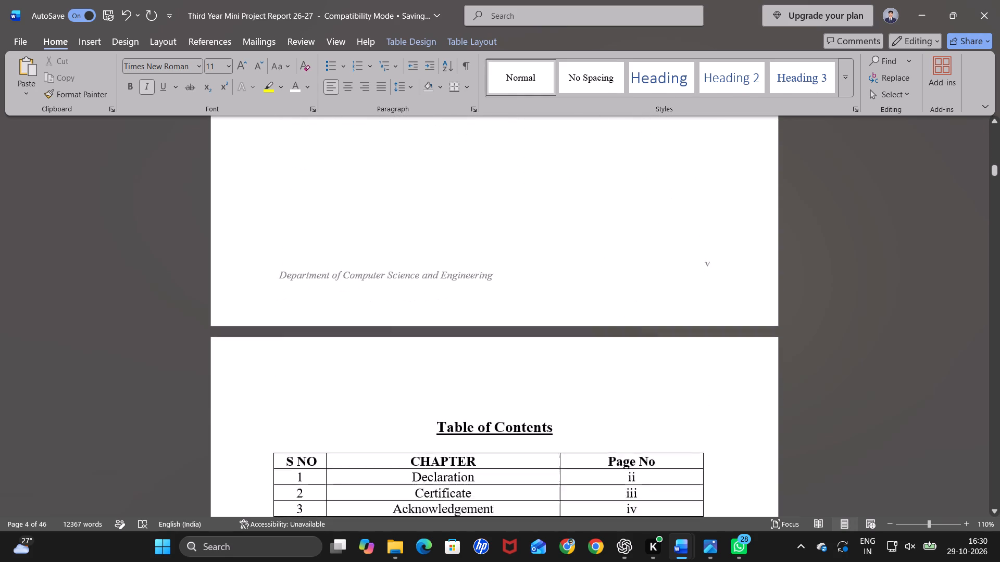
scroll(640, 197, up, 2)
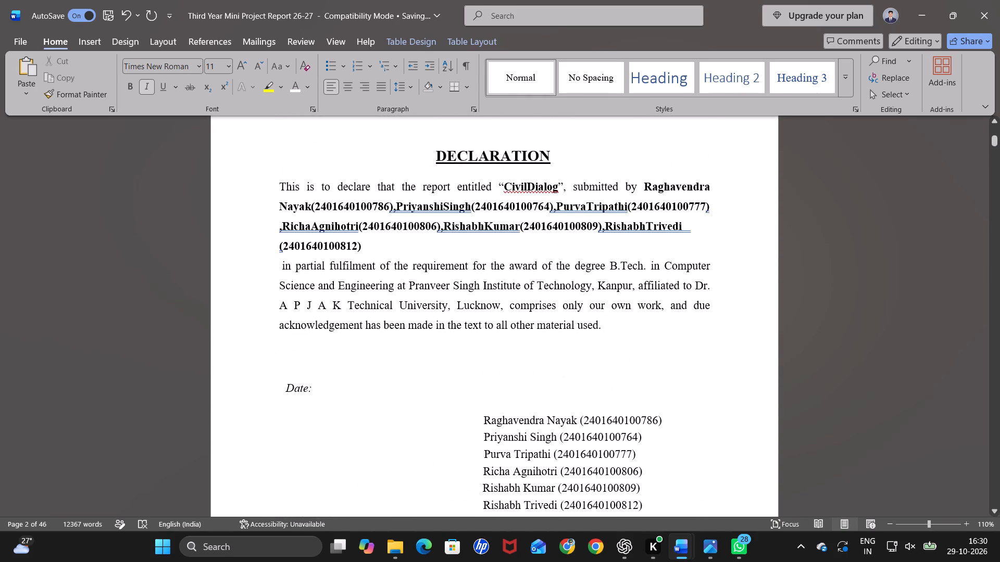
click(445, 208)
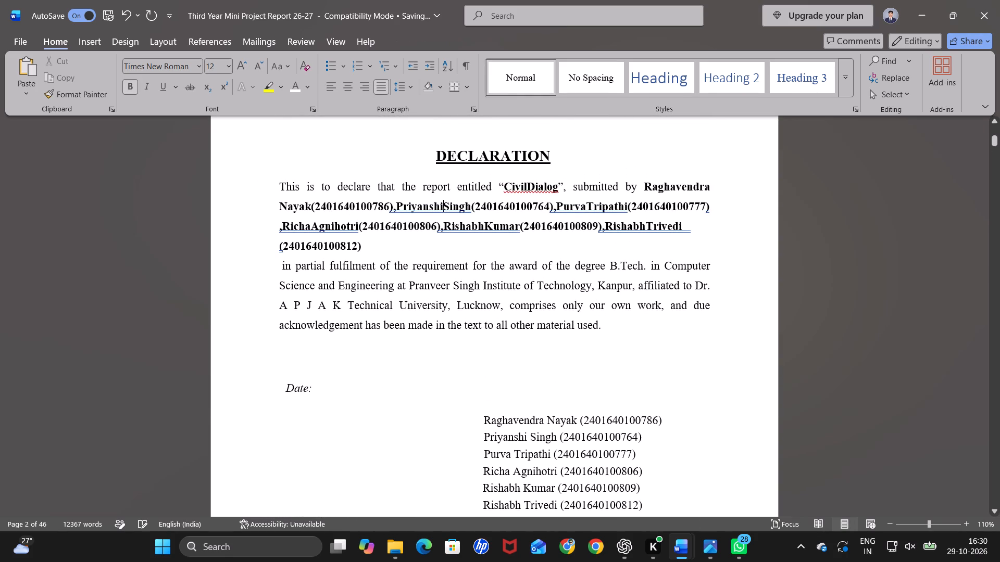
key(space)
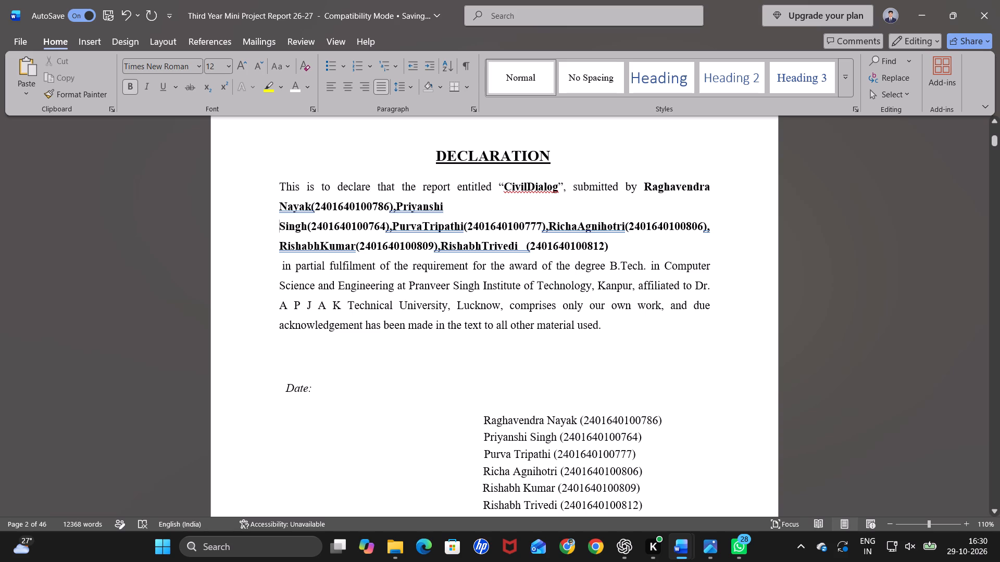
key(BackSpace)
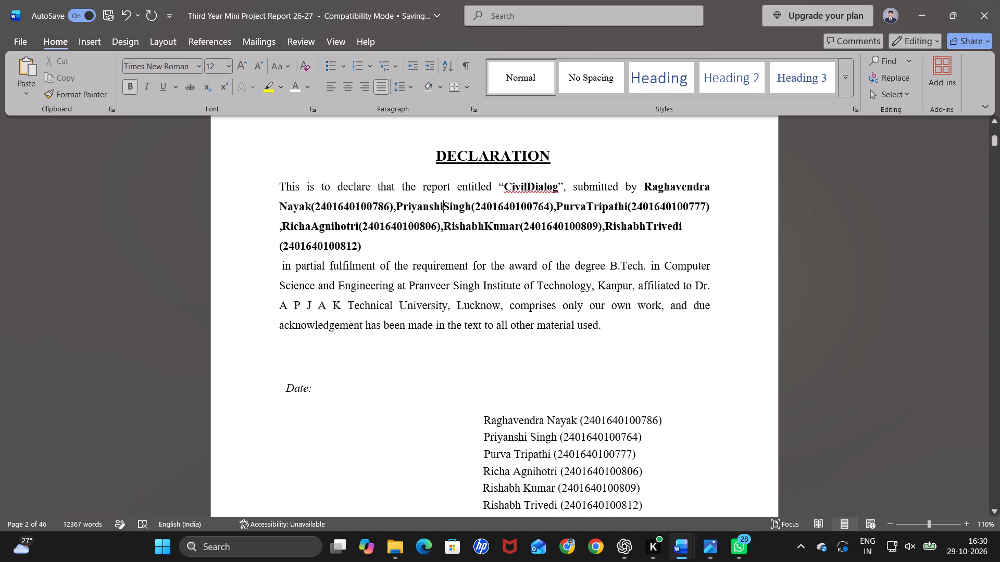
Join the line starting "in partial fulfilment" to the end of the students' roll number list in the Declaration, removing its leading space.
click(279, 266)
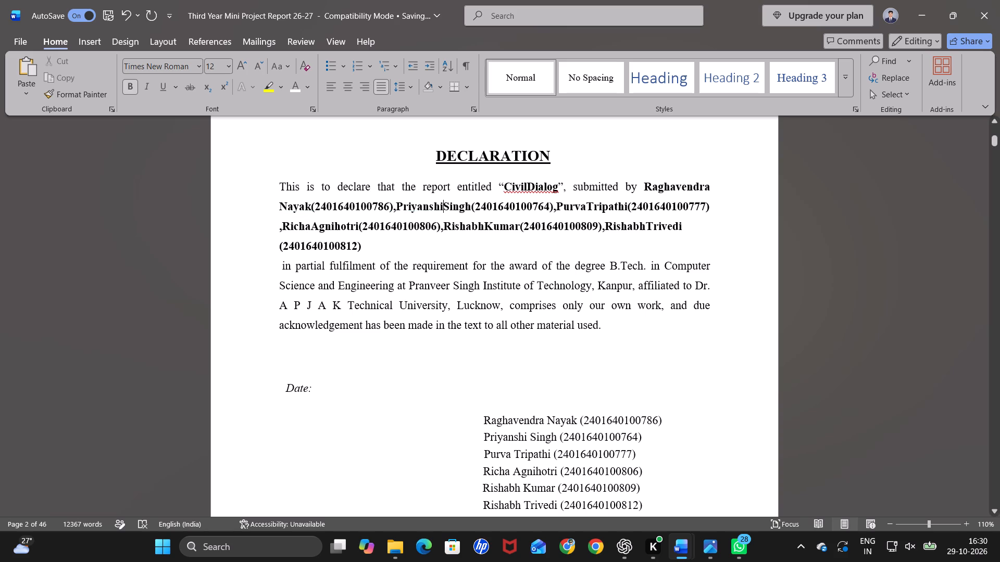
click(283, 265)
key(BackSpace)
key(BackSpace)
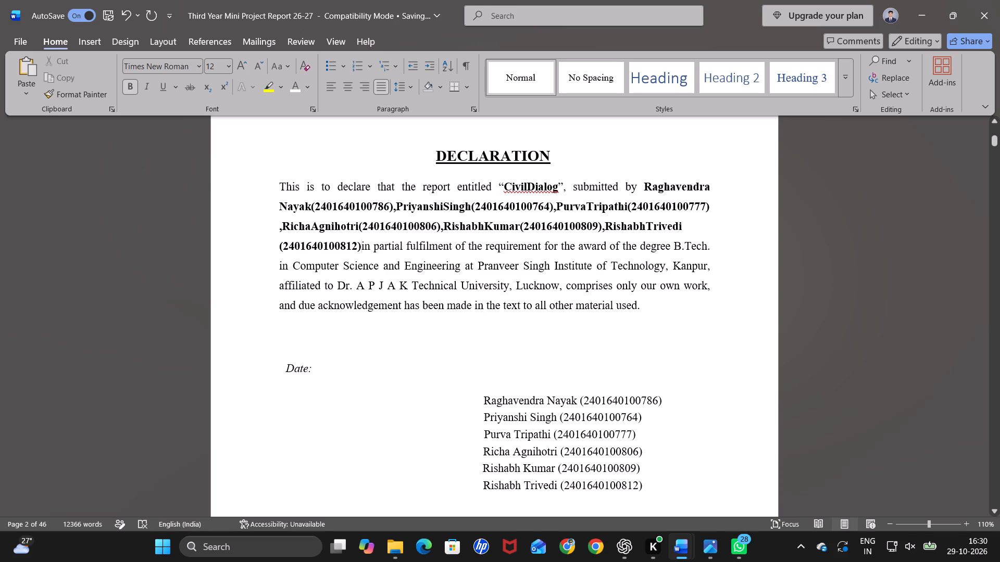
Review the report's initial pages, from the title page through the Declaration, Certificate and Acknowledgement to the Table of Contents.
scroll(550, 253, up, 5)
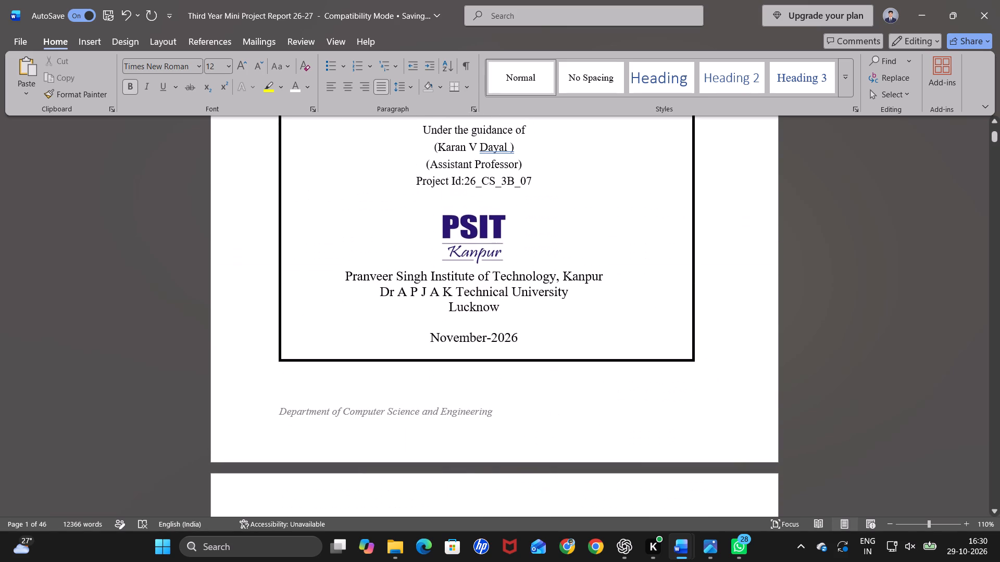
scroll(550, 253, up, 1)
scroll(550, 253, down, 3)
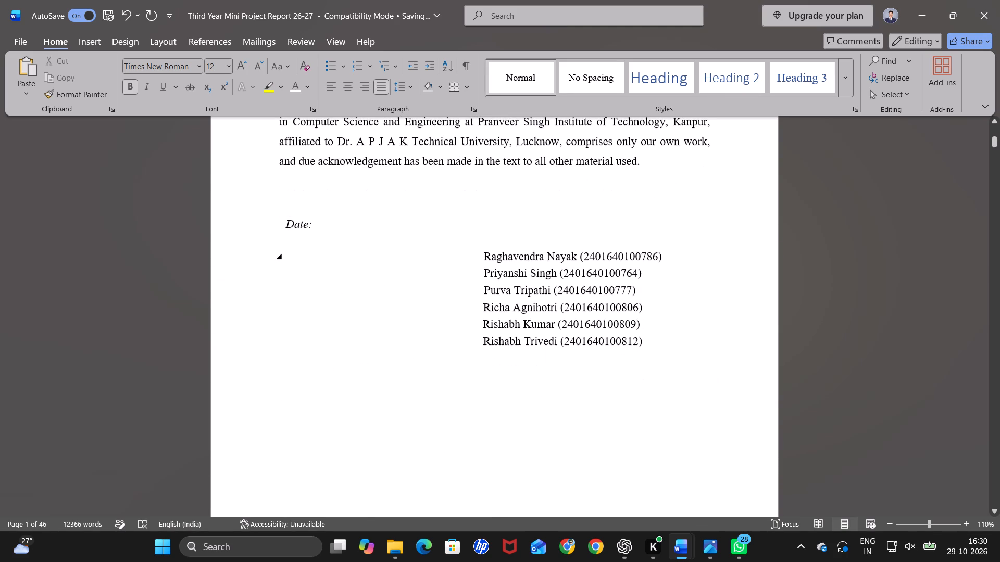
scroll(550, 253, down, 3)
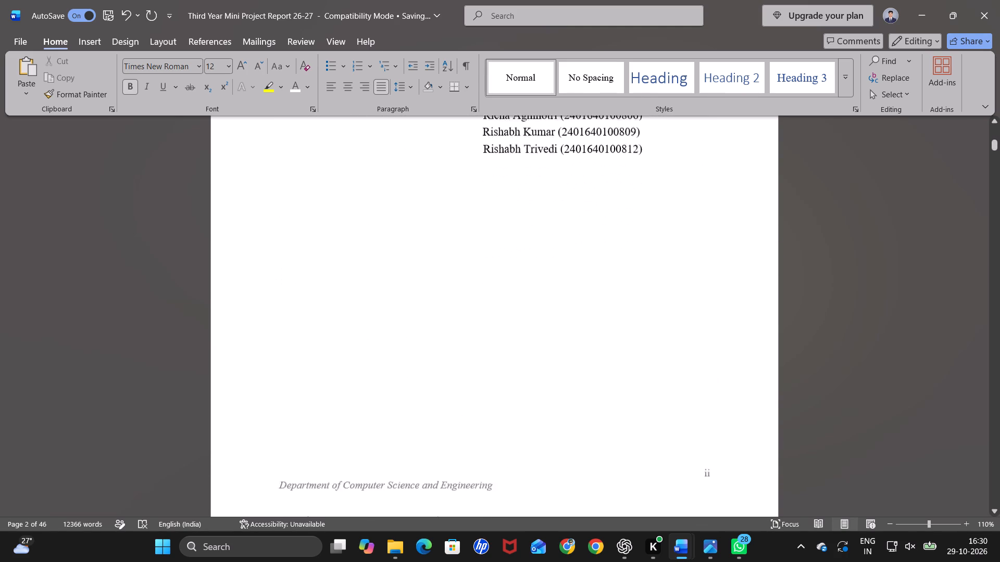
scroll(550, 253, down, 1)
ctrl+scroll(550, 253, up, 2)
scroll(550, 253, up, 2)
scroll(550, 253, down, 1)
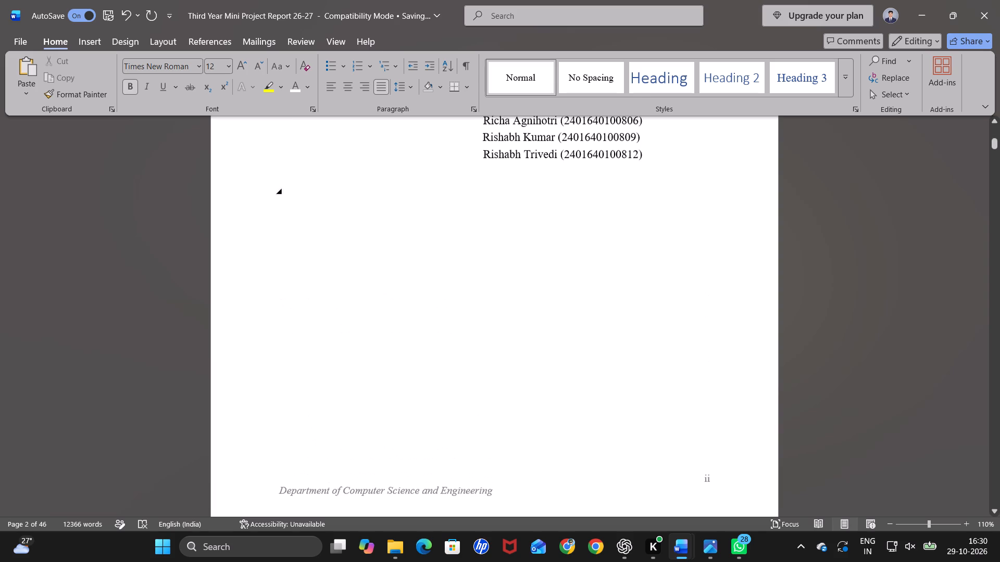
scroll(550, 253, down, 2)
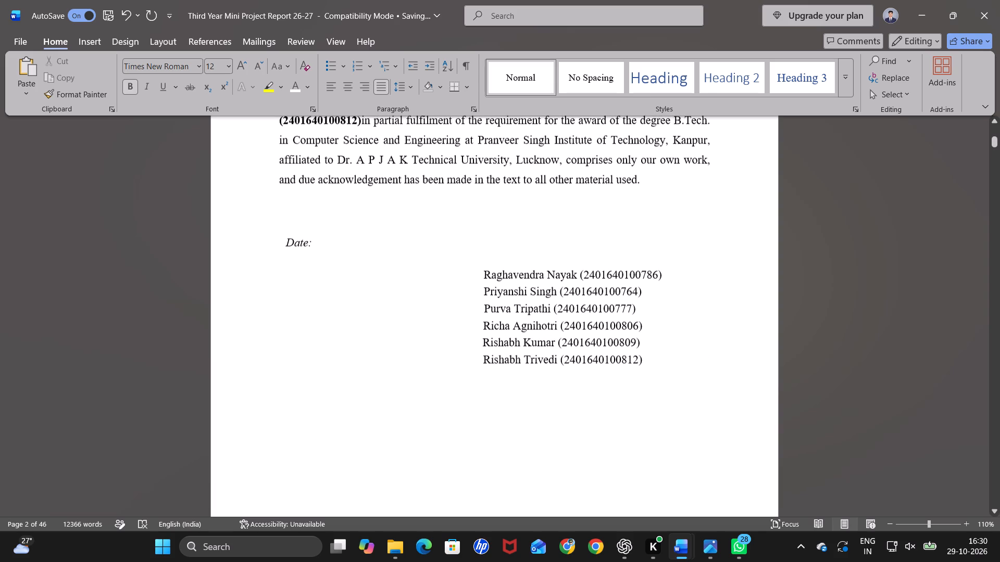
scroll(550, 253, down, 1)
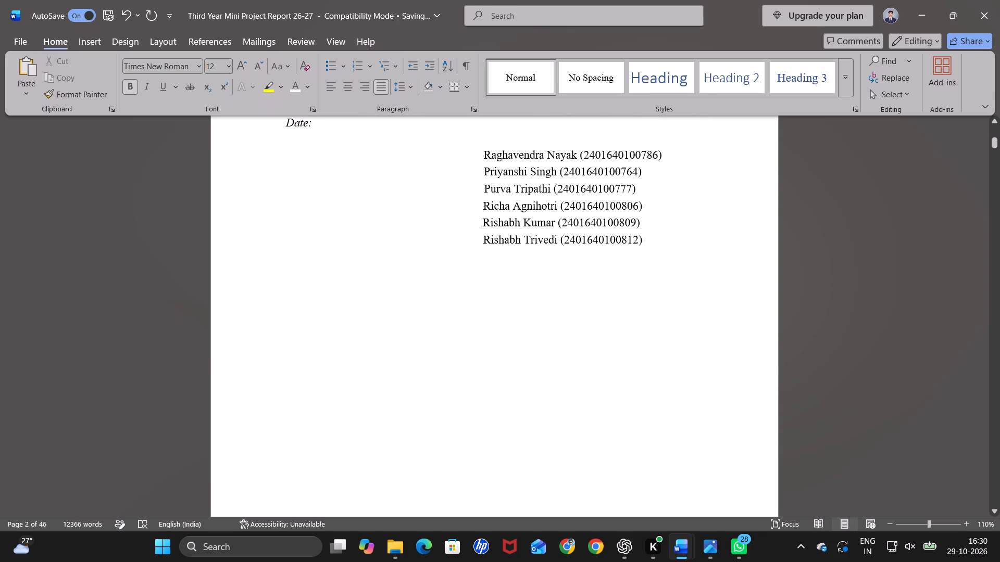
scroll(550, 253, down, 3)
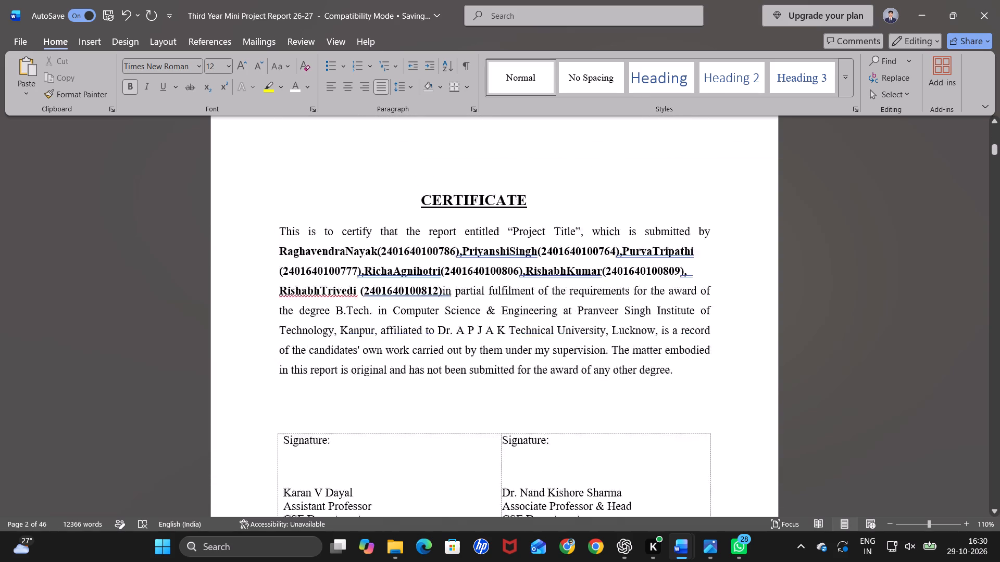
scroll(550, 253, down, 1)
scroll(550, 253, up, 4)
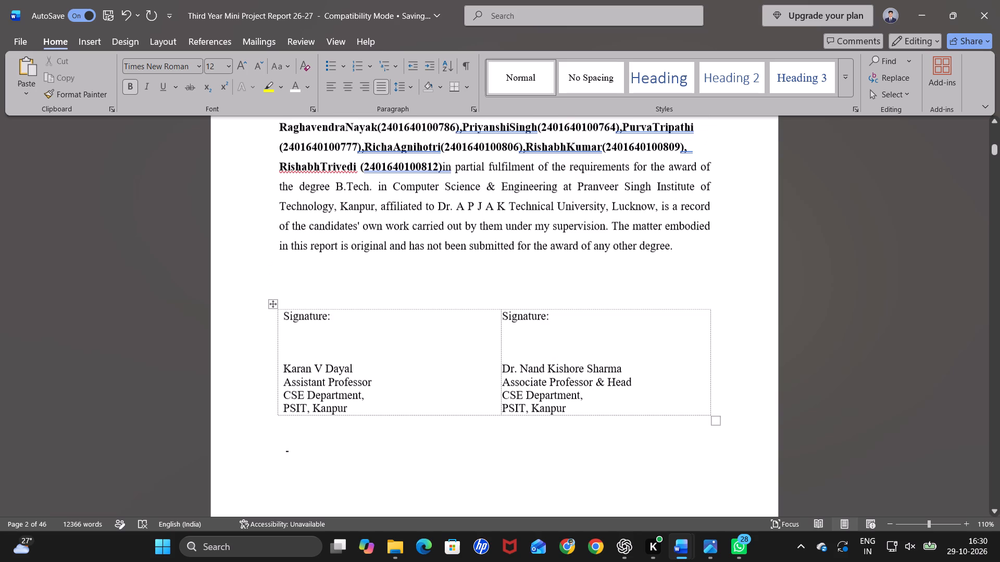
scroll(550, 253, up, 2)
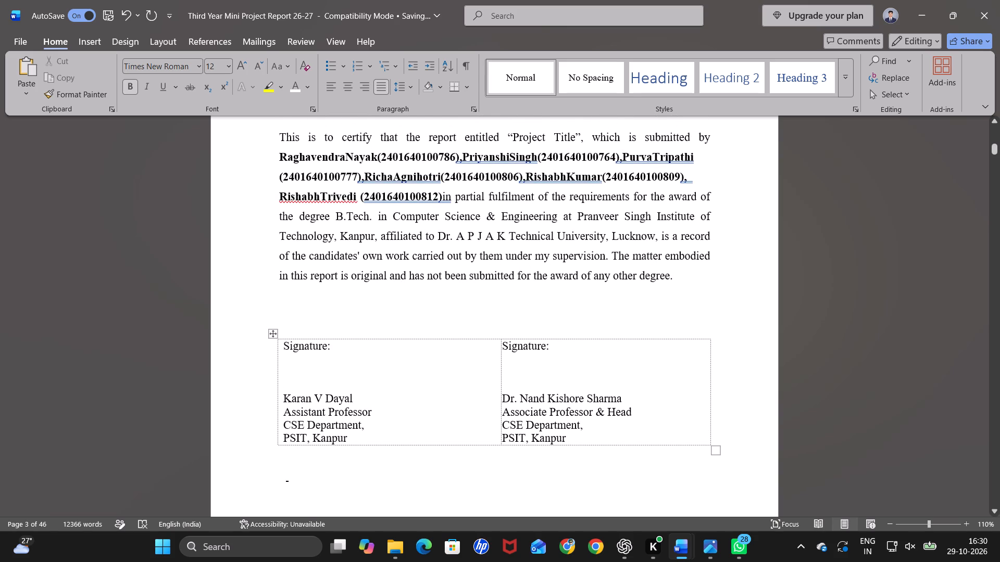
scroll(550, 253, up, 4)
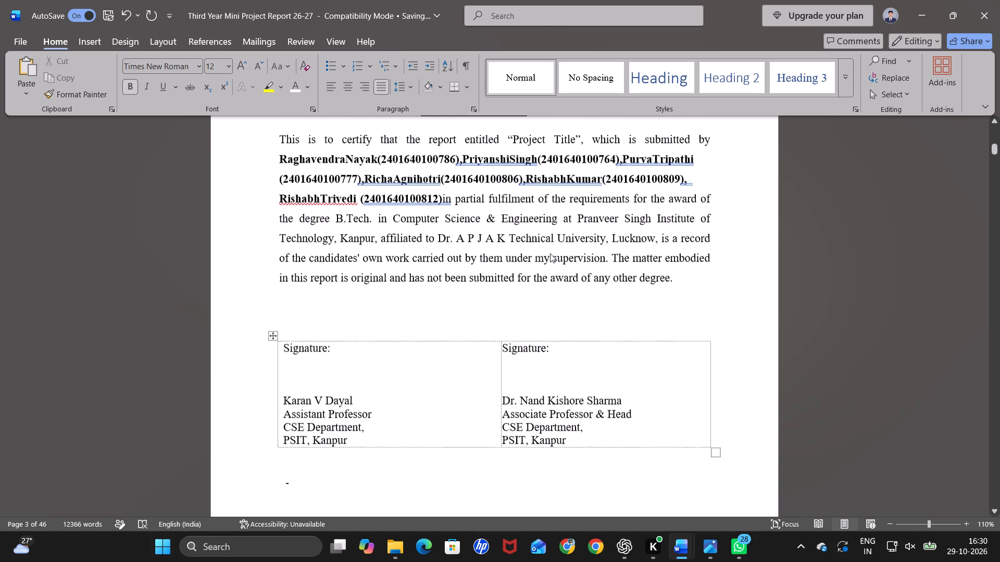
scroll(550, 253, up, 2)
scroll(550, 253, down, 1)
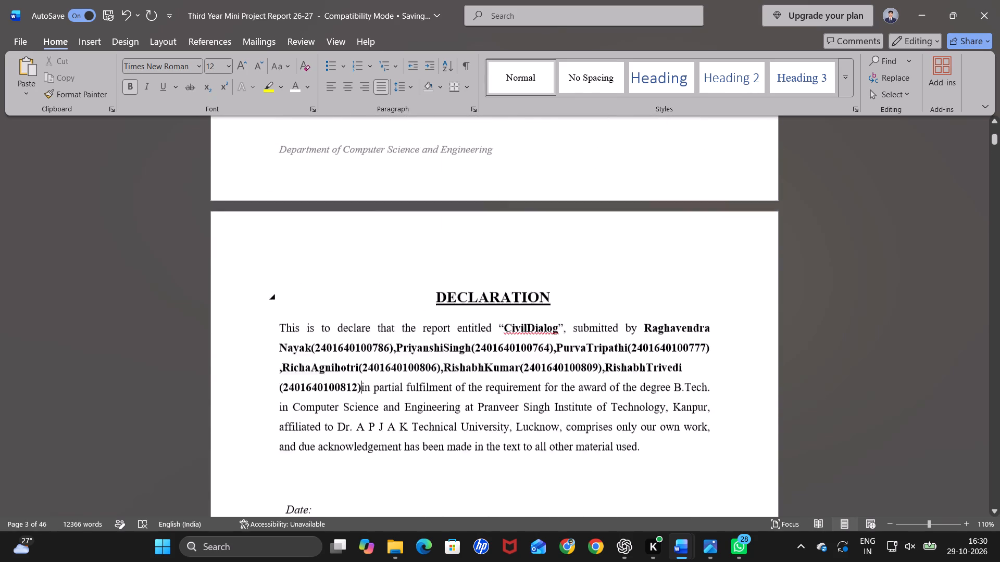
scroll(550, 253, down, 1)
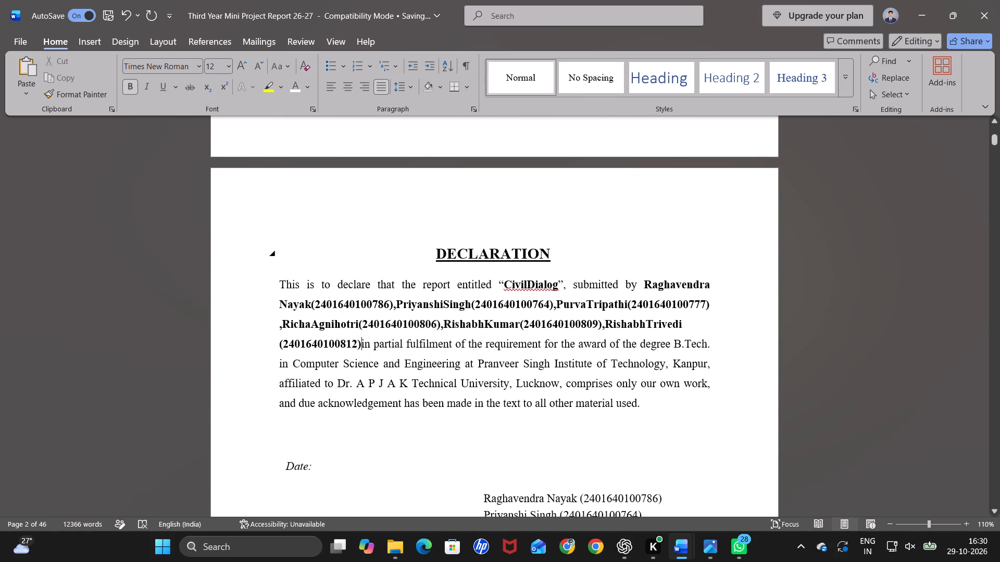
scroll(550, 253, down, 3)
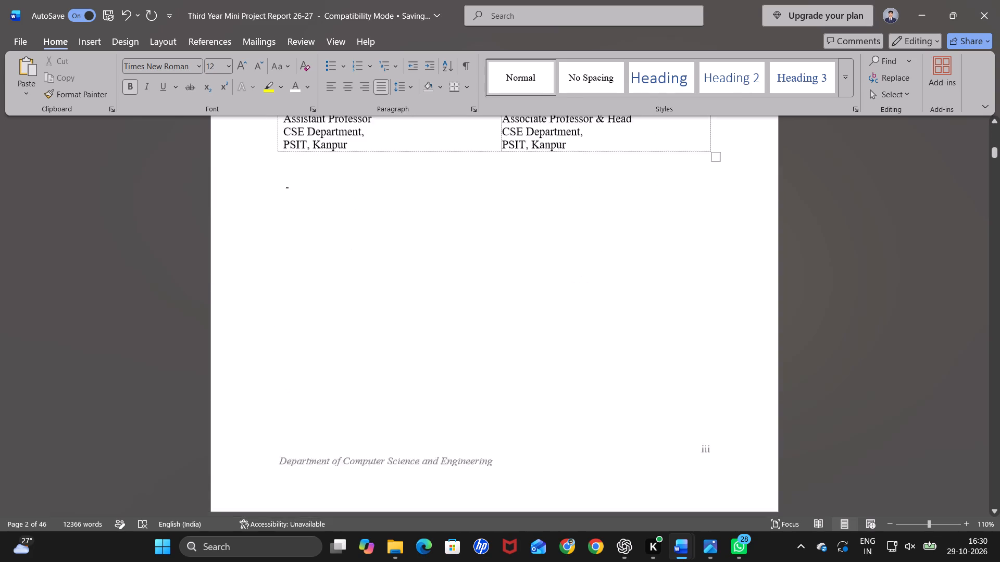
scroll(550, 253, down, 7)
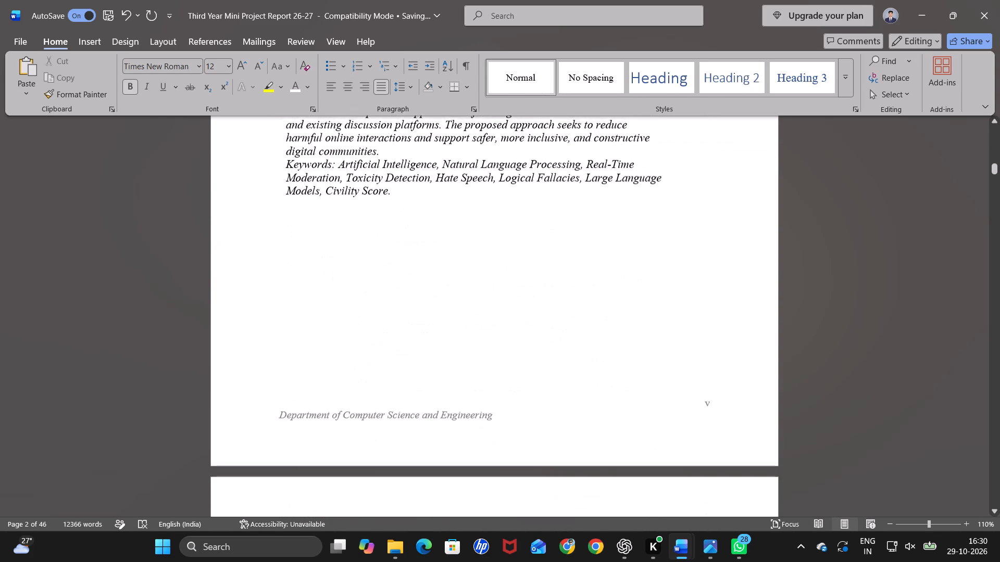
scroll(550, 253, down, 3)
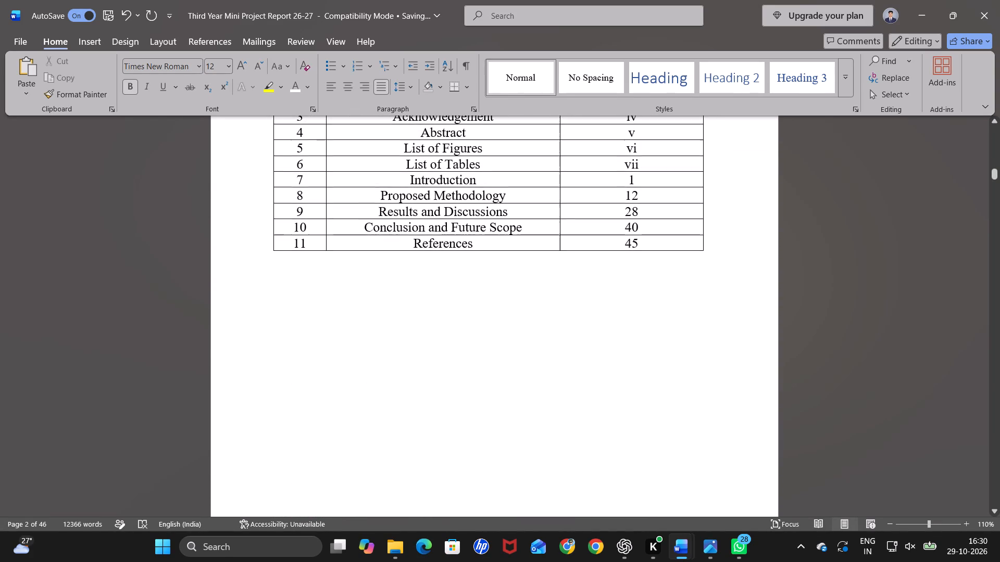
ctrl+scroll(550, 253, down, 8)
ctrl+scroll(550, 253, up, 2)
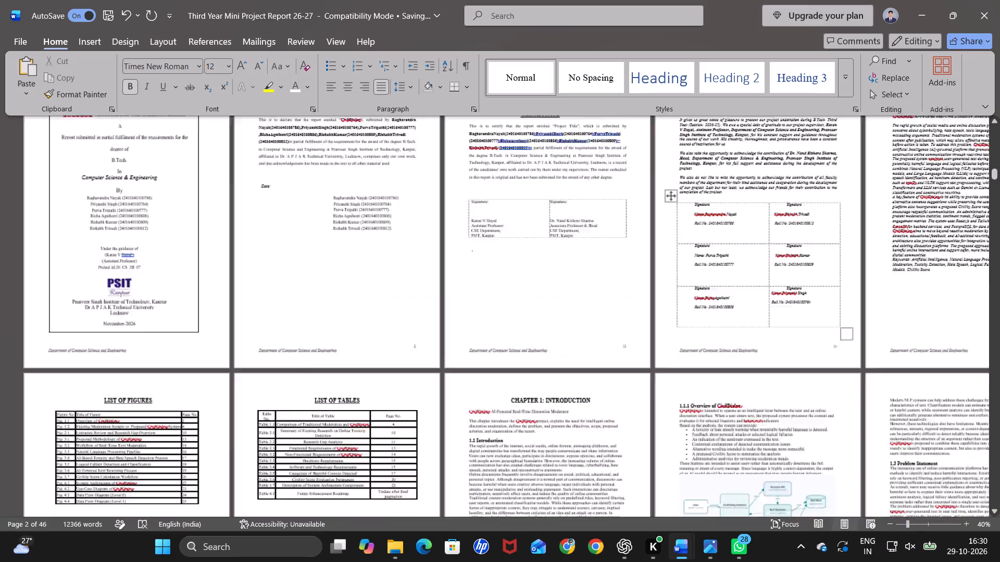
ctrl+scroll(550, 253, up, 3)
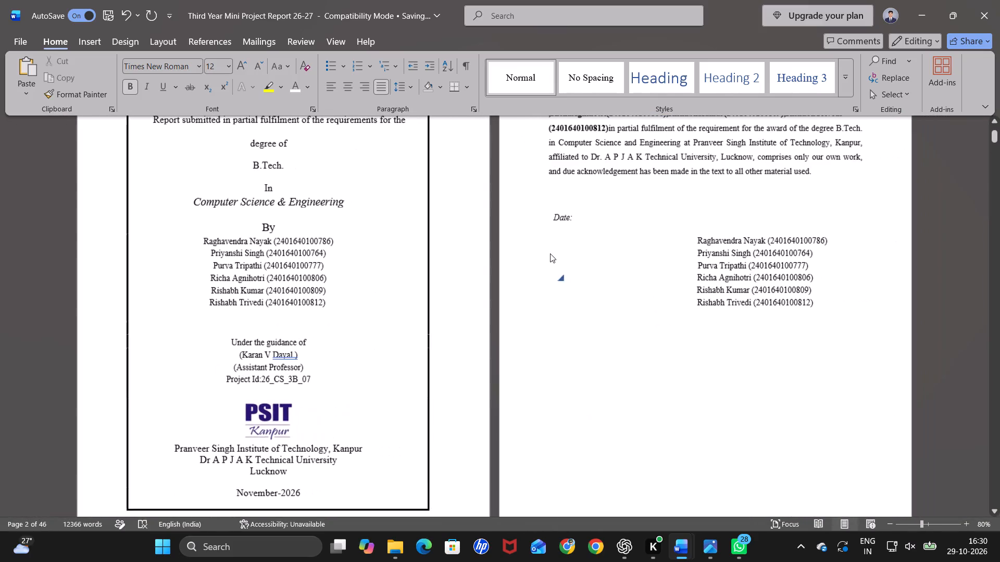
Set up a copy of the report in the Downloads folder, named "Third Year Mini Project Report 26-27_checkkk", in PDF format.
click(17, 38)
click(44, 213)
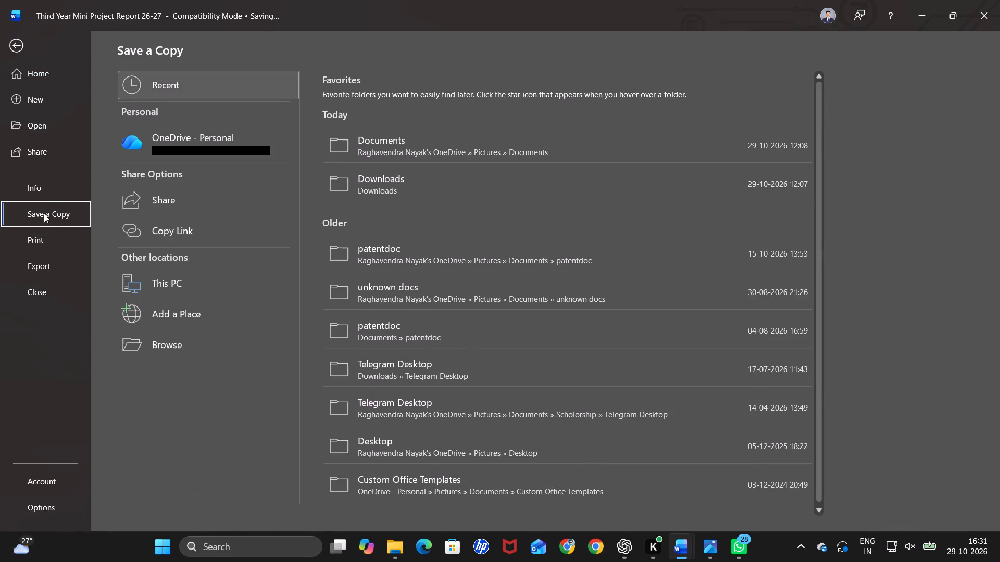
click(381, 181)
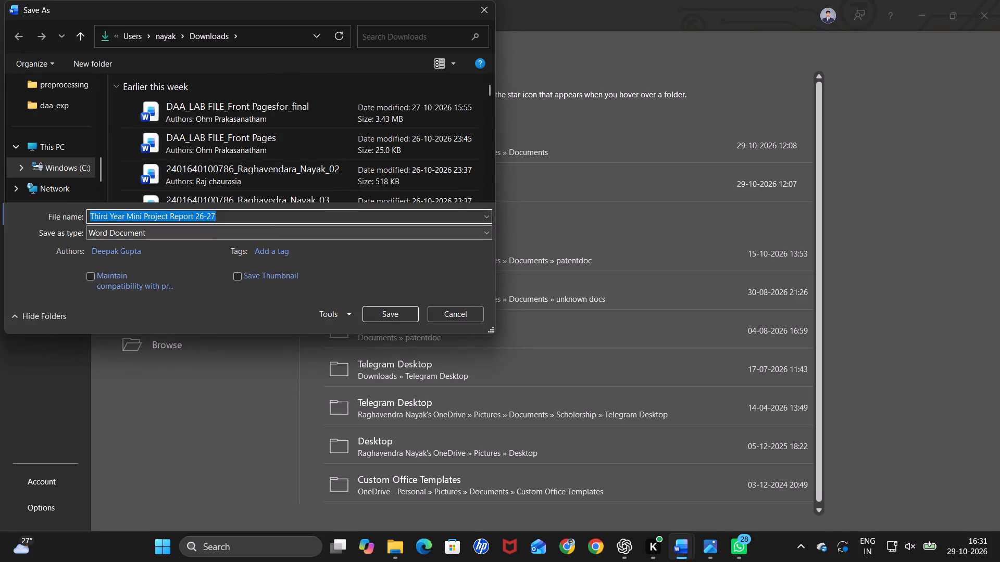
click(260, 219)
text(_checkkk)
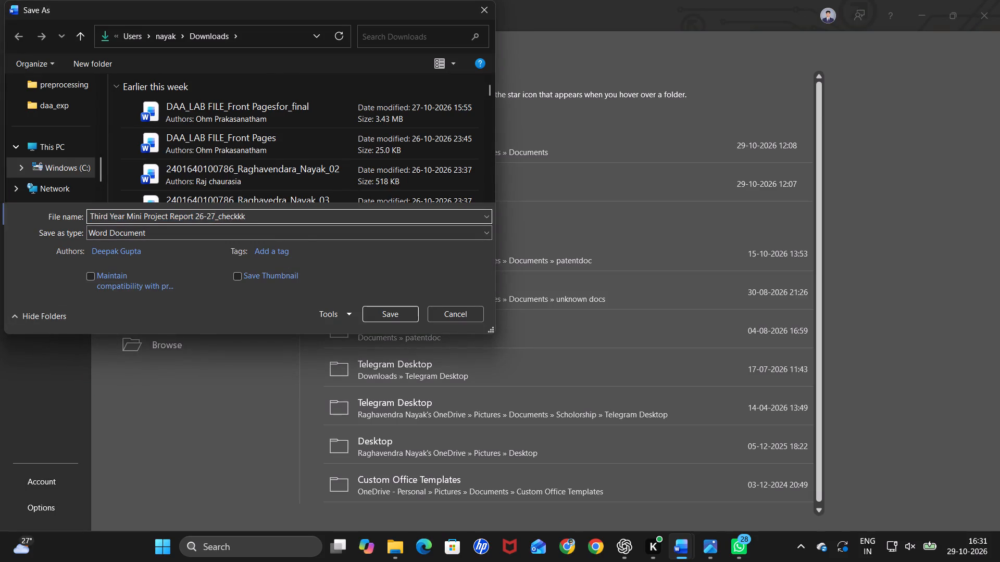
click(205, 231)
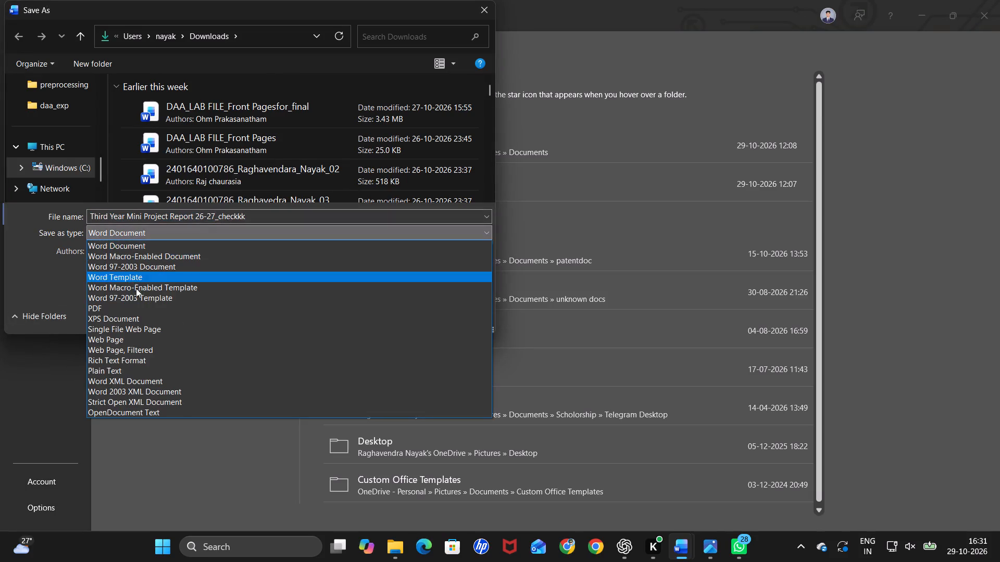
click(117, 305)
Replace the PDF's author with the first student's name and save the copy.
click(144, 253)
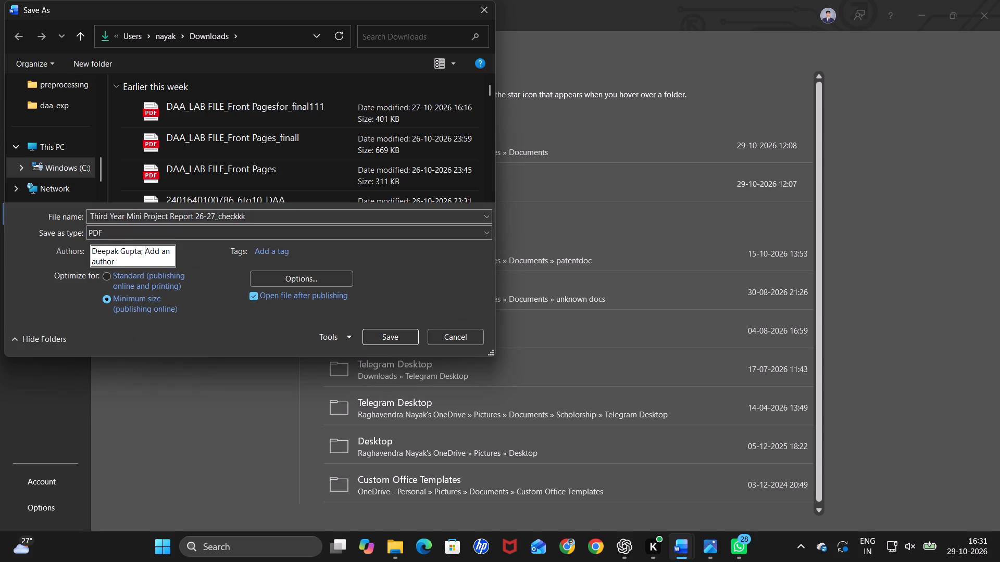
drag(118, 261, 74, 246)
key(BackSpace)
key(BackSpace)
key(BackSpace)
key(BackSpace)
key(BackSpace)
key(BackSpace)
key(BackSpace)
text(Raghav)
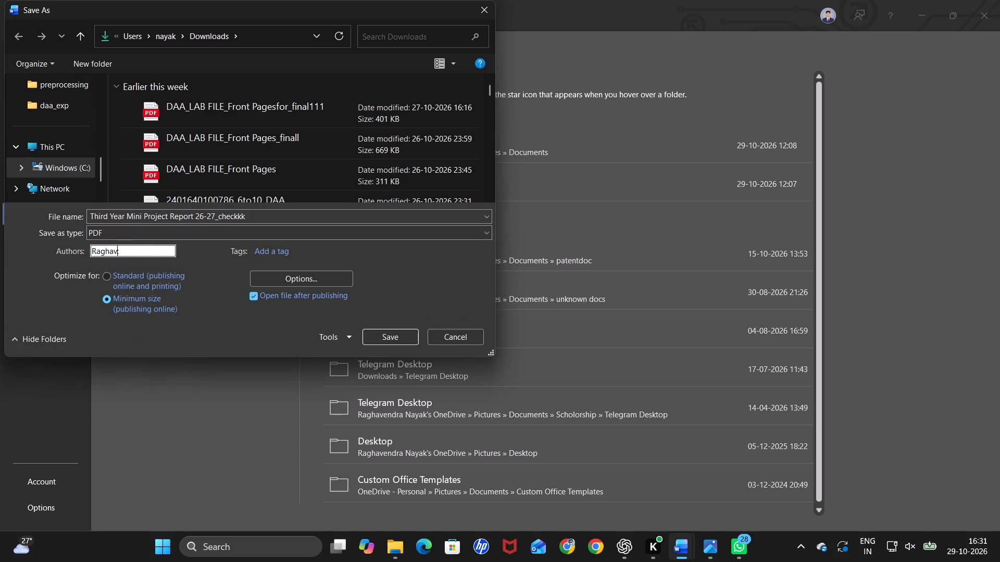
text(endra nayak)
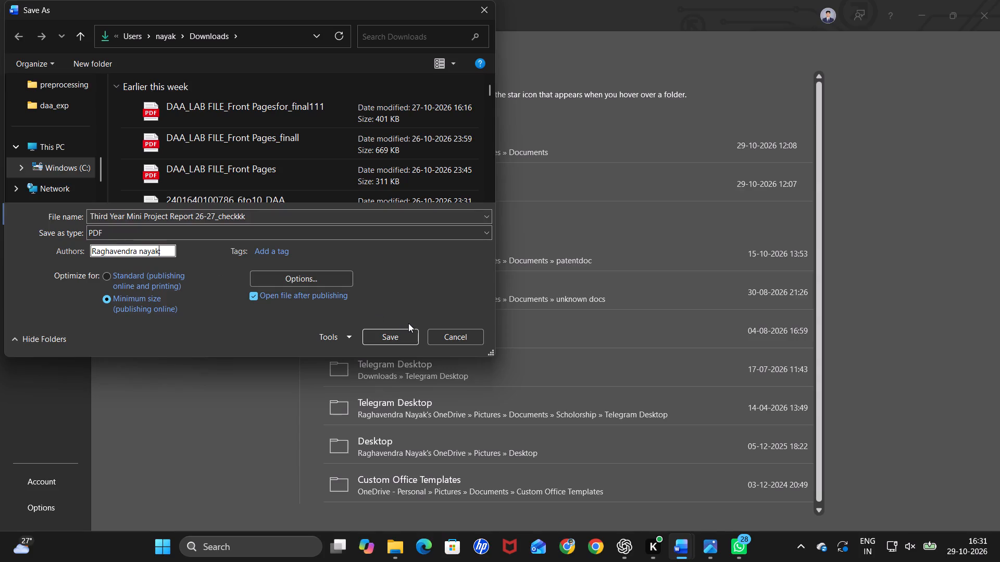
click(403, 331)
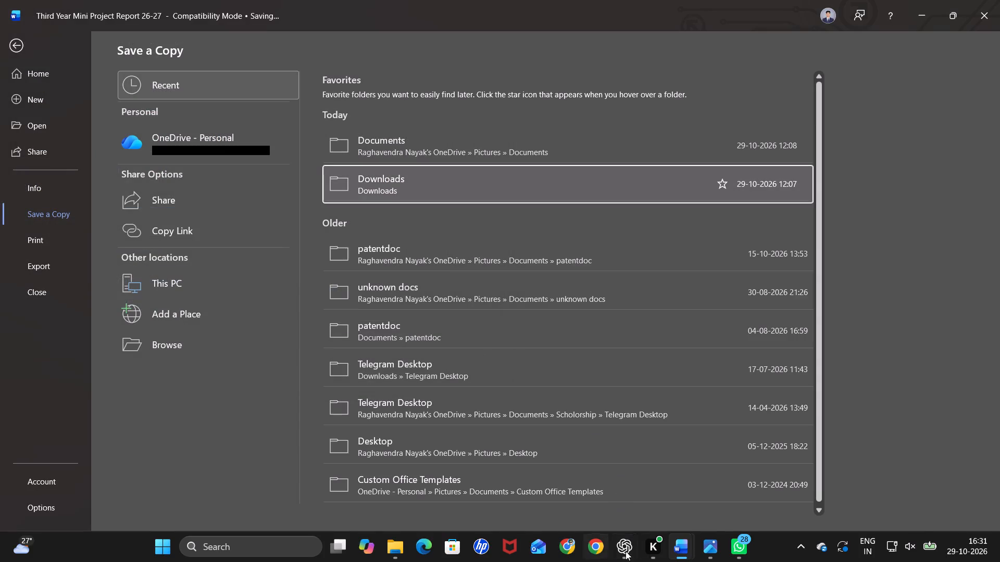
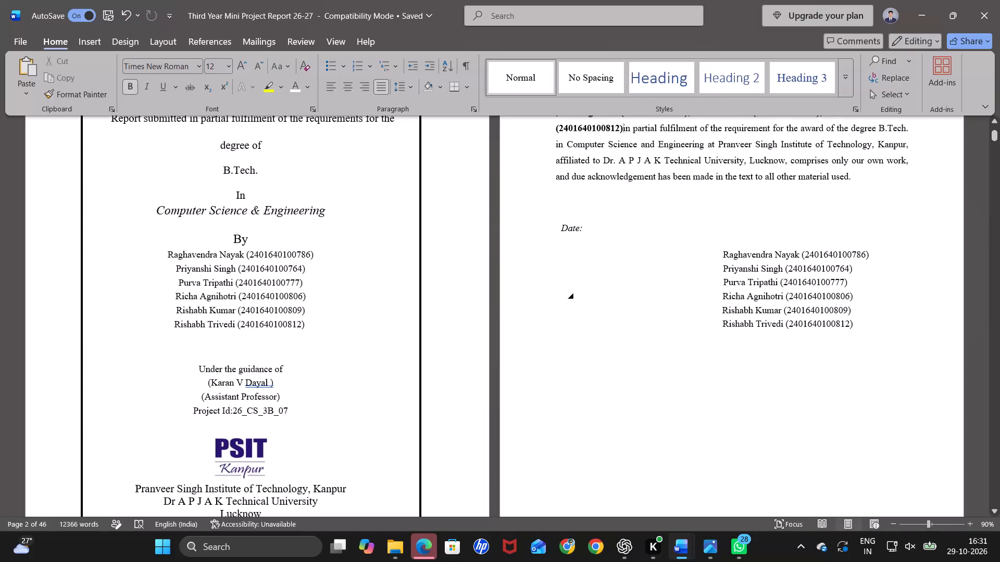
Review the report's initial pages from the Declaration through the Certificate and Abstract to the Table of Contents.
ctrl+scroll(846, 298, up, 2)
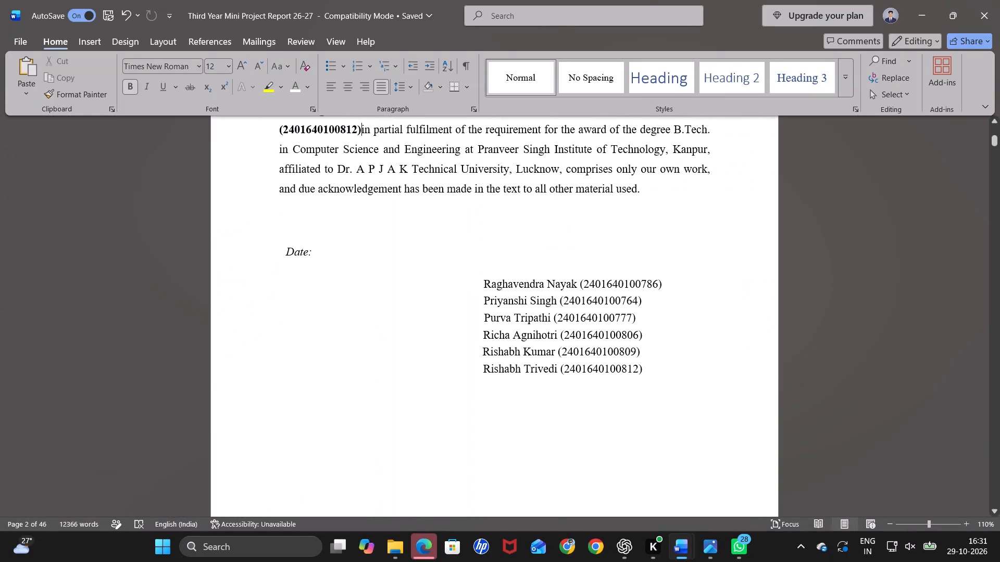
click(846, 298)
scroll(846, 293, down, 10)
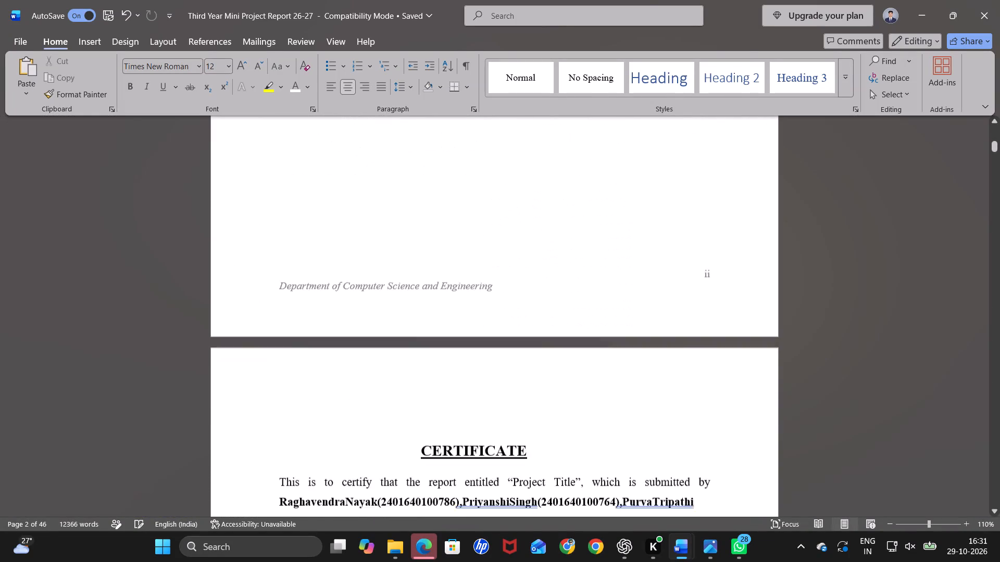
scroll(846, 293, down, 6)
scroll(846, 293, up, 1)
scroll(846, 293, down, 2)
scroll(846, 293, up, 3)
scroll(846, 293, down, 1)
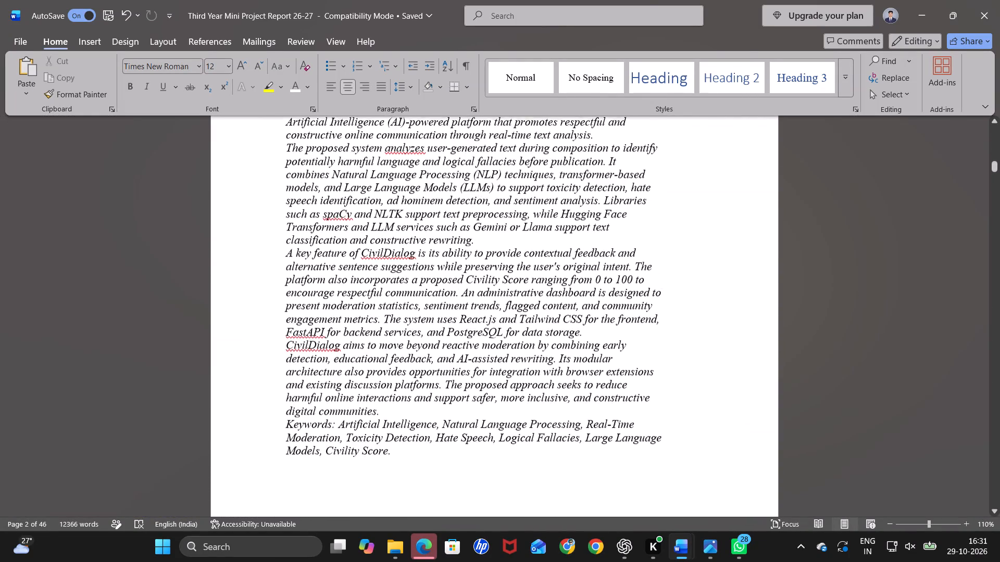
scroll(846, 293, down, 5)
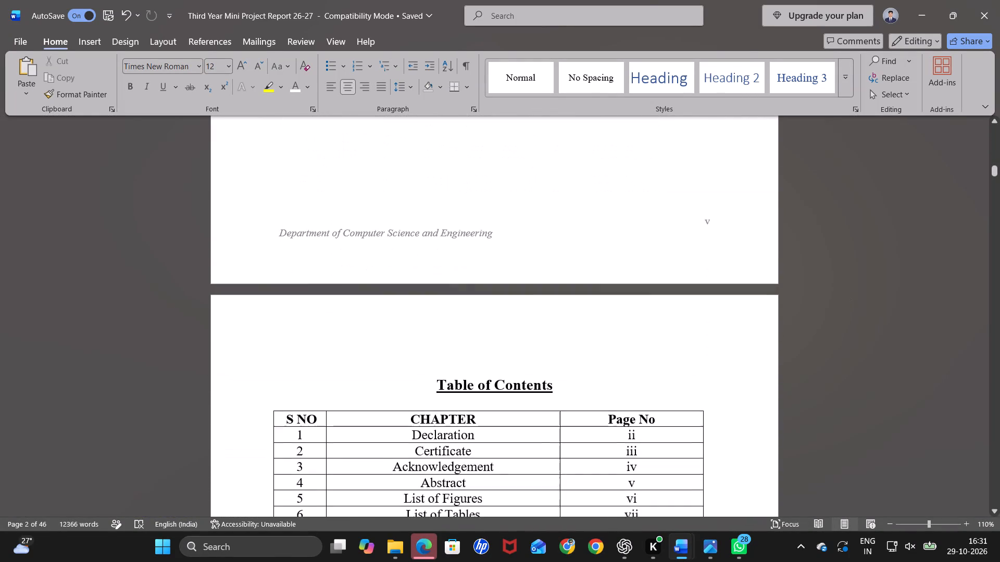
scroll(846, 293, down, 1)
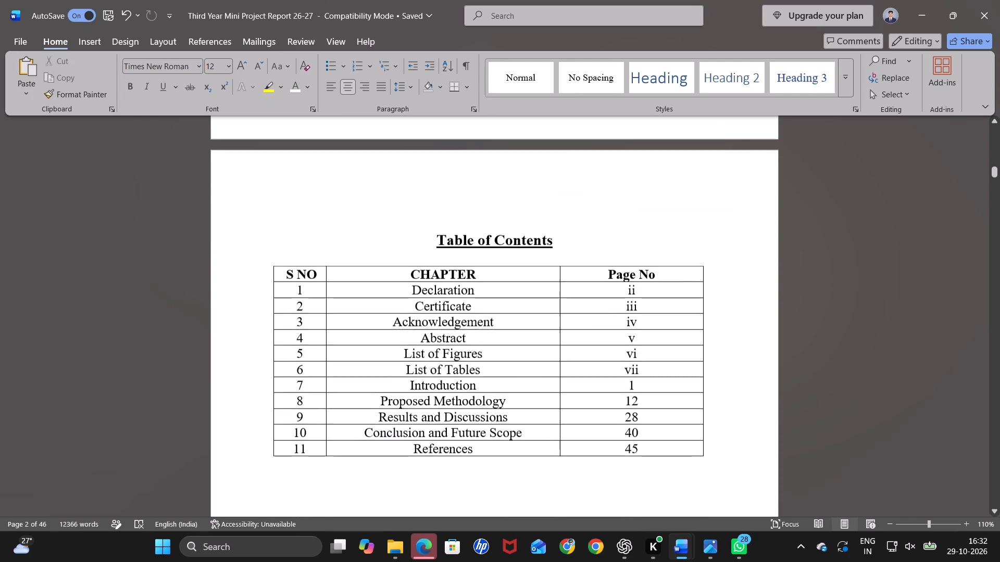
scroll(846, 293, down, 1)
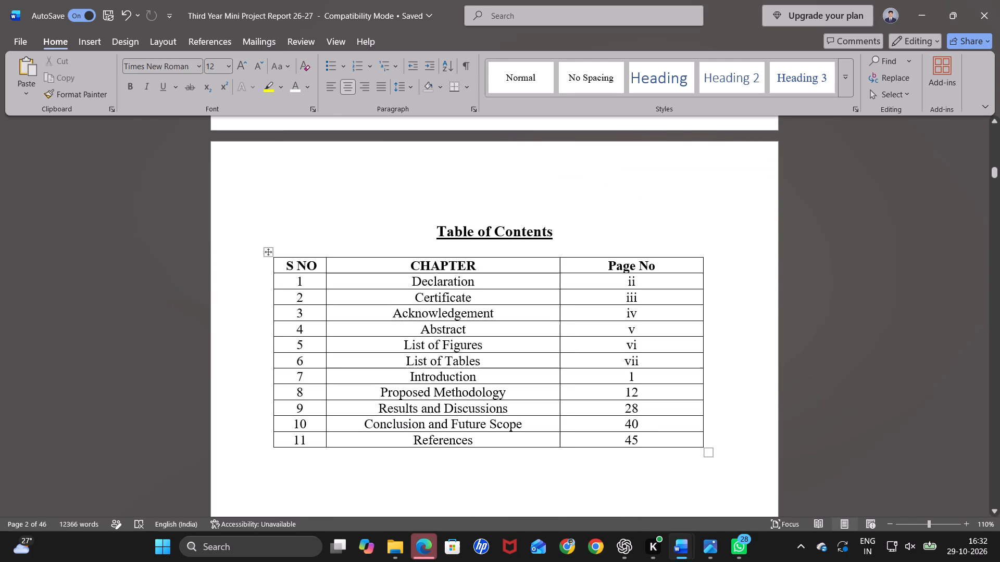
click(646, 375)
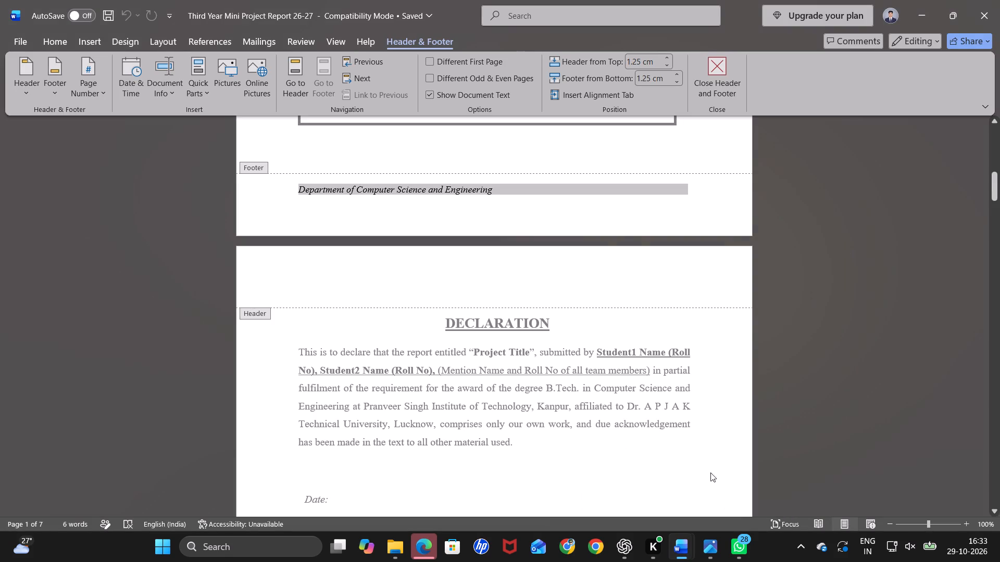
double_click(653, 411)
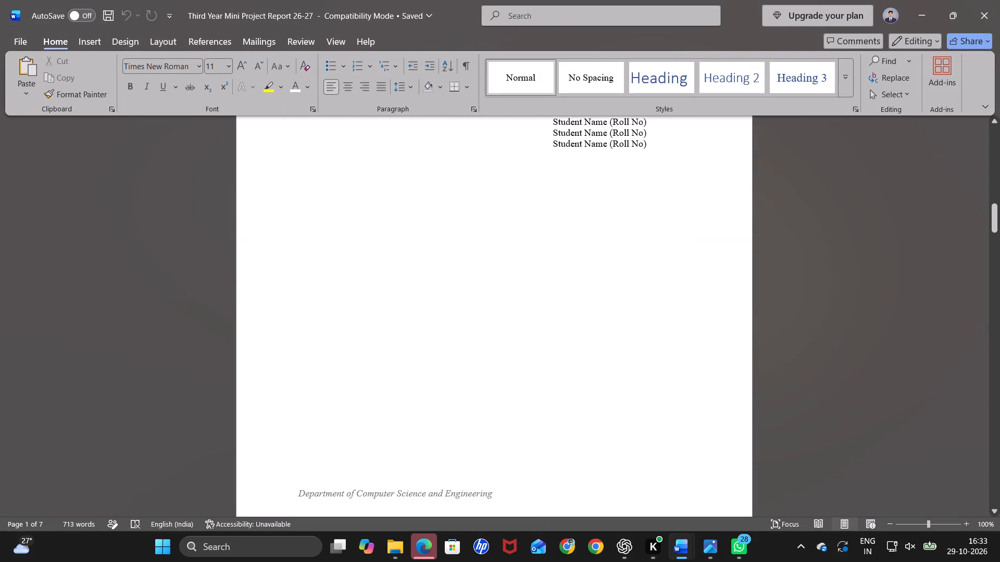
scroll(652, 377, up, 7)
click(983, 21)
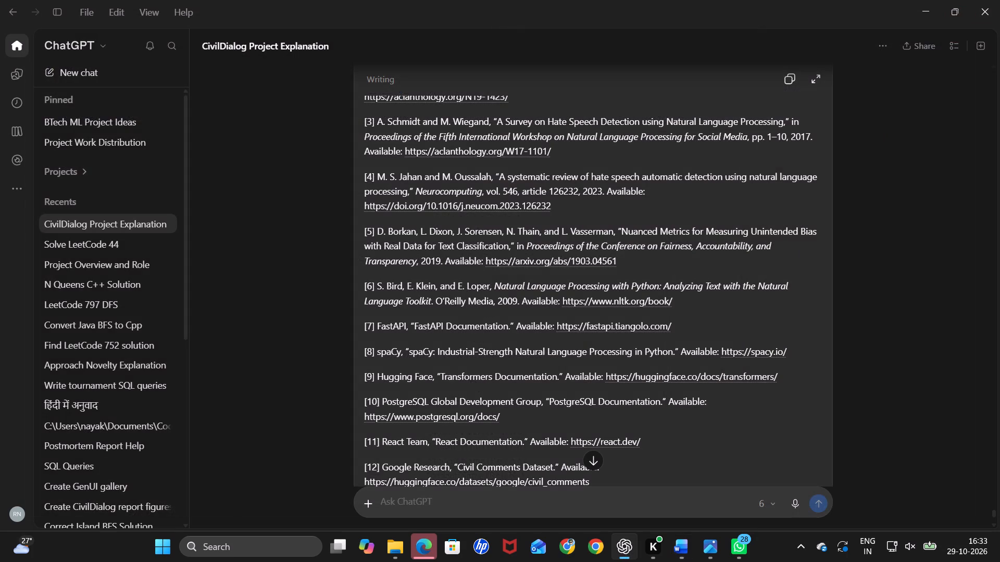
Switch to the Word report and insert a column break below section 4.5 Final Remarks to start a new page.
click(682, 533)
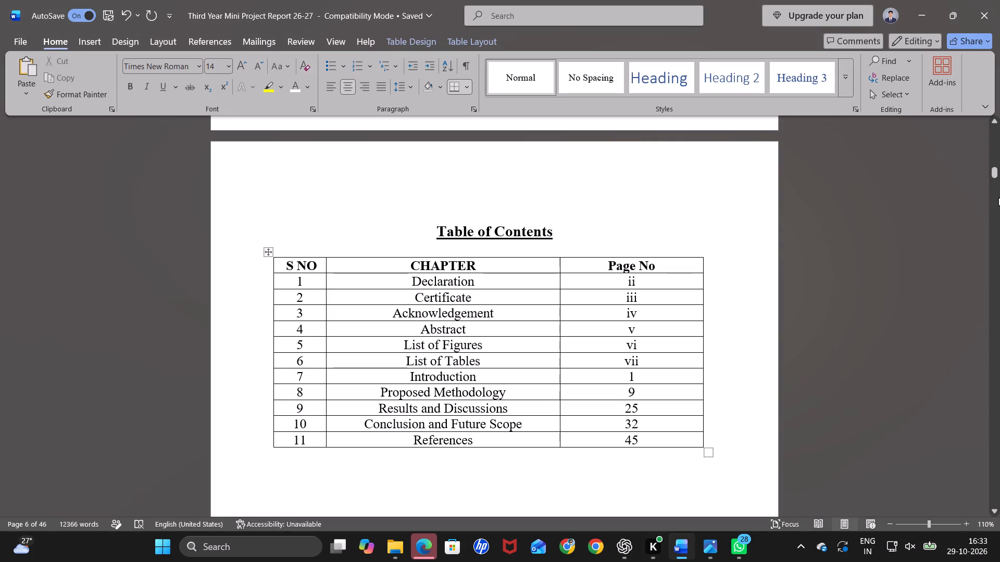
drag(997, 175, 999, 488)
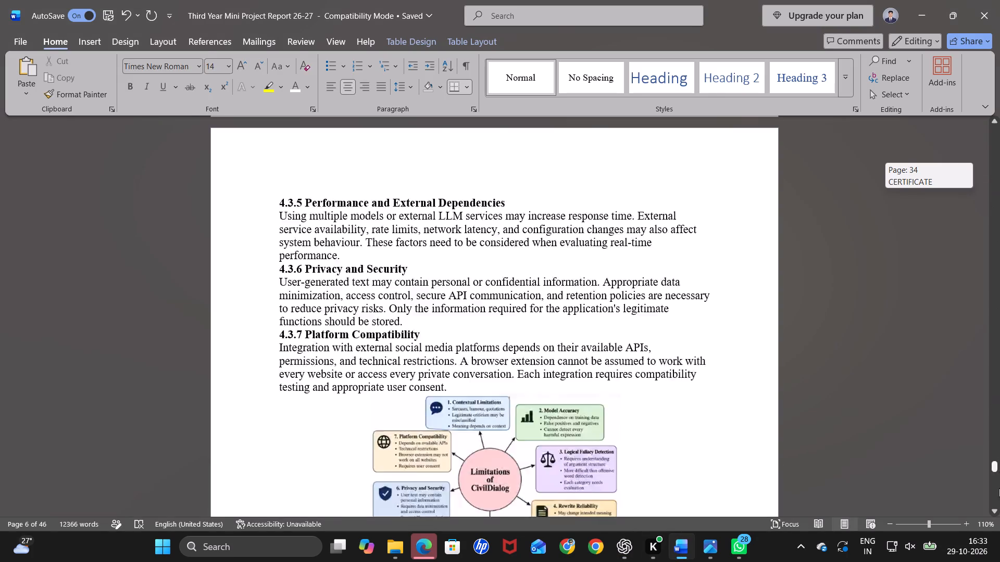
drag(999, 488, 999, 516)
scroll(661, 308, up, 4)
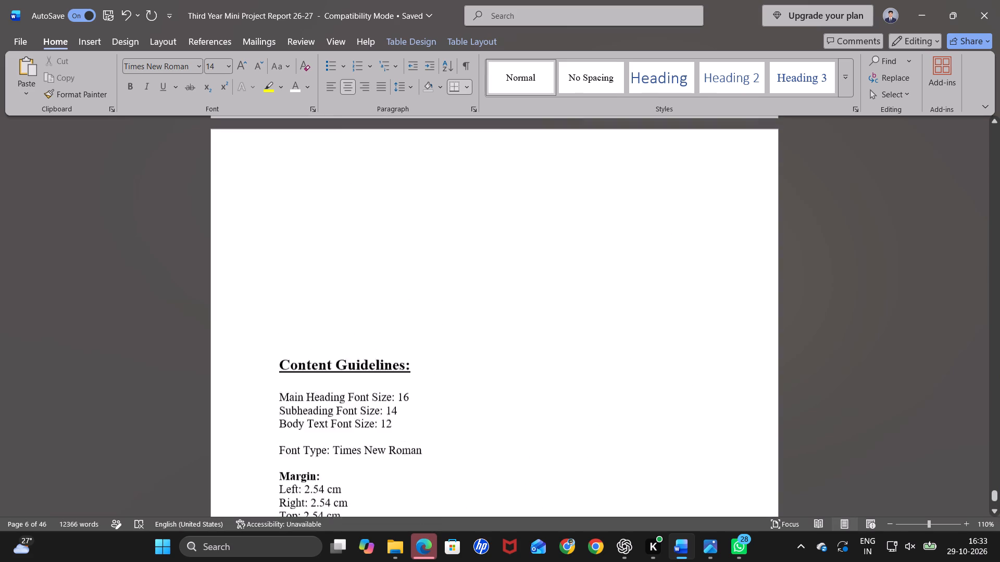
scroll(661, 308, up, 7)
click(591, 385)
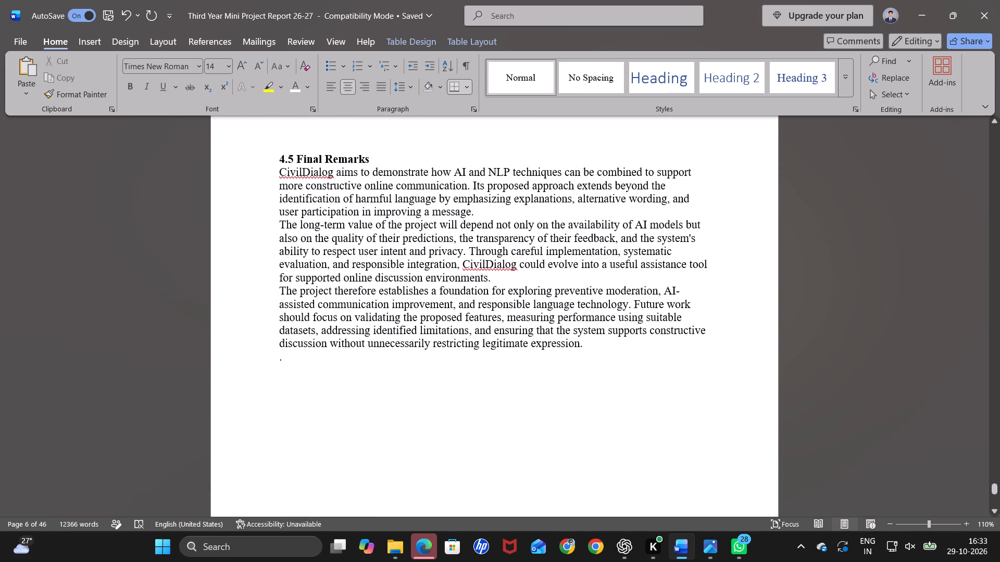
double_click(634, 350)
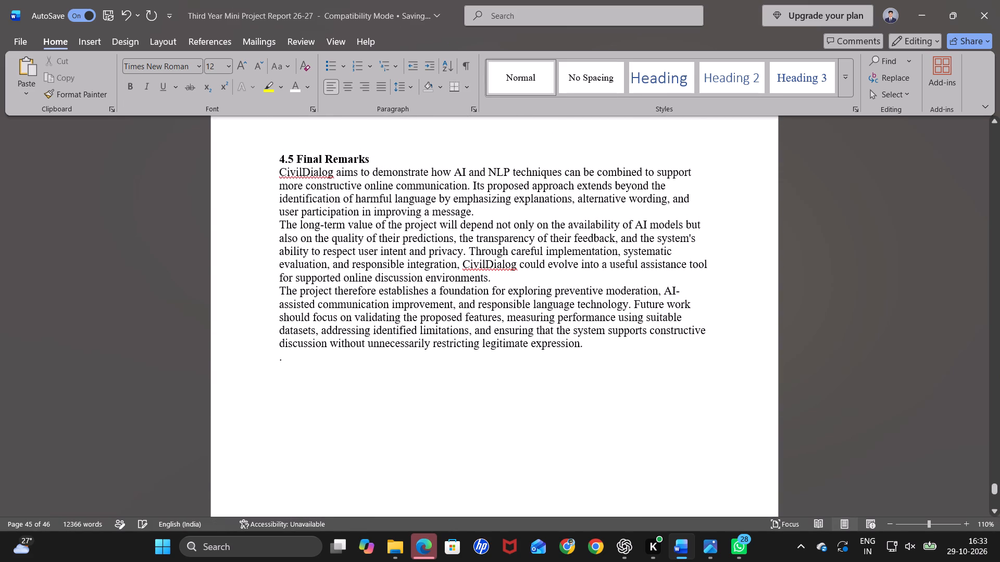
double_click(536, 383)
click(452, 393)
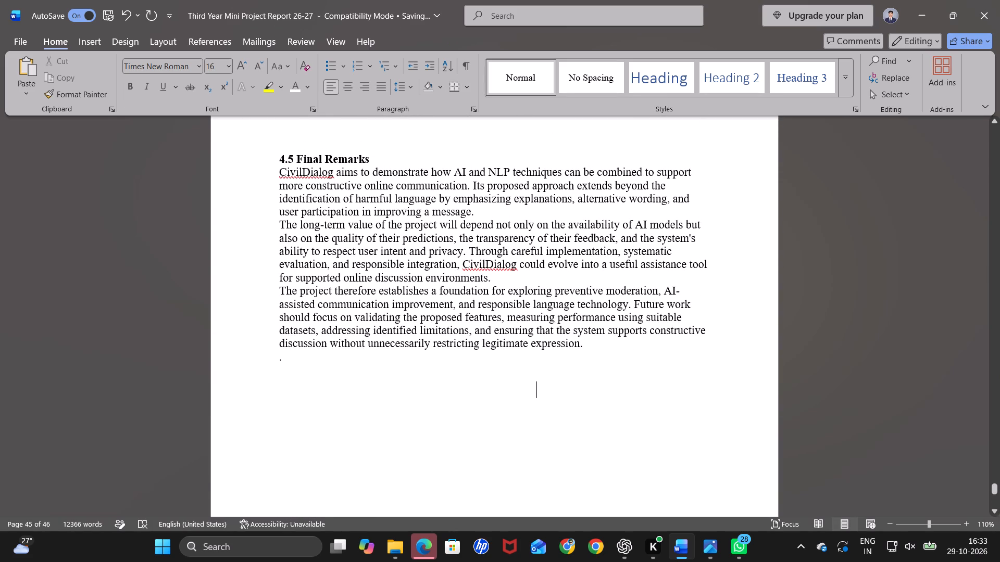
key(ctrl+shift+Return)
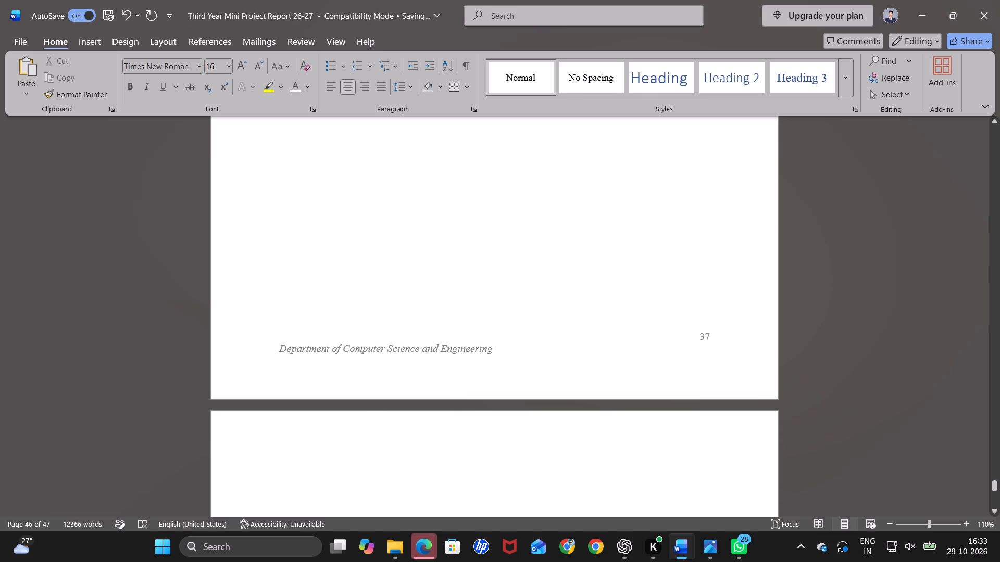
Paste the copied numbered references into the body of the new blank page after page 37.
click(352, 459)
scroll(352, 459, down, 1)
double_click(321, 302)
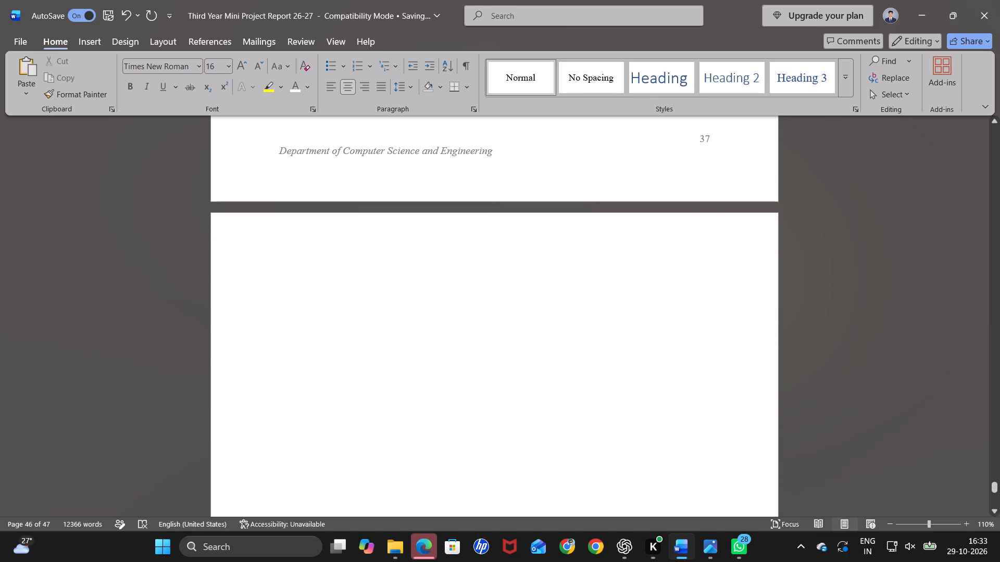
double_click(269, 263)
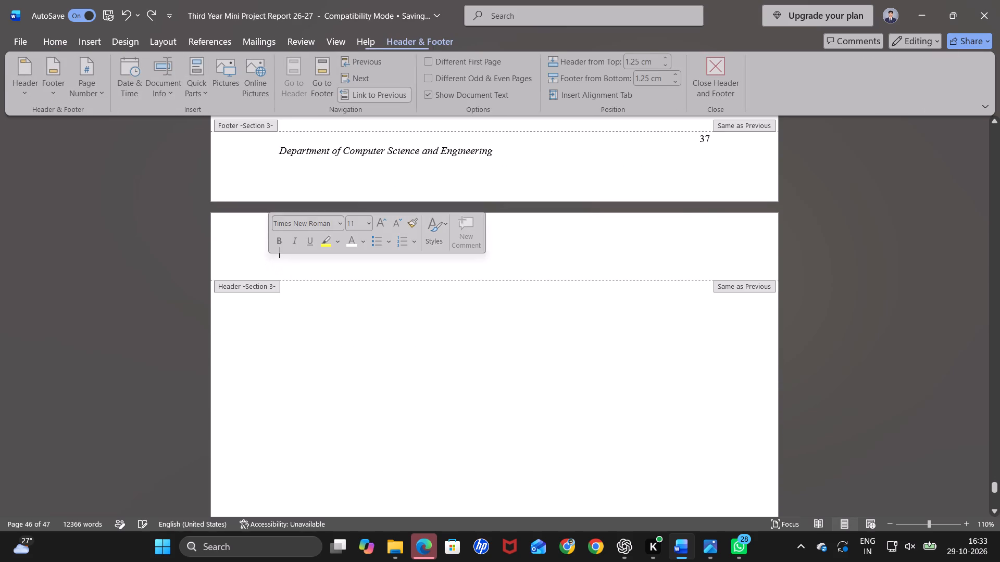
double_click(305, 295)
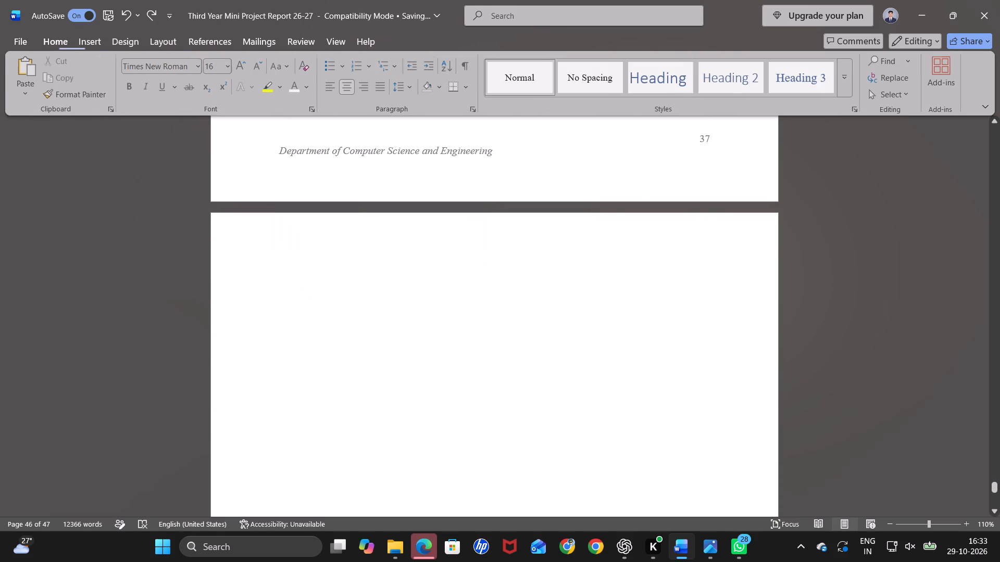
double_click(309, 299)
key(ctrl+v)
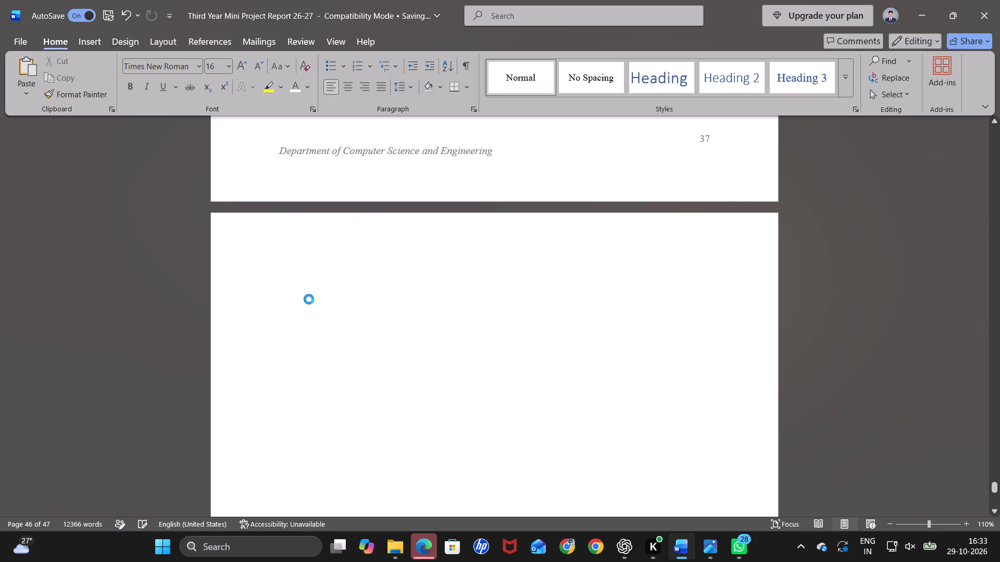
Set the font size of all pasted reference entries [1] to [12] below the REFERENCES heading to 12.
scroll(340, 299, up, 1)
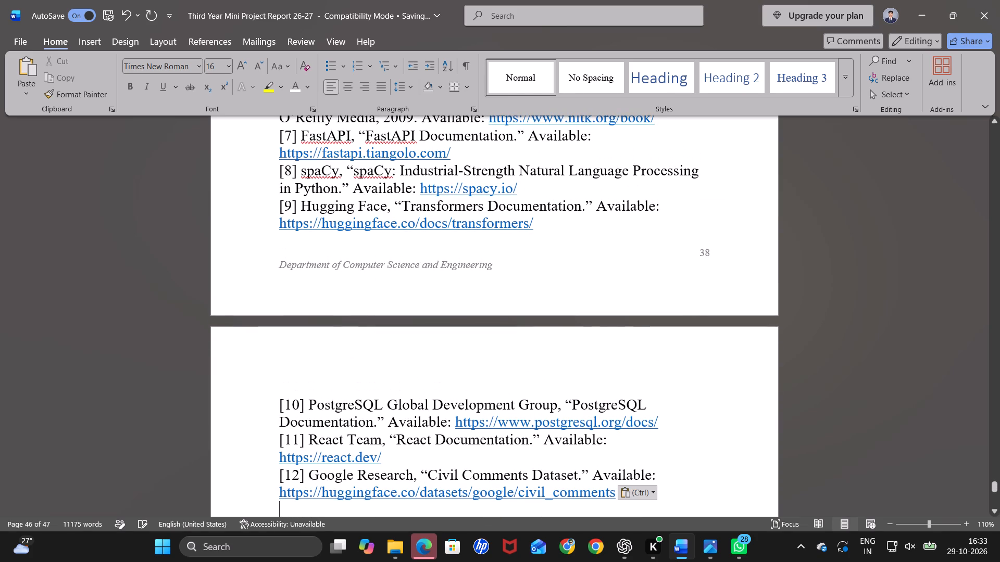
scroll(679, 490, down, 1)
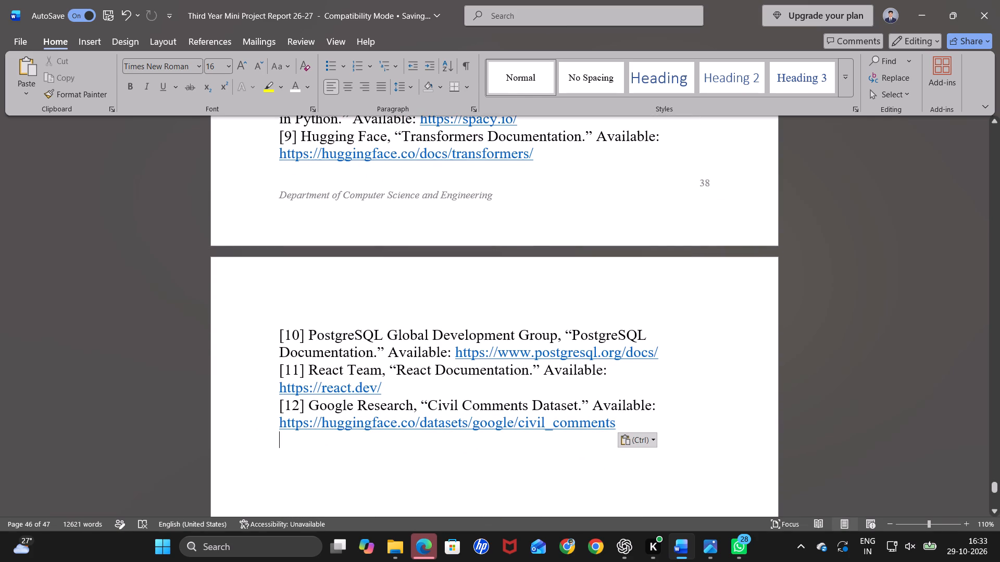
drag(615, 421, 262, 110)
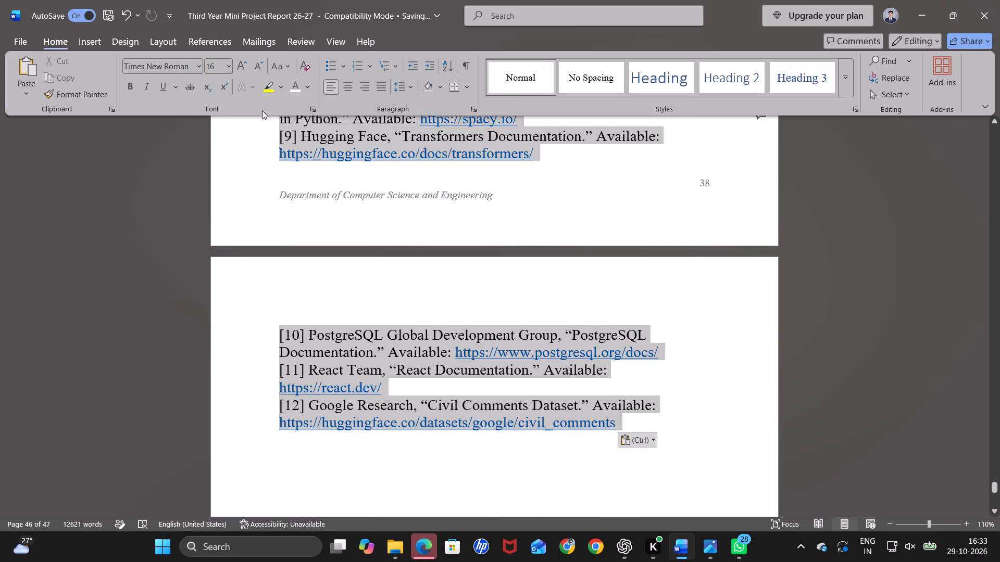
drag(262, 110, 303, 362)
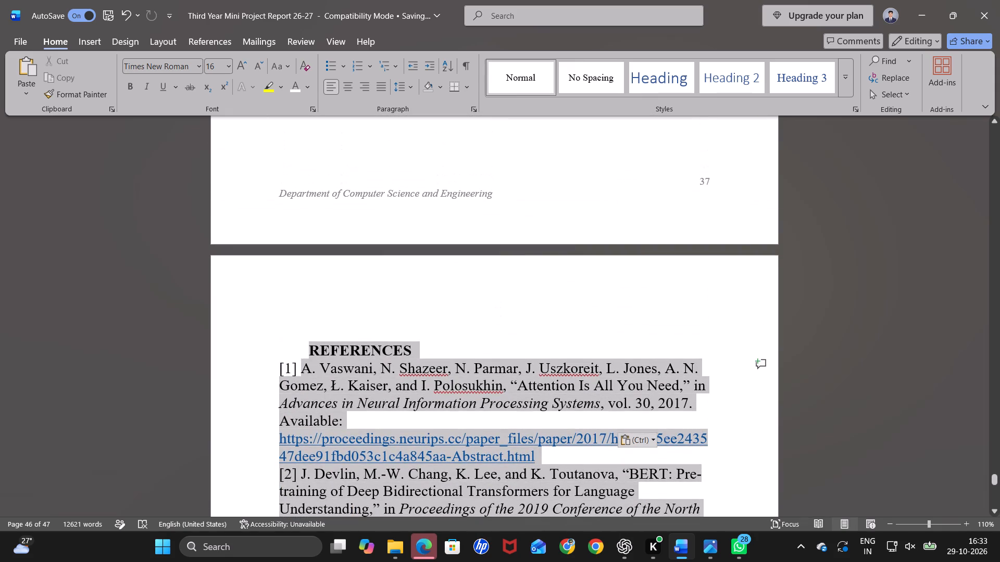
drag(303, 362, 276, 363)
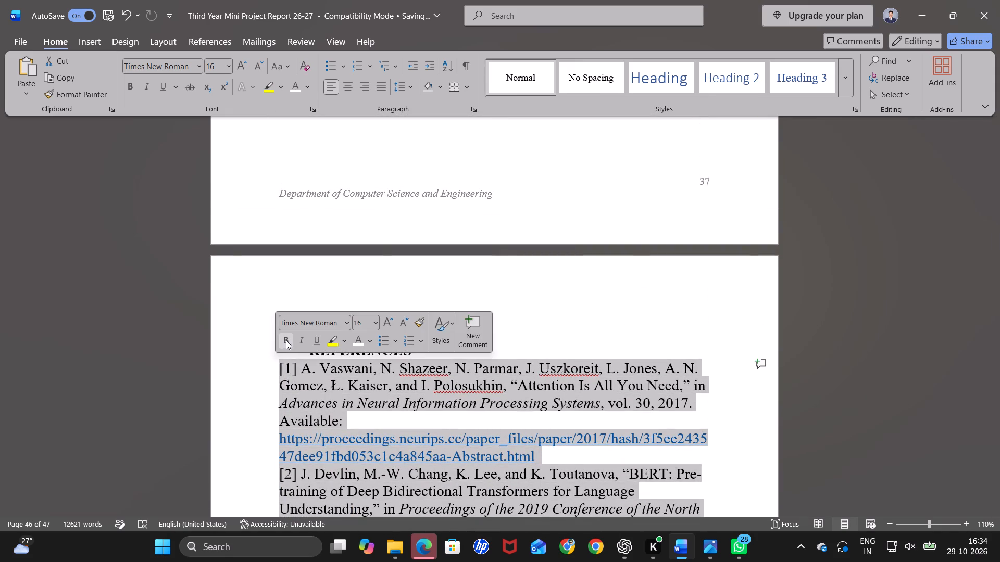
click(364, 322)
text(12)
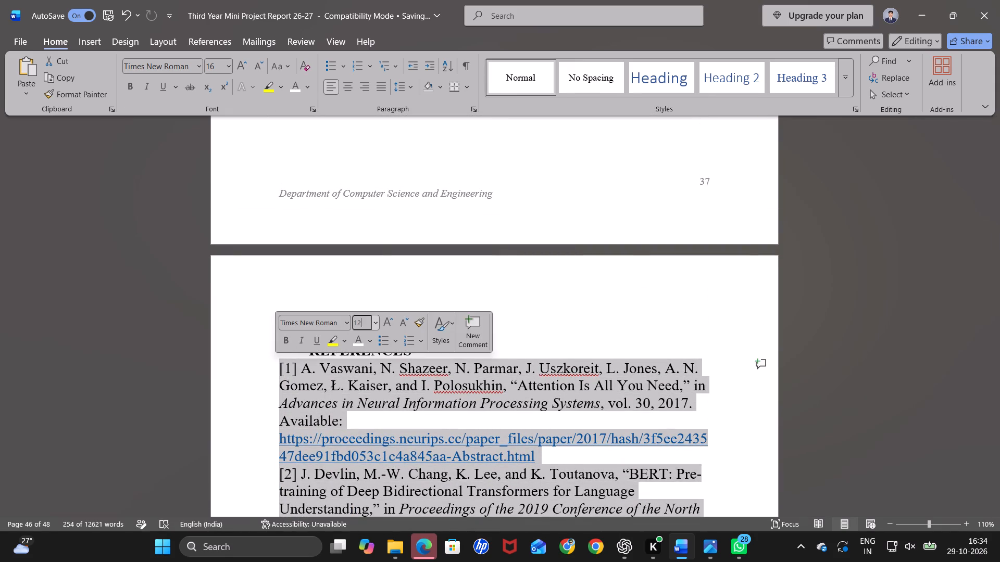
click(269, 354)
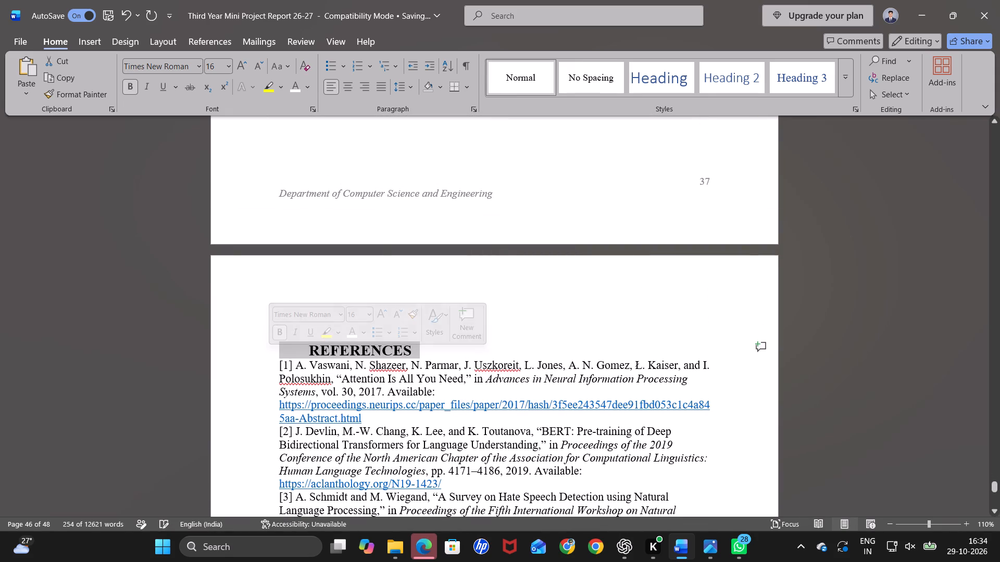
click(462, 384)
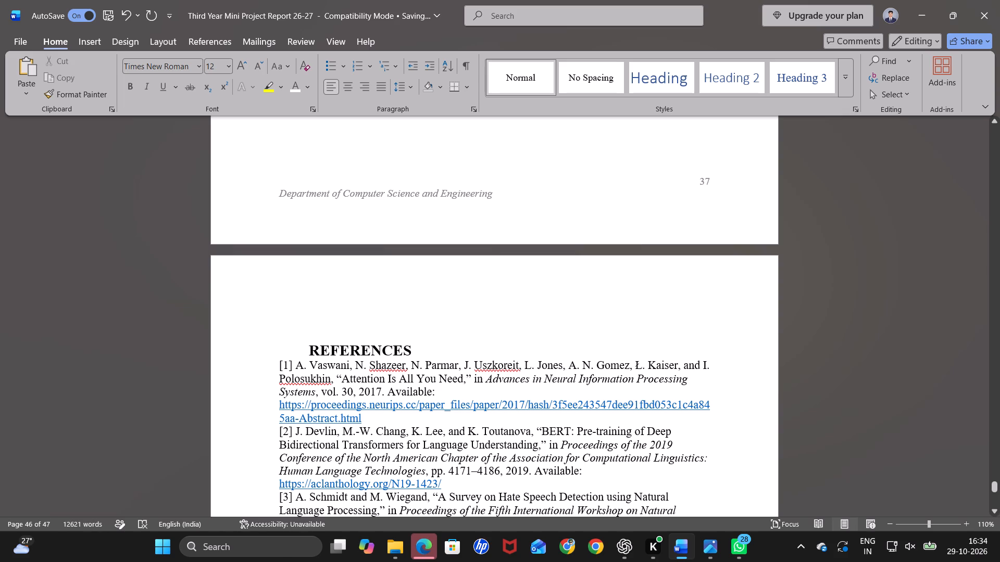
Shift the REFERENCES heading to the middle of its line by inserting spaces in front of it.
click(310, 349)
key(space)
key(space)
key(space)
key(space)
key(space)
key(space)
key(space)
key(space)
key(space)
key(space)
key(space)
key(space)
key(space)
key(space)
key(space)
key(space)
key(space)
key(space)
key(space)
key(space)
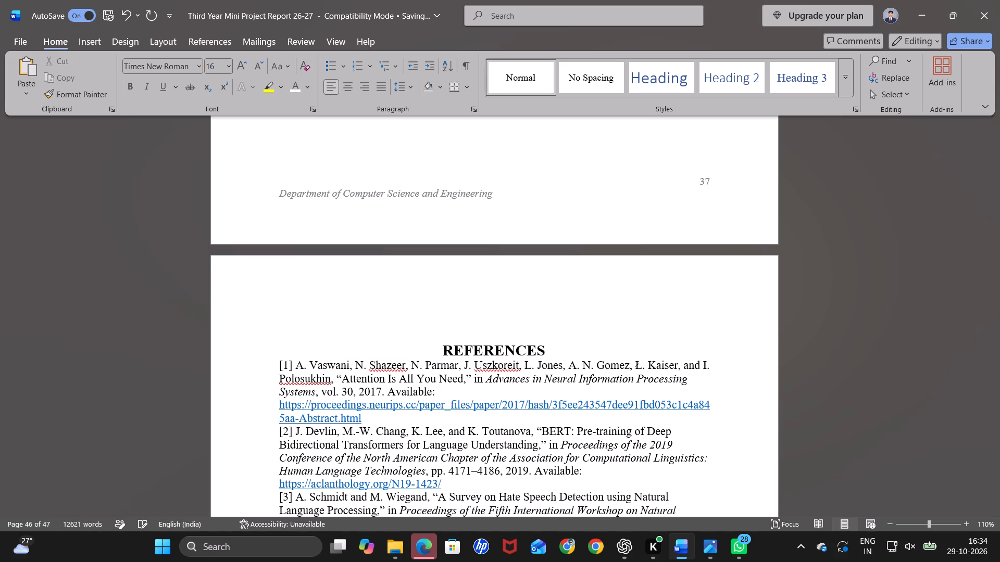
In the Table of Contents, set the page number of References to 38.
scroll(353, 349, down, 1)
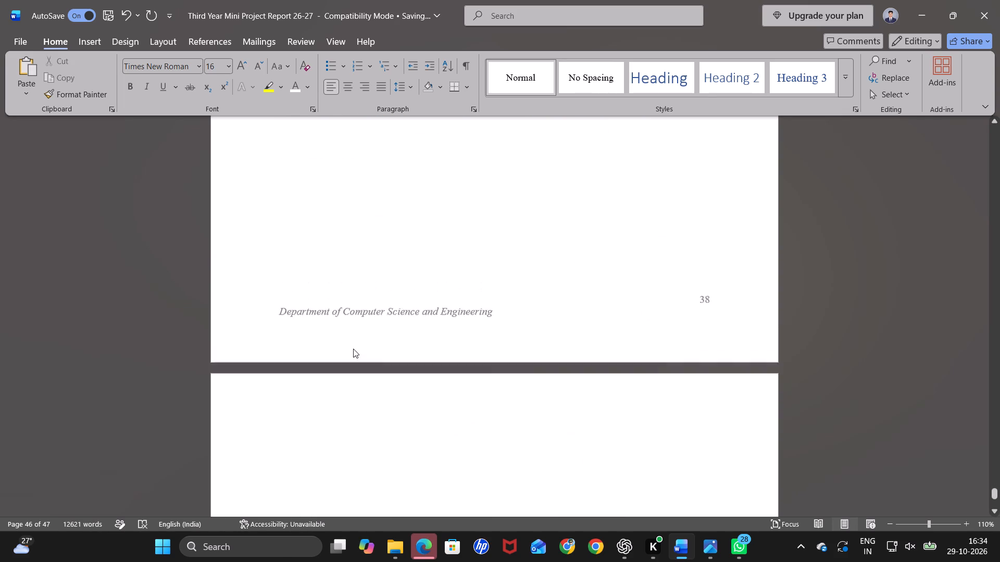
scroll(353, 349, down, 1)
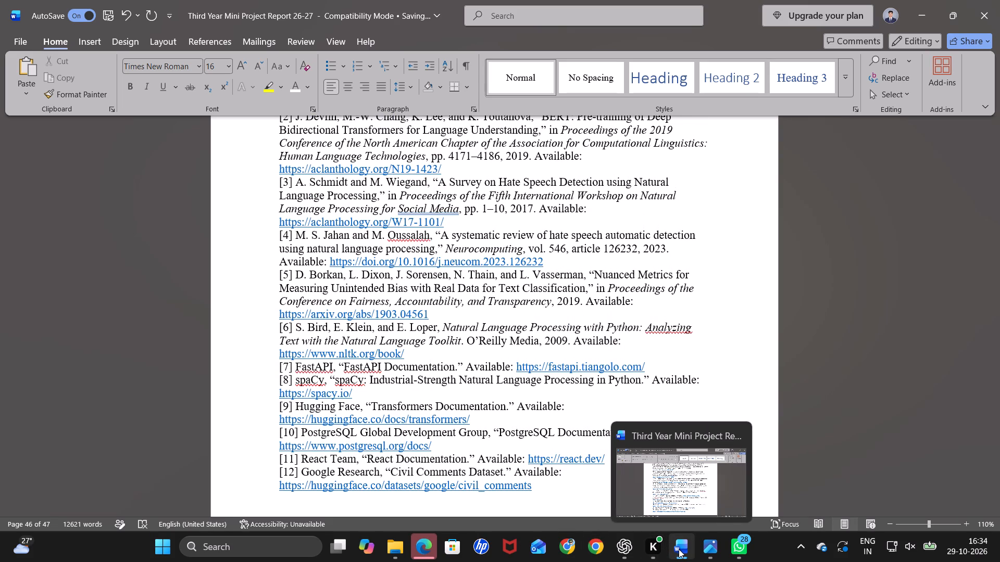
drag(995, 482, 979, 162)
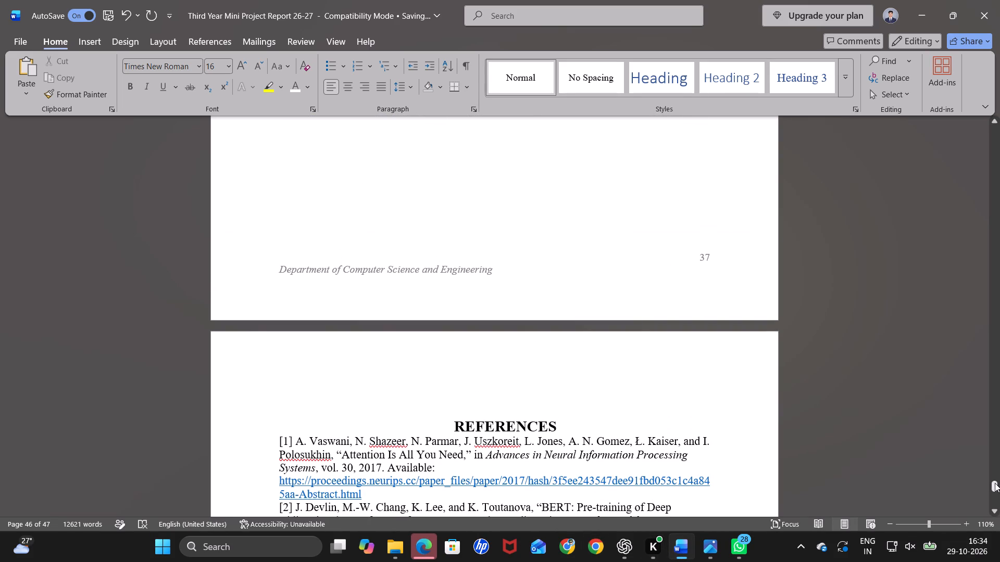
drag(995, 483, 991, 187)
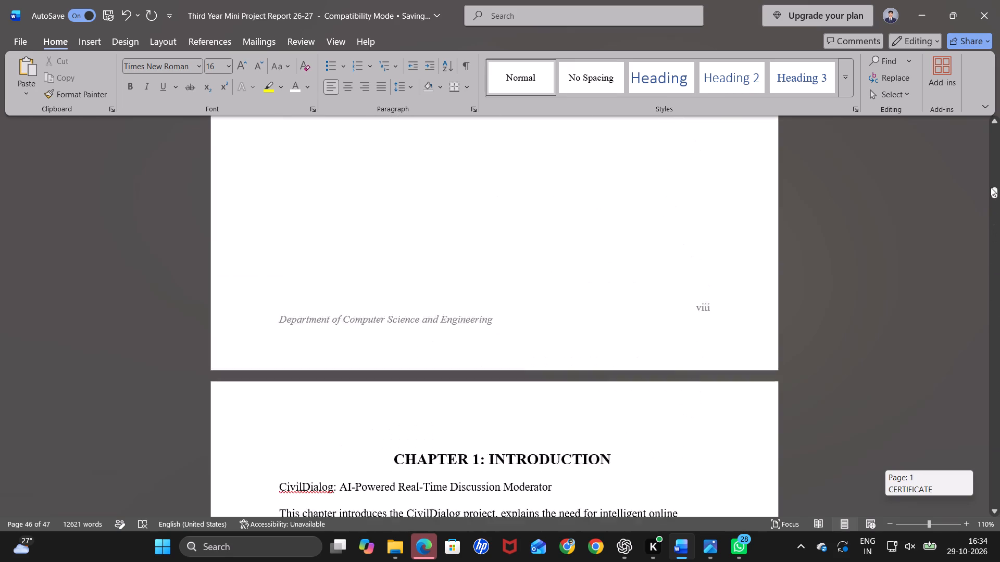
drag(991, 187, 993, 161)
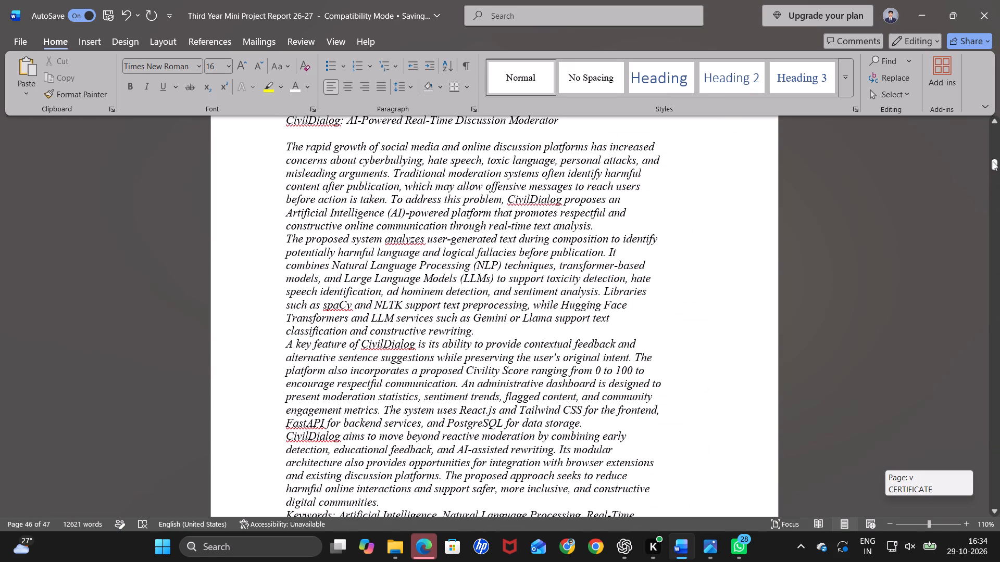
drag(993, 161, 994, 166)
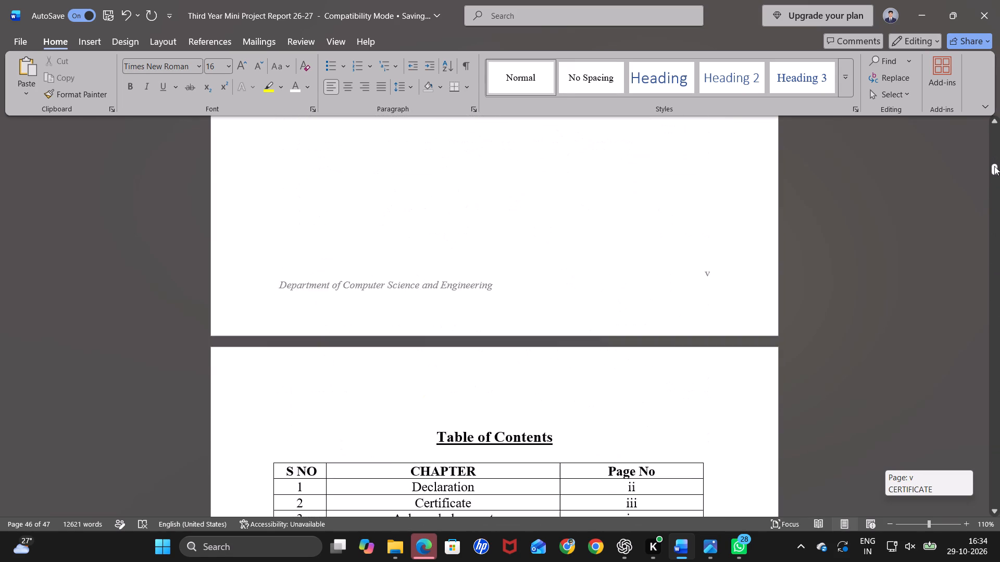
drag(994, 166, 995, 168)
click(653, 436)
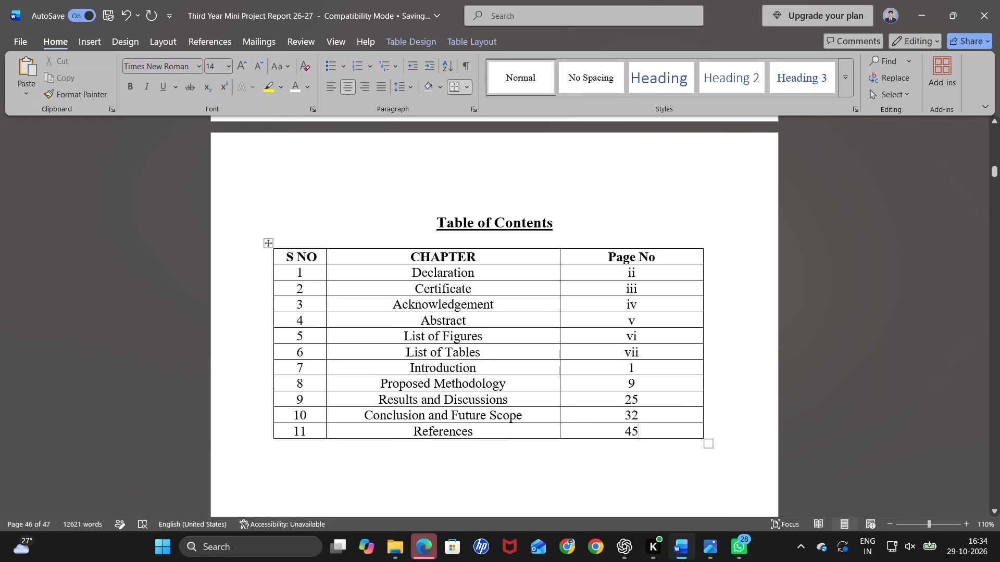
key(BackSpace)
key(BackSpace)
text(38)
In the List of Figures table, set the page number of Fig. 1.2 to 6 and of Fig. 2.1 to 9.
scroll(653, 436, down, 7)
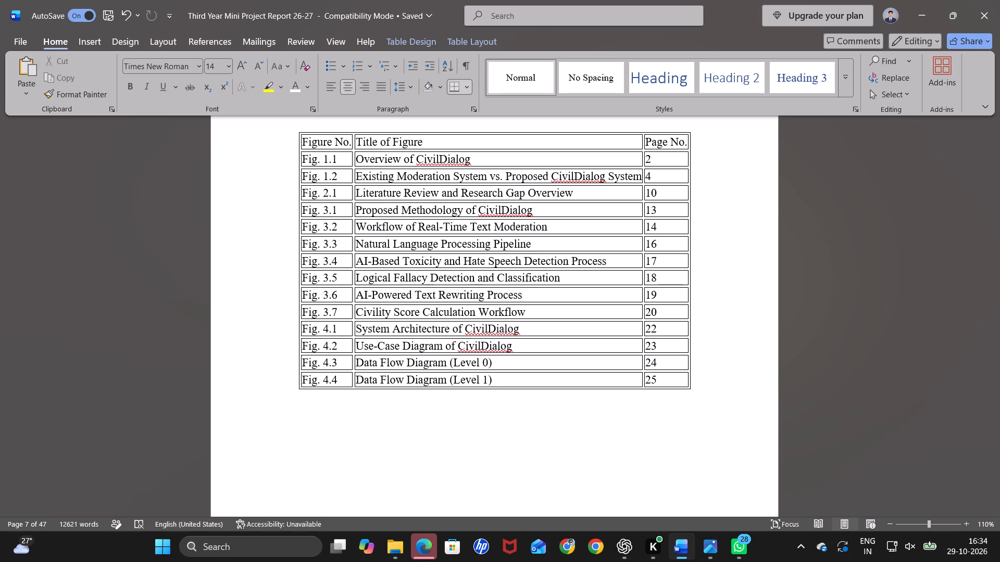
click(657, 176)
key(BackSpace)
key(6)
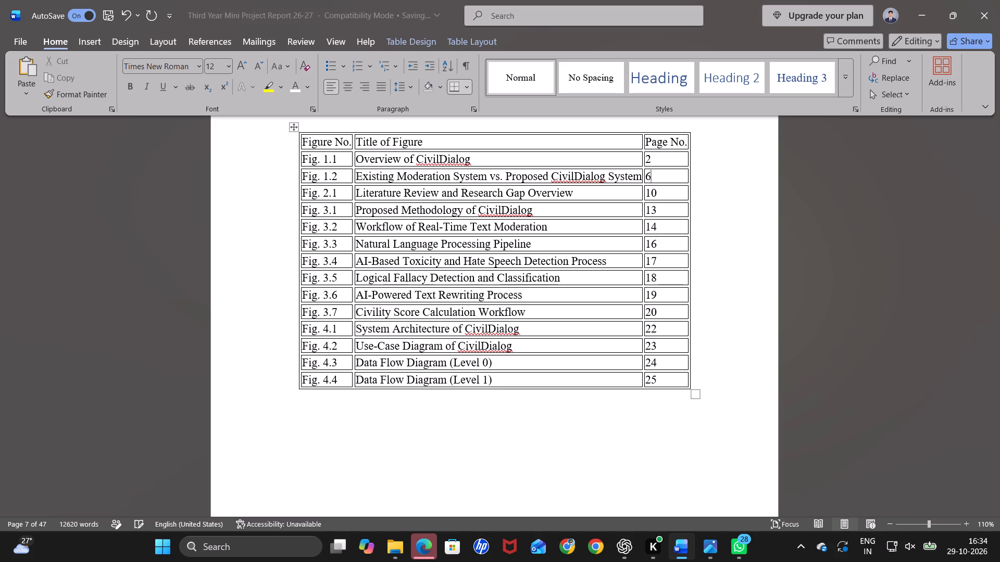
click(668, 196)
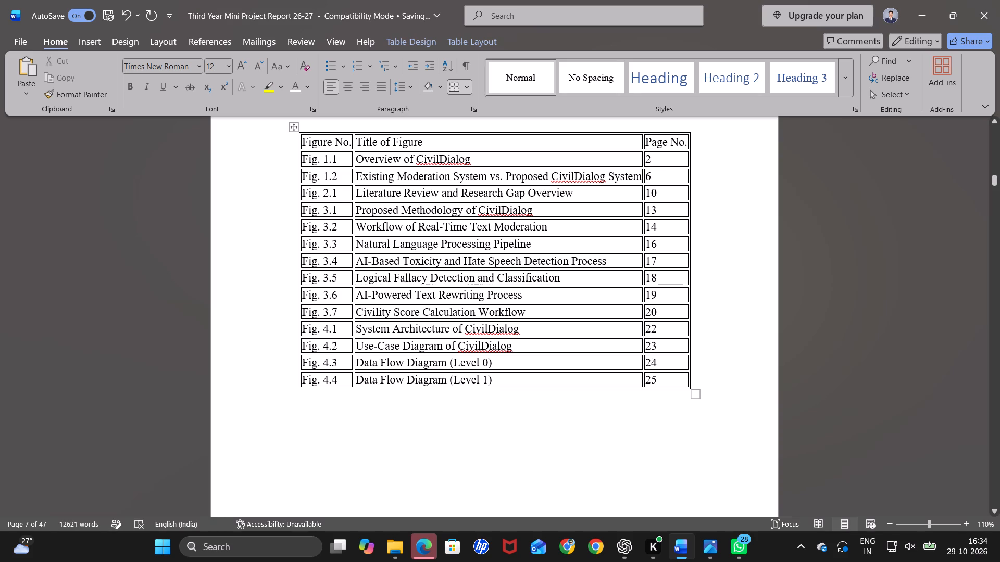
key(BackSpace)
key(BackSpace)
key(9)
In the List of Figures table, set the page numbers of Fig. 1.2, Fig. 2.1 and Fig. 3.1 to 9, 13 and 14.
click(659, 178)
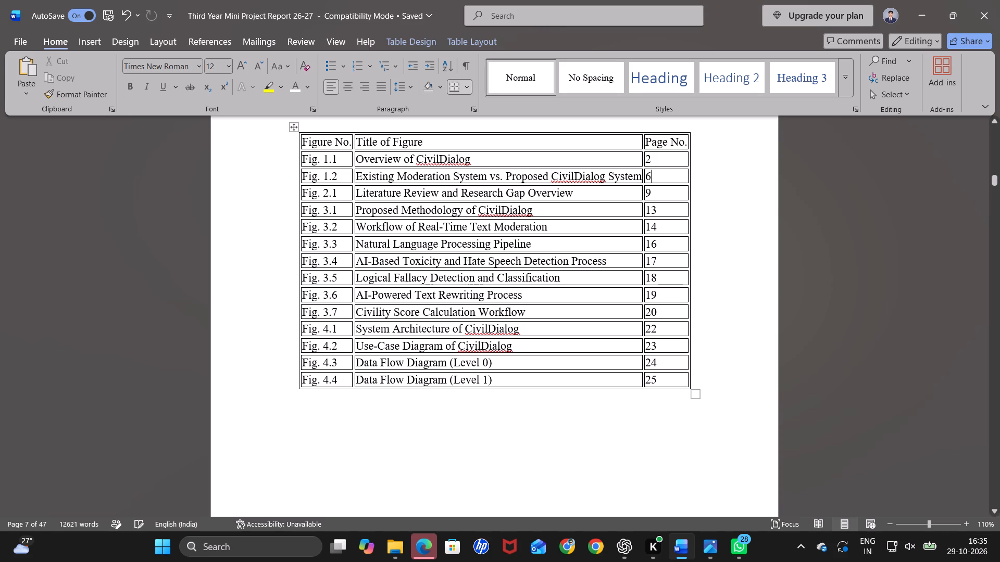
key(BackSpace)
key(9)
click(658, 198)
key(BackSpace)
text(13)
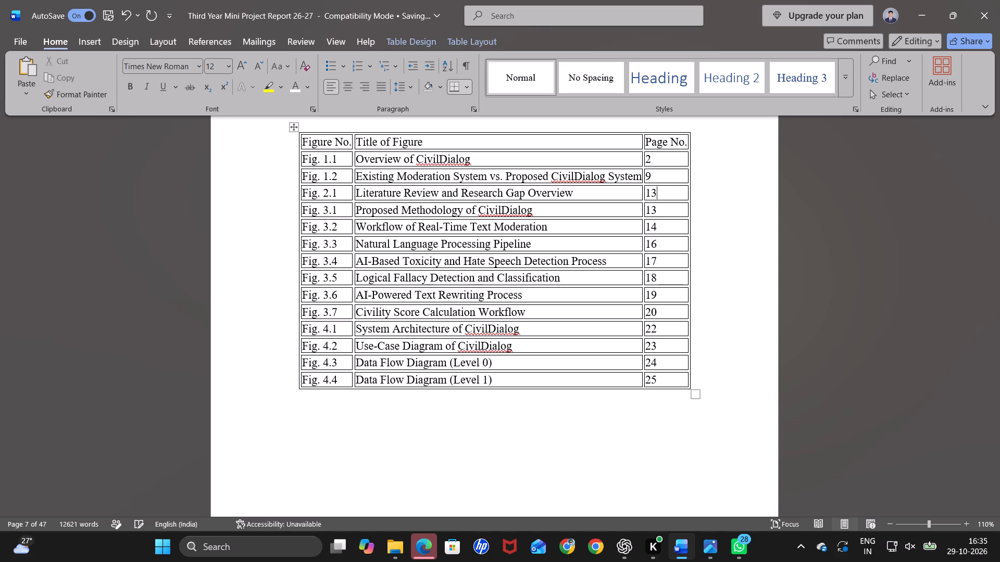
click(667, 209)
key(BackSpace)
key(4)
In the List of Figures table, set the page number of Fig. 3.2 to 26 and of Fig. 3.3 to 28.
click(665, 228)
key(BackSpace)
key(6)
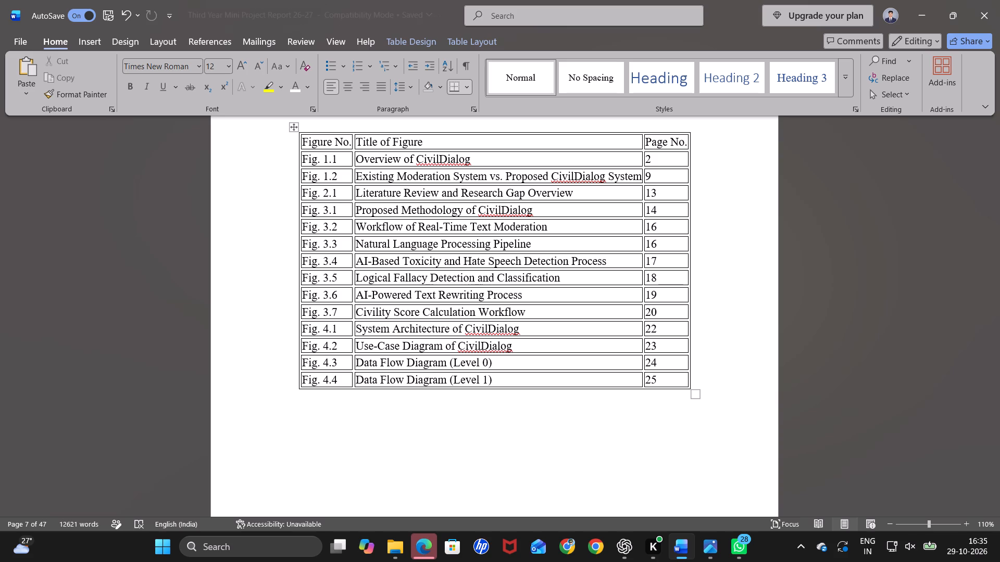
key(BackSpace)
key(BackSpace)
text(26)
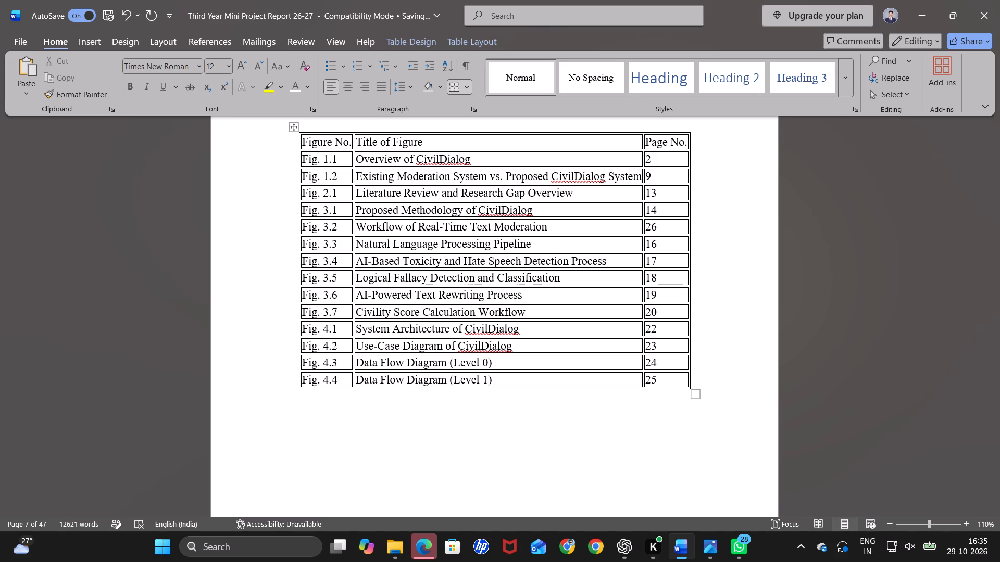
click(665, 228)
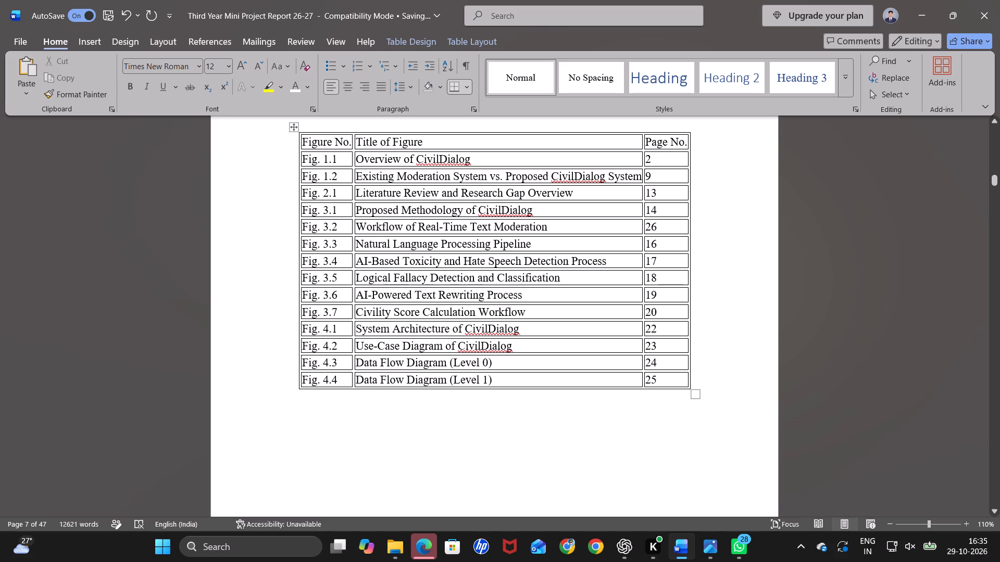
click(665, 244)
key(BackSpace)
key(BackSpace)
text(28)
Correct the List of Figures page numbers of Fig. 3.2 to 16 and of Fig. 3.3 to 17.
click(670, 212)
click(659, 231)
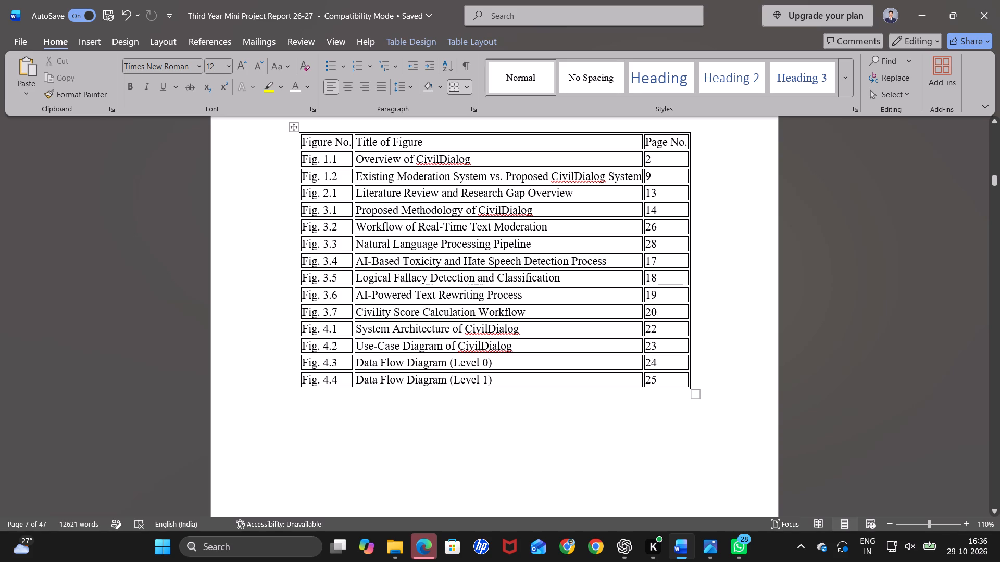
key(BackSpace)
key(BackSpace)
text(16)
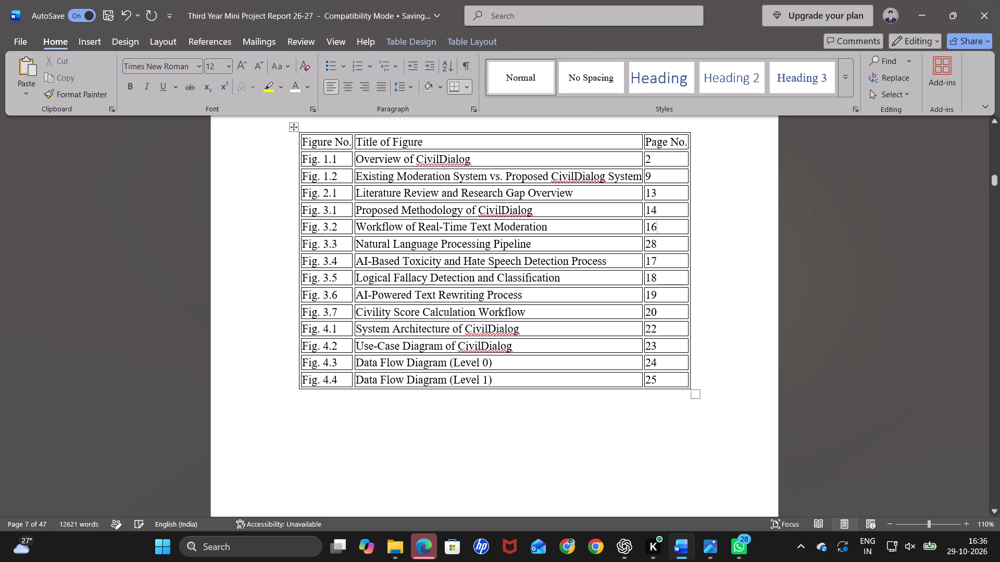
click(664, 244)
key(BackSpace)
key(BackSpace)
text(17)
In the List of Figures table, set the page numbers of Fig. 3.4, Fig. 3.5 and Fig. 3.6 to 19, 26 and 28.
click(663, 262)
key(BackSpace)
key(9)
click(670, 276)
key(BackSpace)
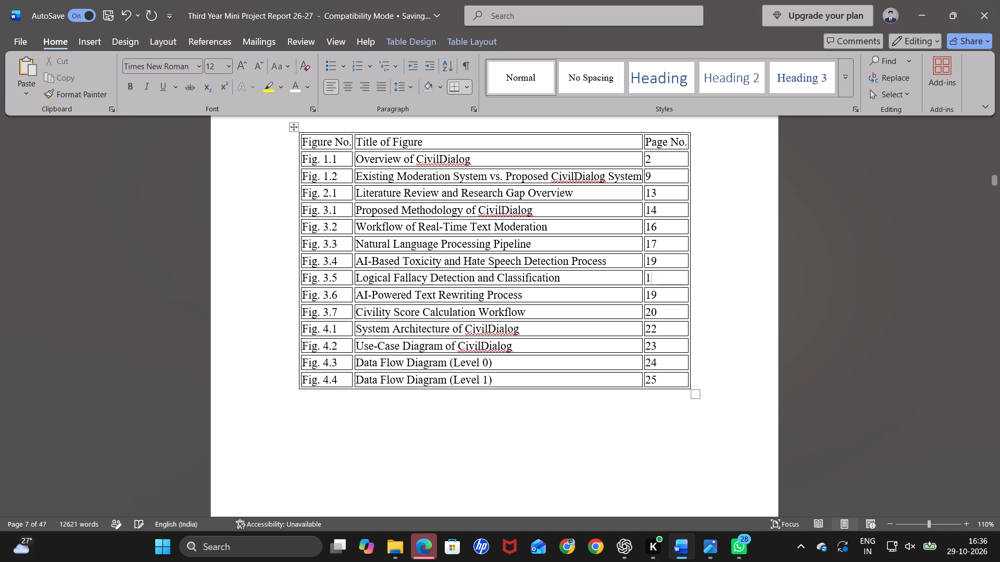
key(BackSpace)
key(1)
key(BackSpace)
text(26)
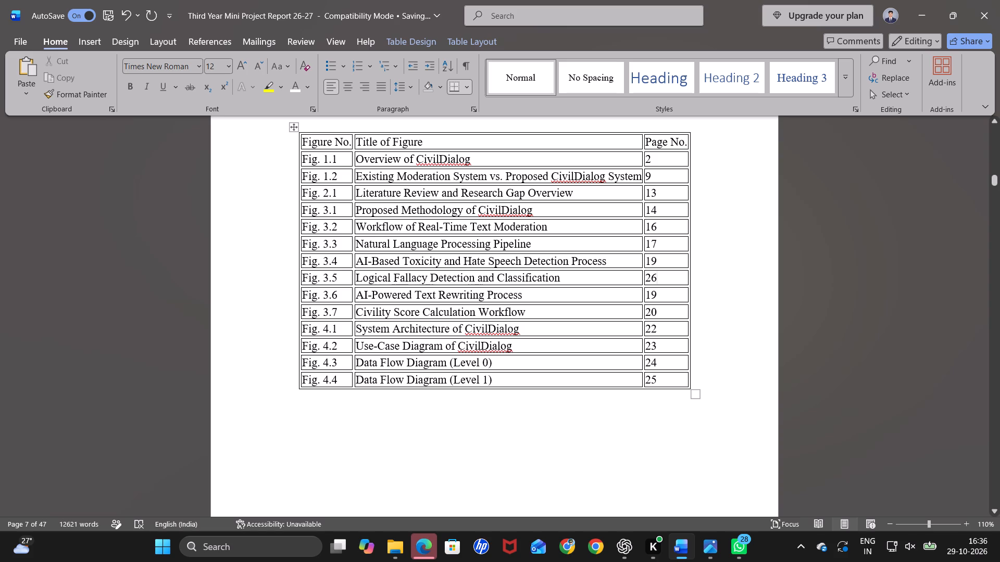
click(660, 299)
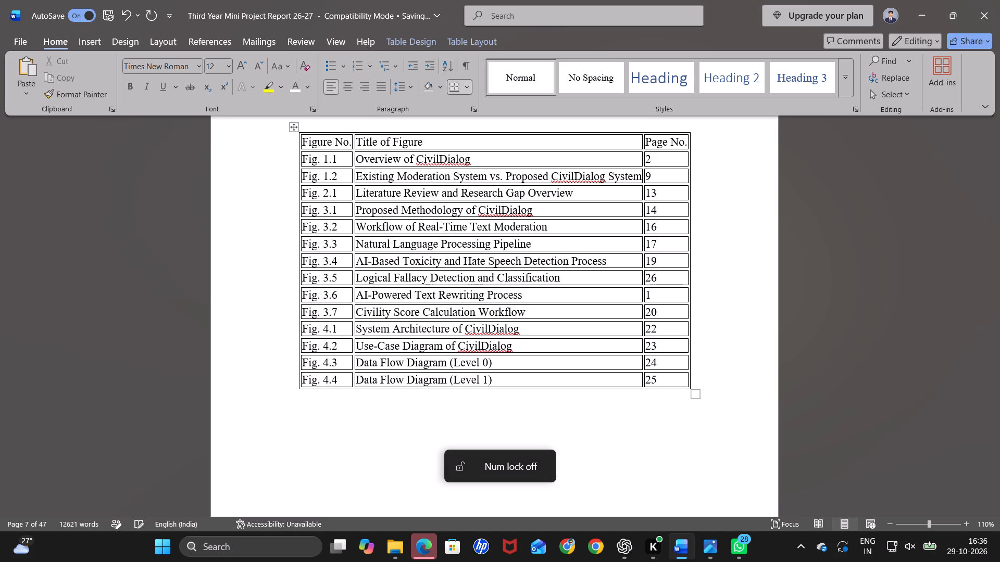
key(BackSpace)
key(Down)
key(Up)
text(28)
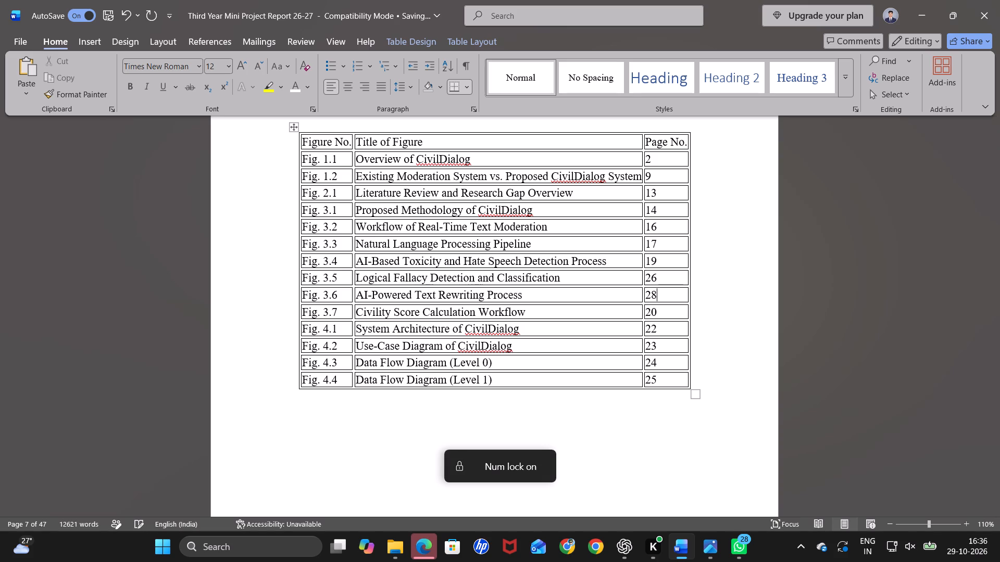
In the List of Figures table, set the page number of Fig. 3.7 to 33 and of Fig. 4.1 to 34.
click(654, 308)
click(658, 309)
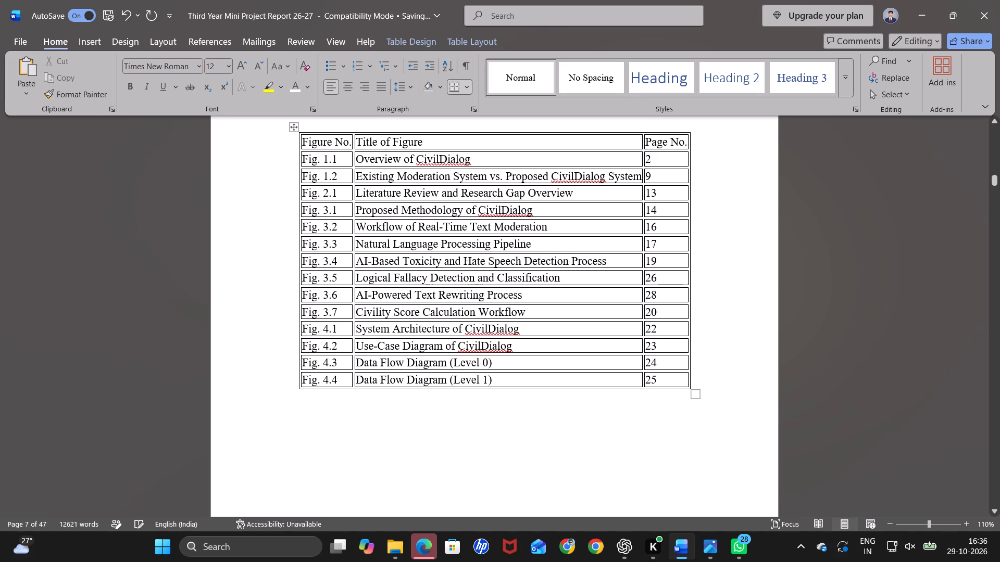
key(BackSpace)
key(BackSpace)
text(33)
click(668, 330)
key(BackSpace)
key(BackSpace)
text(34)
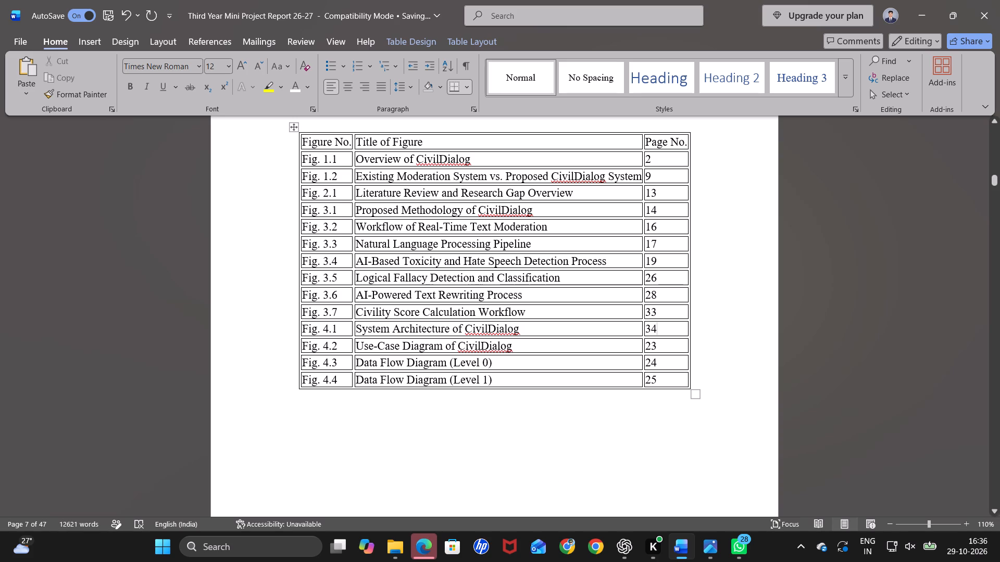
Correct the List of Figures page numbers of Fig. 3.7 to 30 and of Fig. 4.1 to 33.
click(660, 346)
click(659, 311)
key(BackSpace)
key(0)
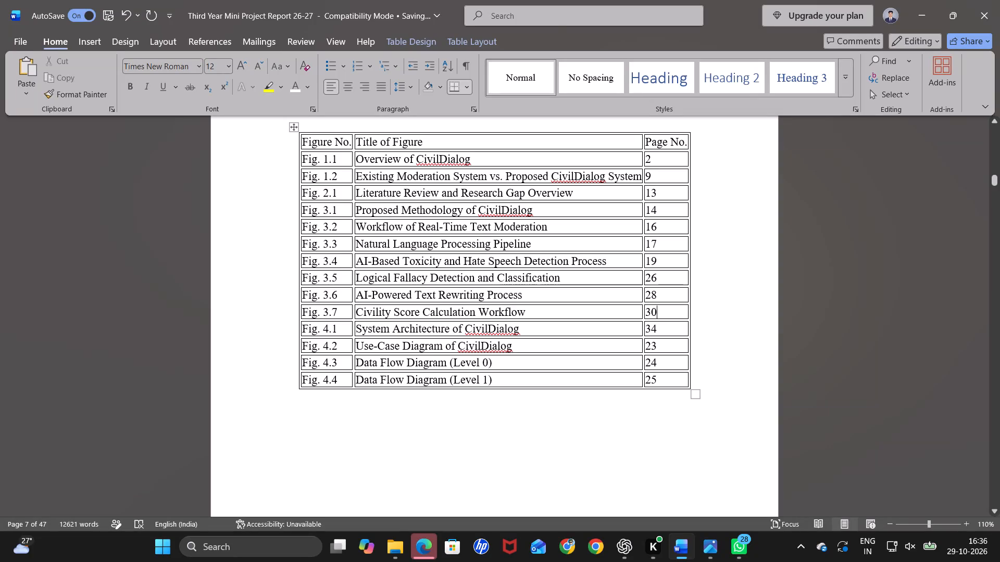
click(663, 330)
key(BackSpace)
key(3)
In the List of Figures table, set the page number of Fig. 4.2 to 34 and of Fig. 4.3 to 35.
click(666, 346)
key(BackSpace)
key(4)
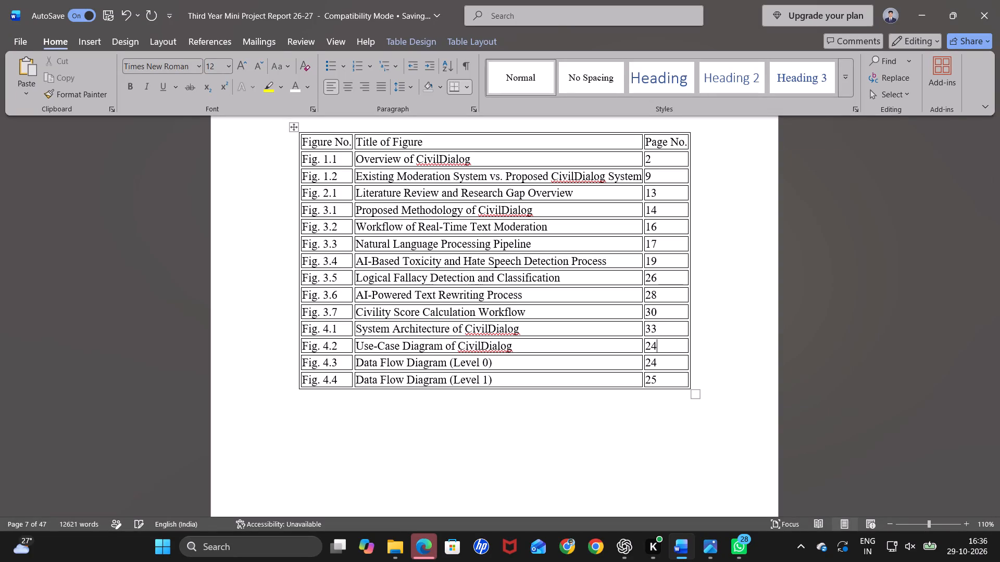
click(666, 364)
key(BackSpace)
key(BackSpace)
text(35)
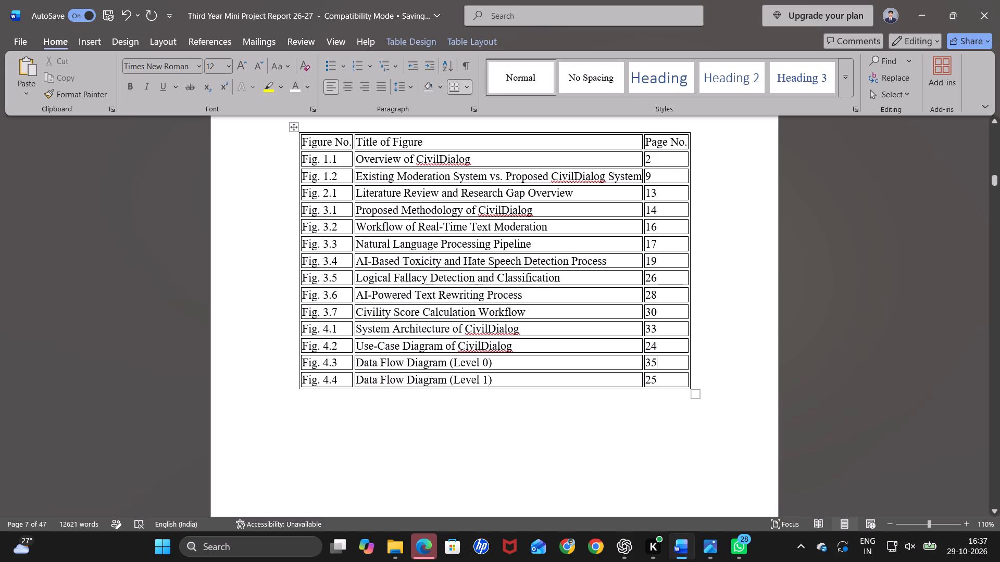
click(653, 346)
key(BackSpace)
key(3)
In the List of Figures table, re-enter 35 as the page number of Fig. 4.3 and set Fig. 4.4 to 36.
click(660, 380)
click(659, 363)
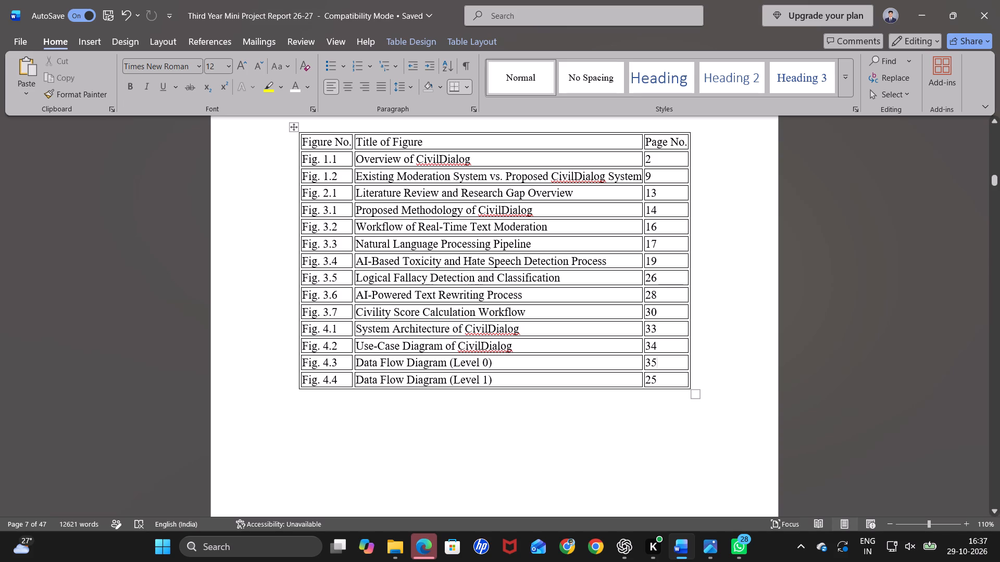
key(BackSpace)
key(5)
click(670, 378)
key(BackSpace)
key(BackSpace)
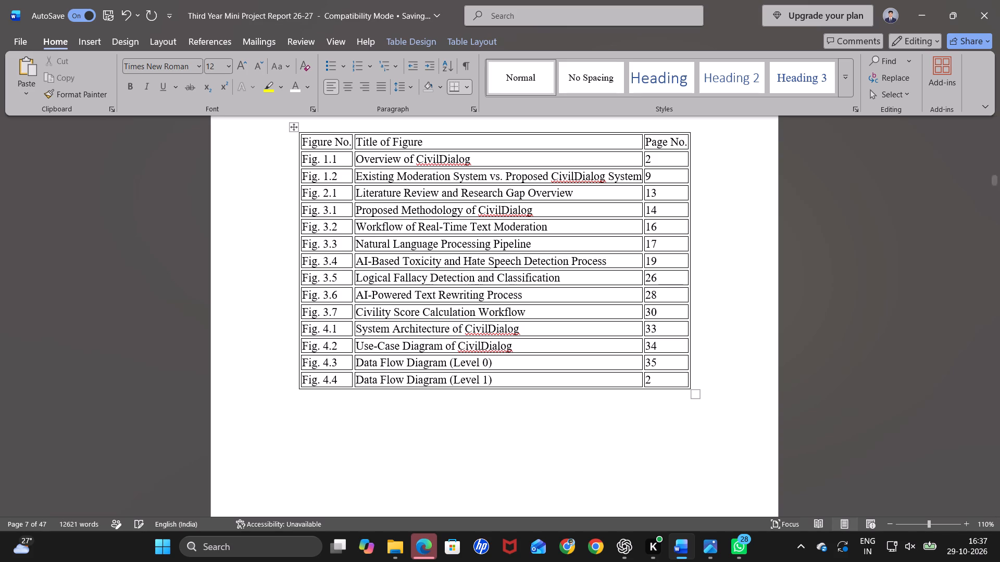
text(36)
In the List of Tables, replace the placeholder page entry of Table 4.1, Future Enhancement Roadmap, with 36.
scroll(670, 378, down, 3)
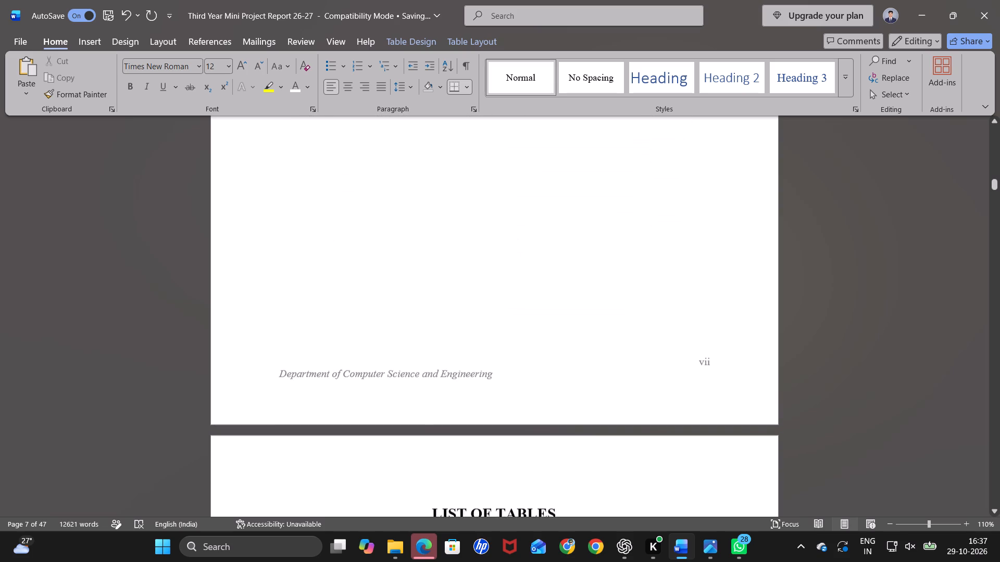
scroll(670, 378, down, 5)
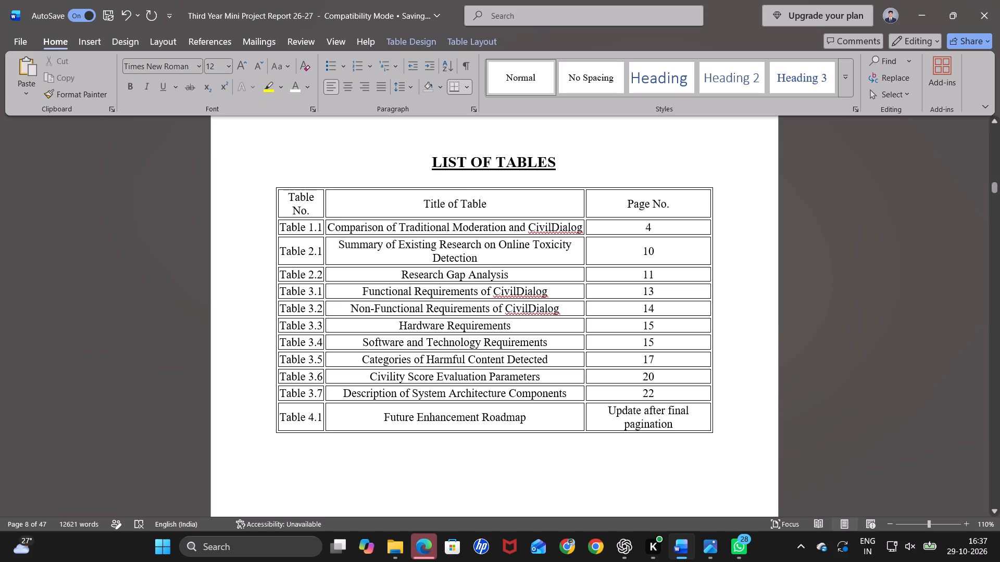
drag(681, 427, 601, 403)
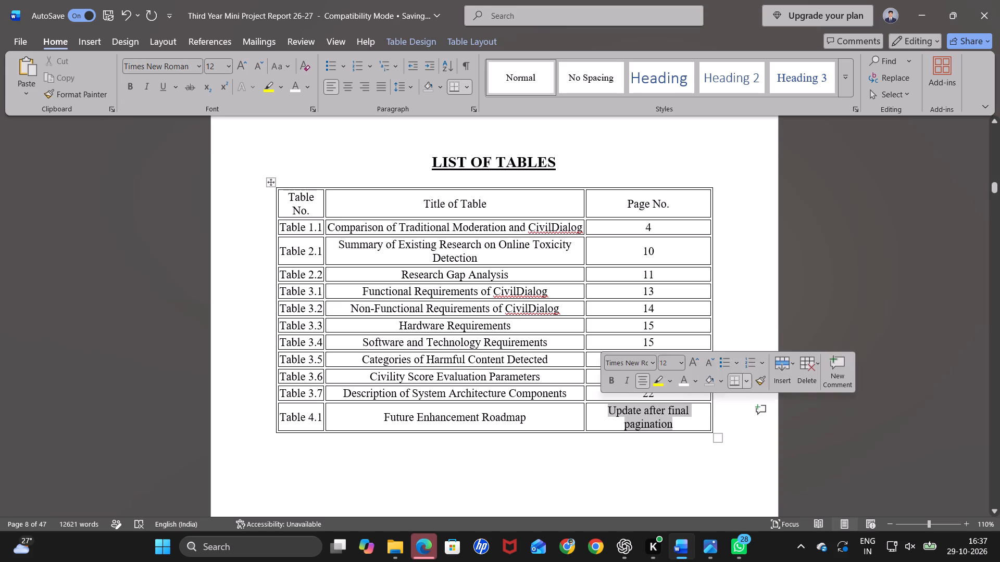
text(36)
click(599, 467)
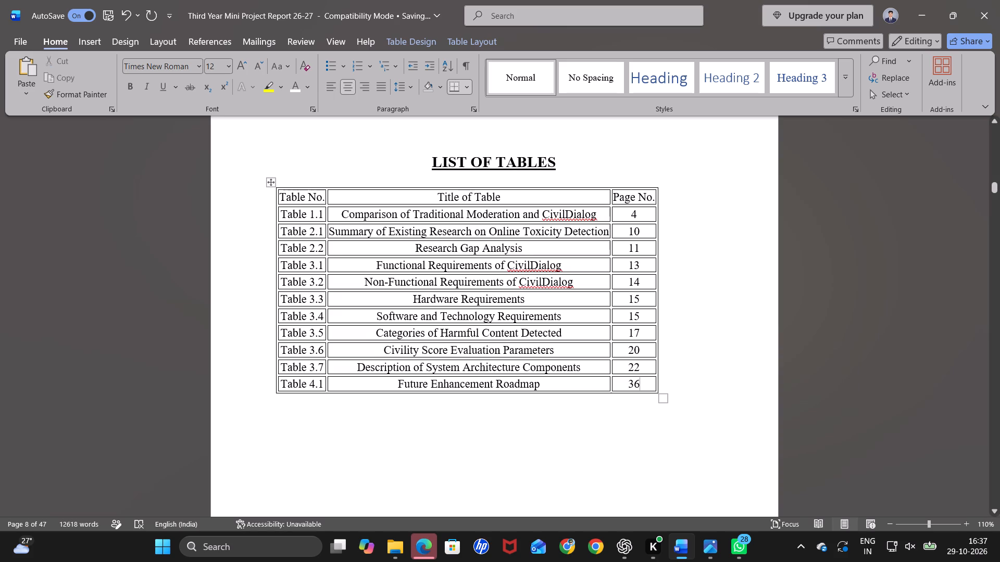
Move the whole List of Tables table to the right so it sits centred beneath its heading.
scroll(599, 467, up, 1)
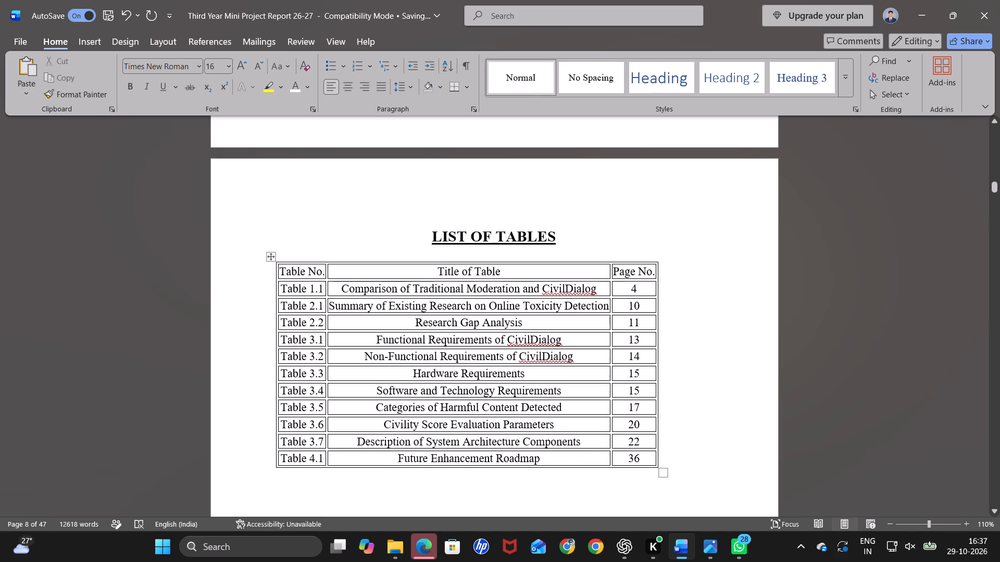
drag(271, 256, 291, 256)
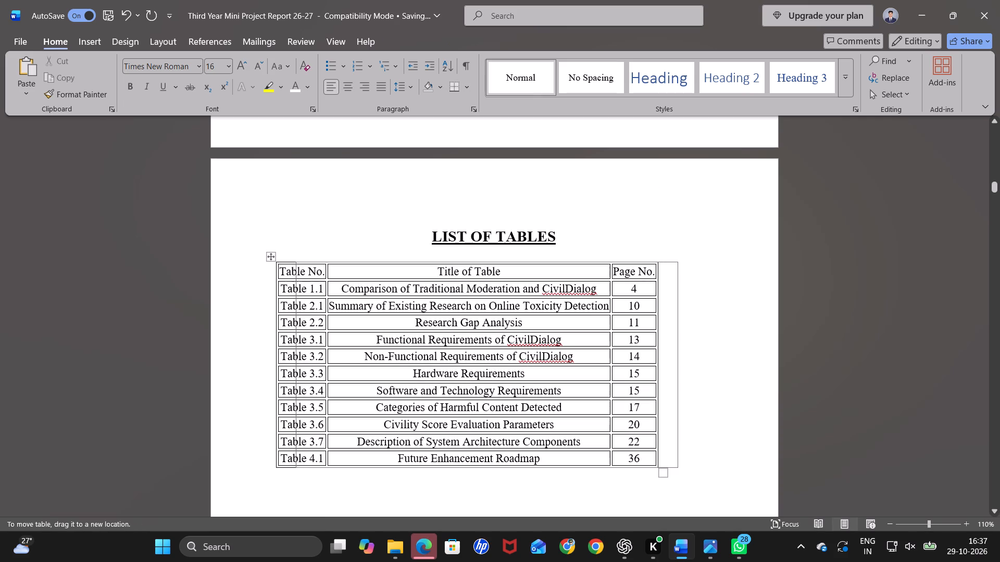
drag(291, 256, 304, 256)
click(414, 228)
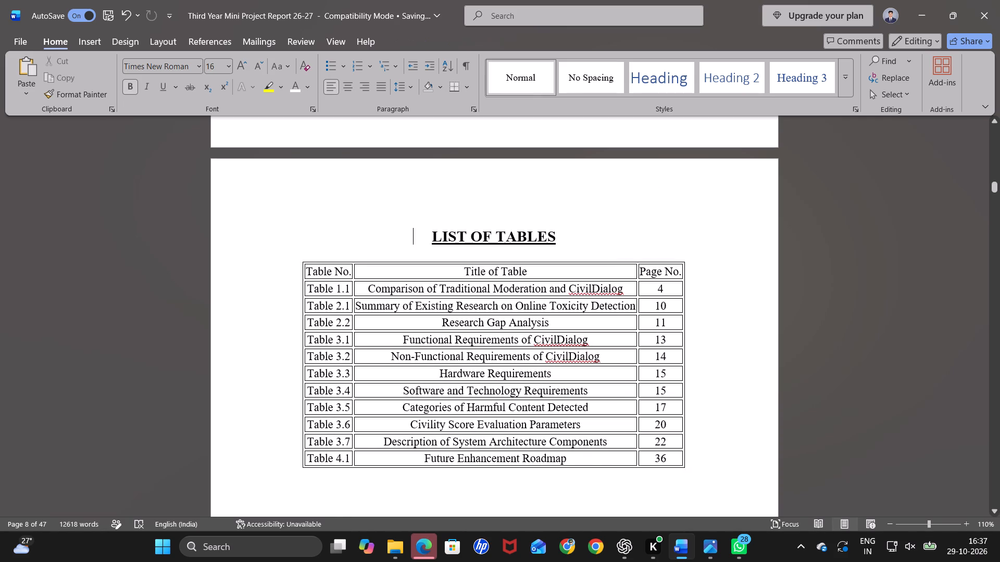
Review the Table of Contents, the List of Figures and the Chapter 1 pages through Table 1.2 for leftover issues.
scroll(414, 228, up, 9)
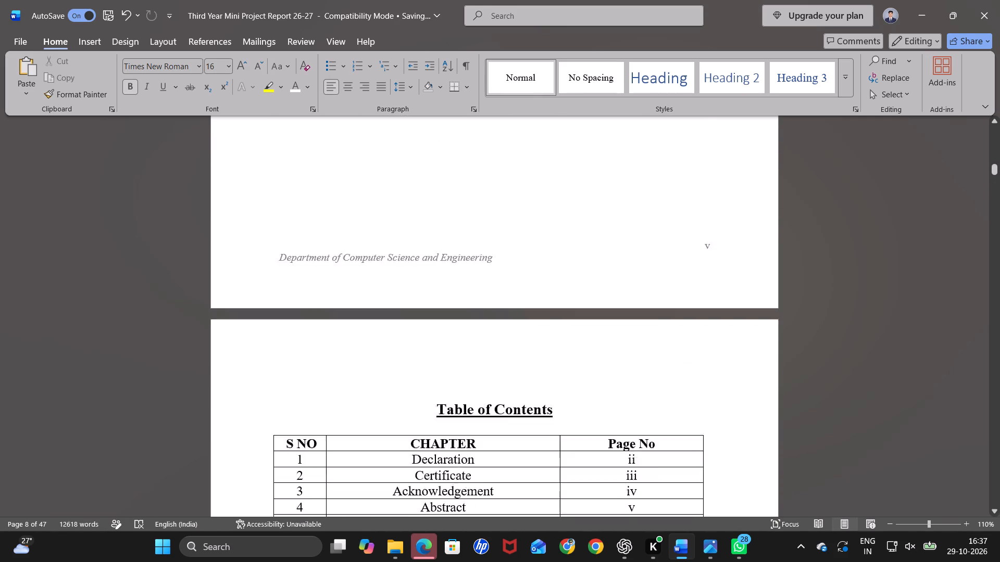
scroll(414, 228, down, 3)
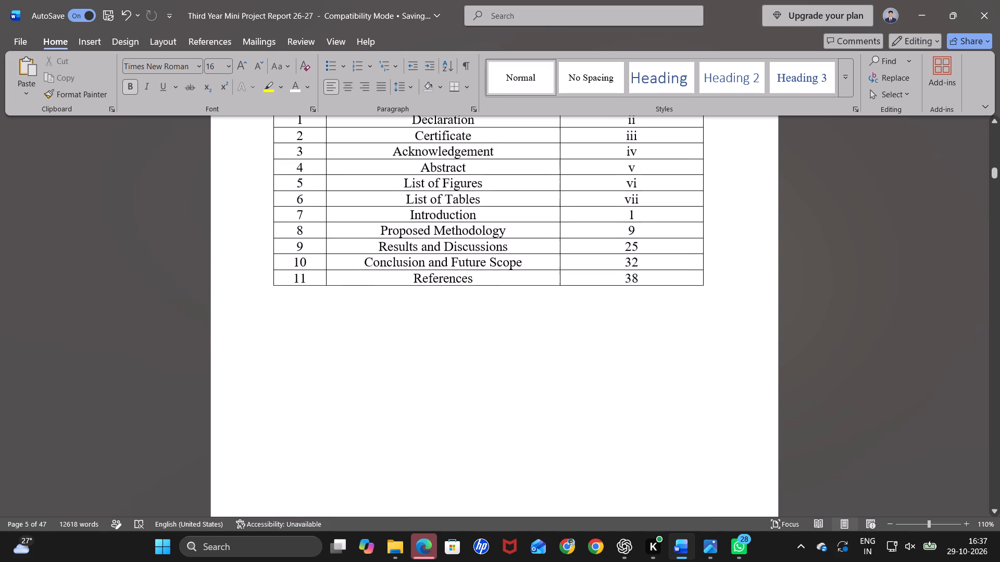
scroll(414, 228, down, 4)
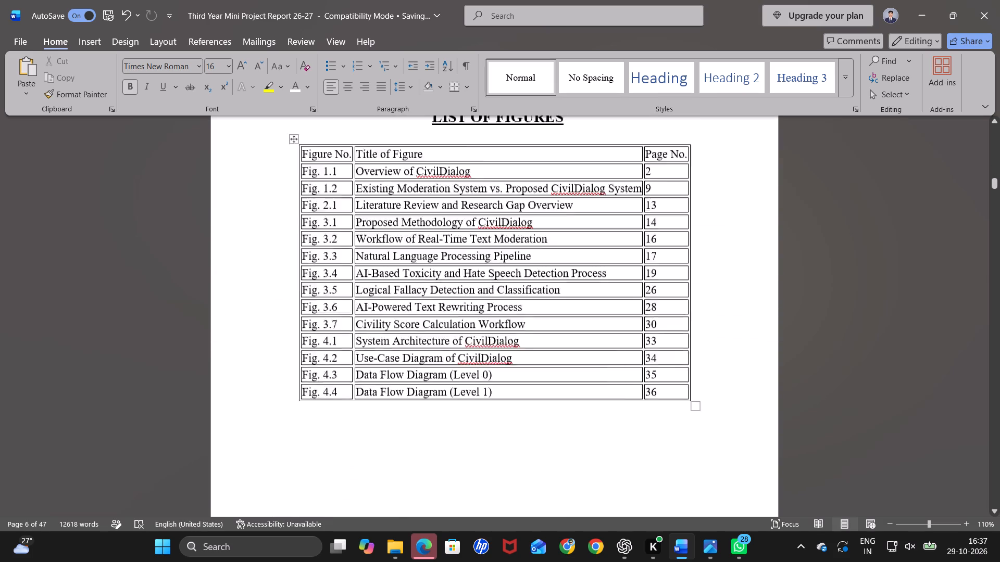
scroll(414, 228, down, 10)
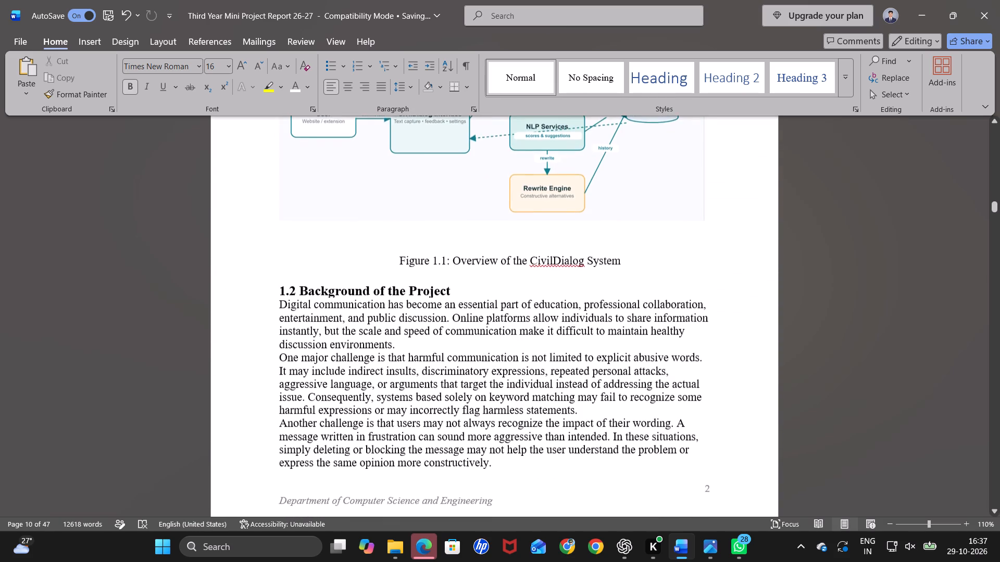
scroll(414, 228, down, 4)
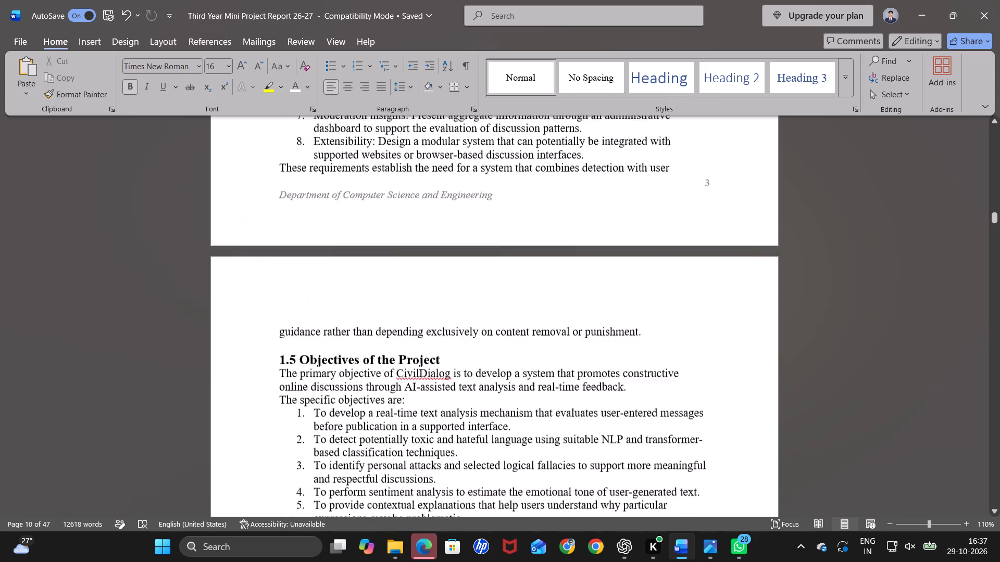
scroll(414, 228, down, 4)
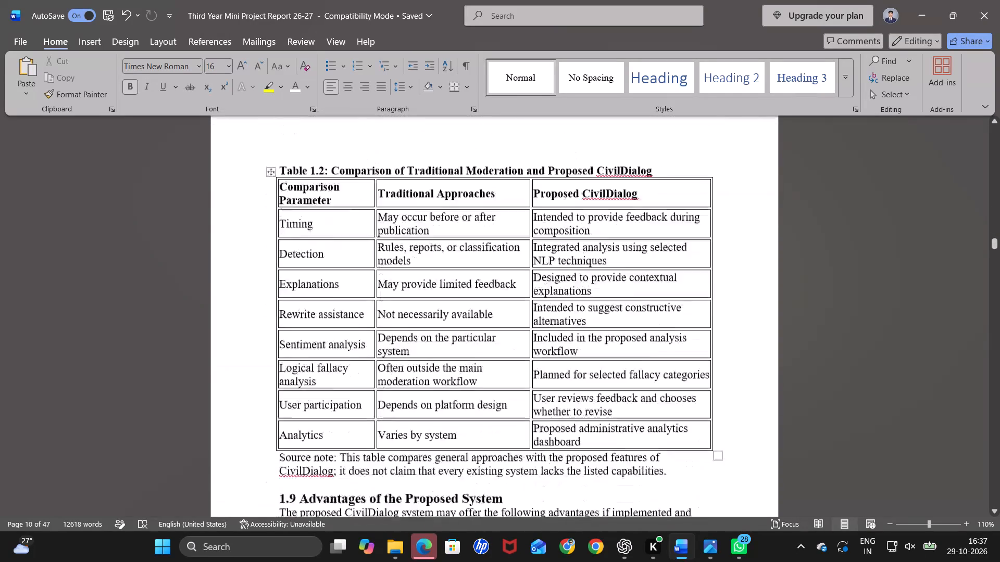
Delete the note about the listed technologies and the blank line below it, beneath the Table 1.1 caption.
scroll(414, 228, up, 1)
scroll(414, 228, down, 2)
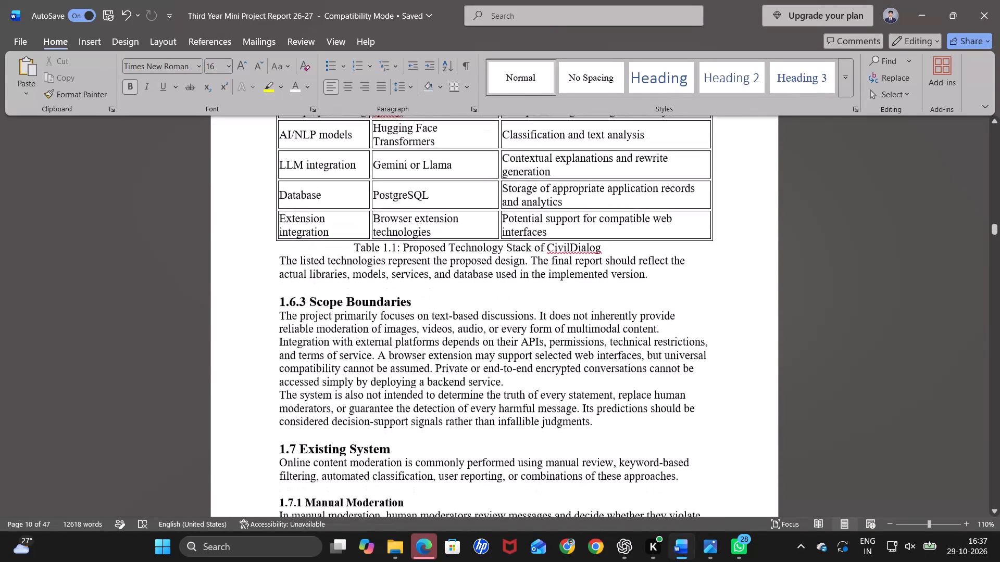
drag(277, 260, 631, 288)
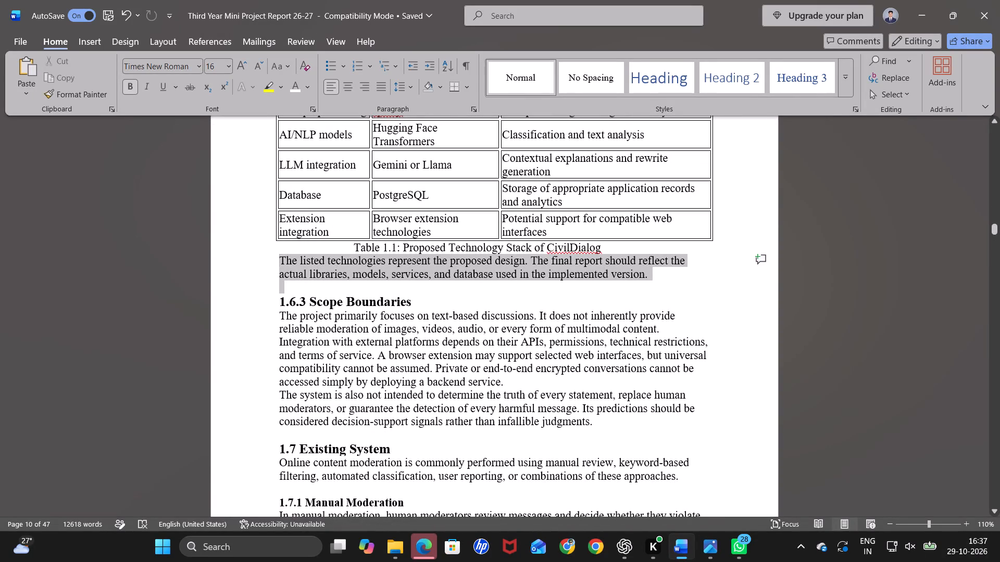
drag(631, 288, 641, 285)
key(BackSpace)
Delete the text of the source note beneath Table 1.2, the comparison of traditional moderation and proposed CivilDialog.
scroll(641, 285, down, 1)
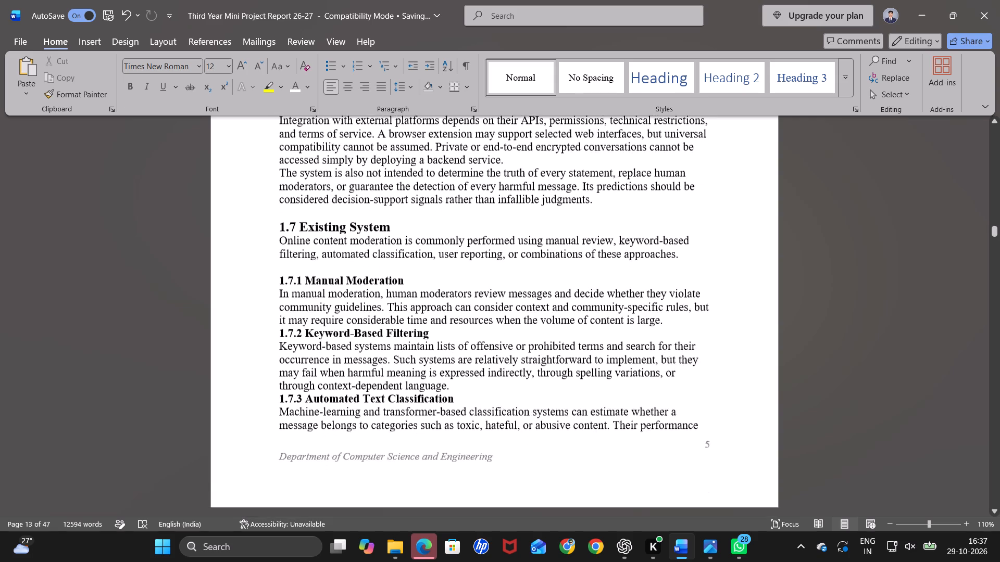
scroll(641, 285, down, 3)
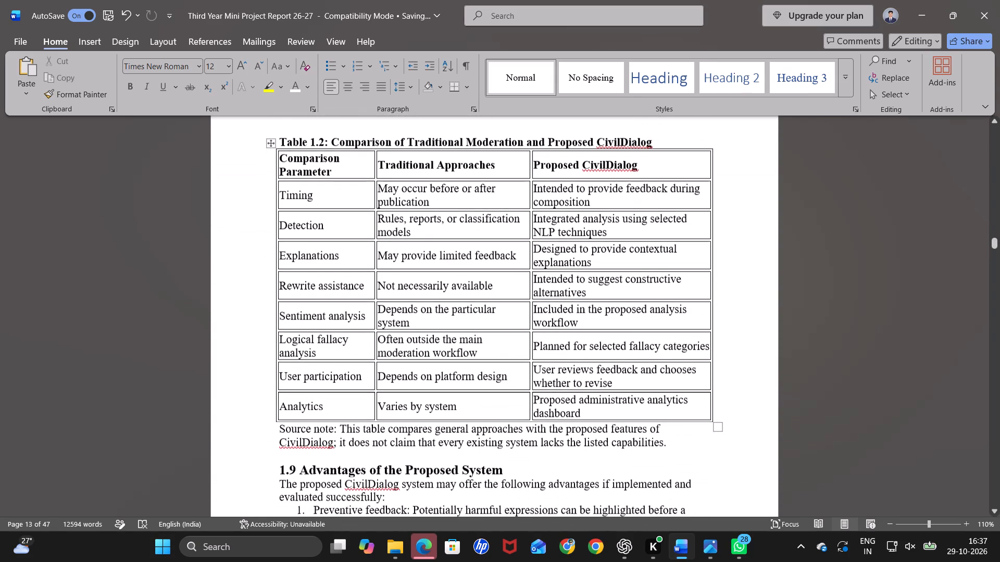
drag(280, 426, 371, 440)
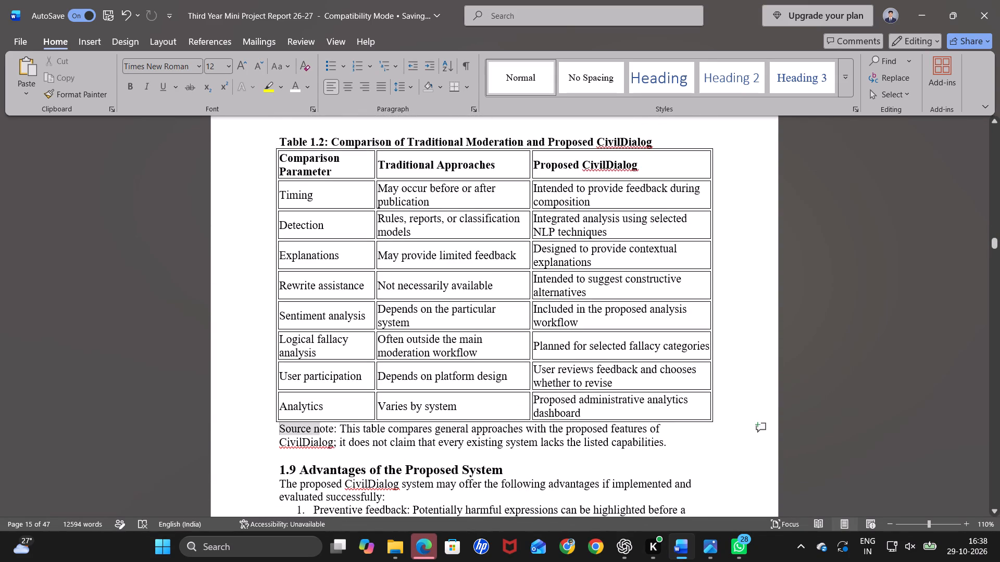
drag(371, 440, 665, 444)
key(BackSpace)
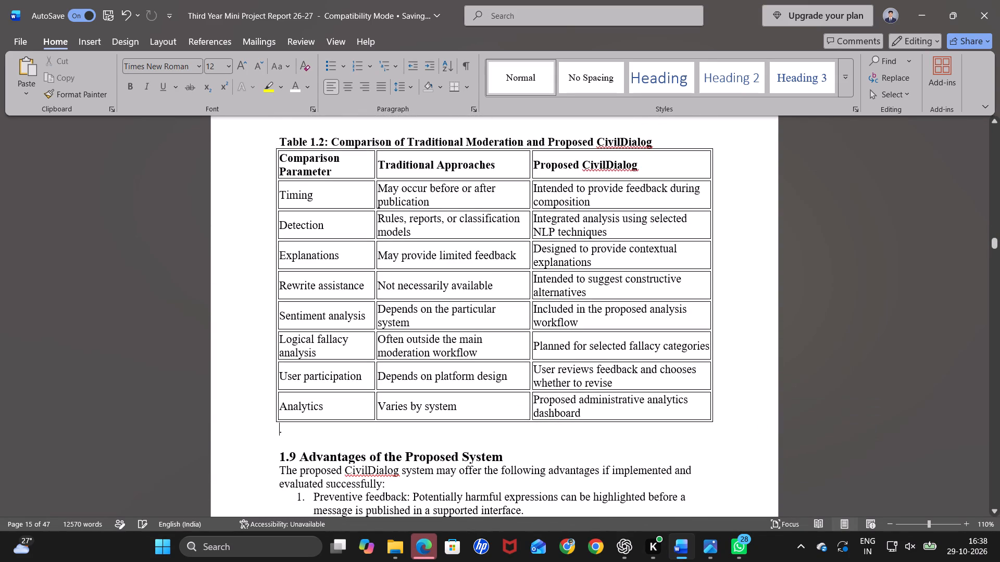
Insert a blank line before the heading 1.10 Limitations and Challenges to move it onto the page with its text.
scroll(665, 444, down, 6)
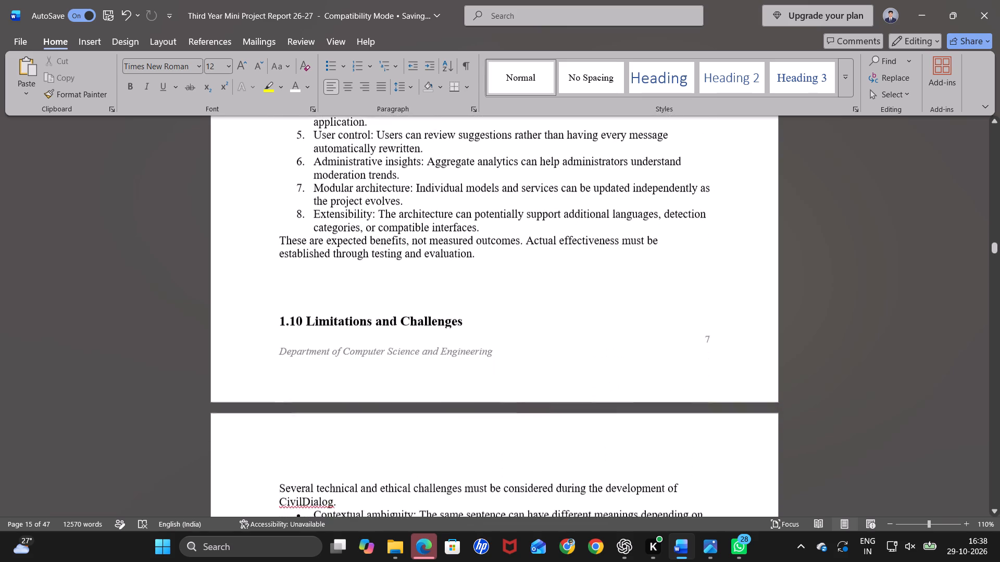
scroll(665, 444, down, 1)
click(410, 201)
key(Return)
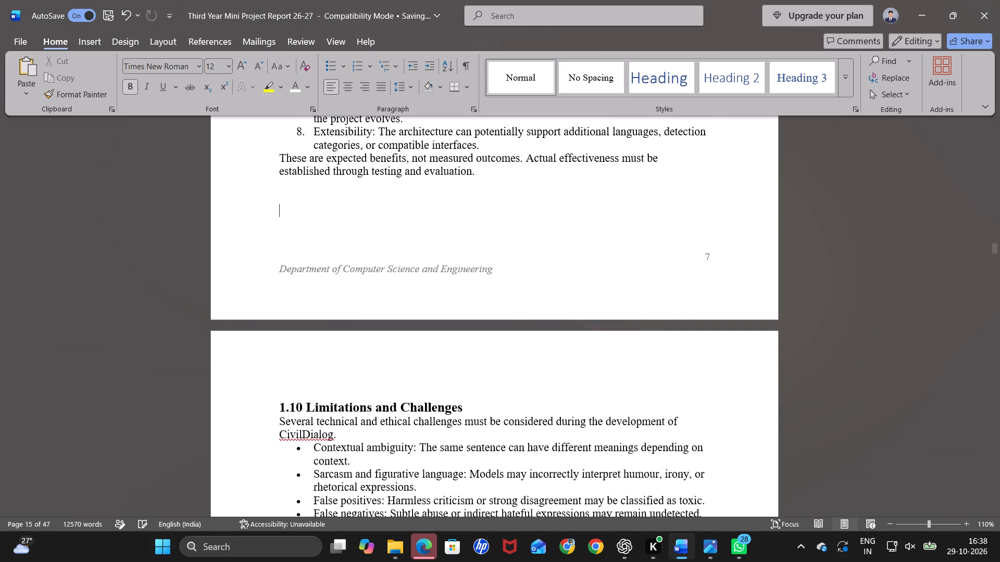
Check the pages from the end of section 1.10 to the start of Chapter 2: Proposed Methodology.
scroll(446, 337, down, 4)
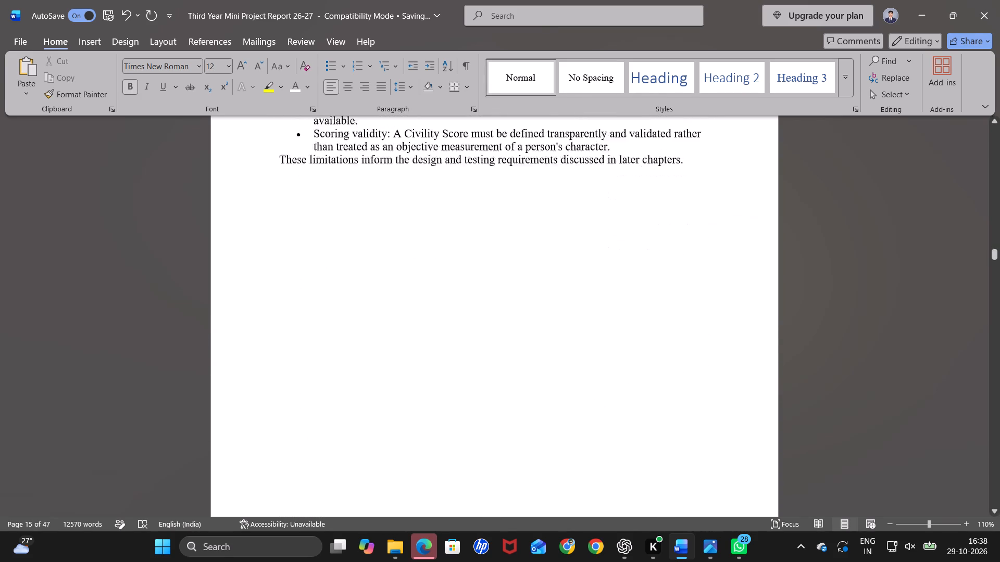
scroll(446, 337, down, 2)
click(404, 276)
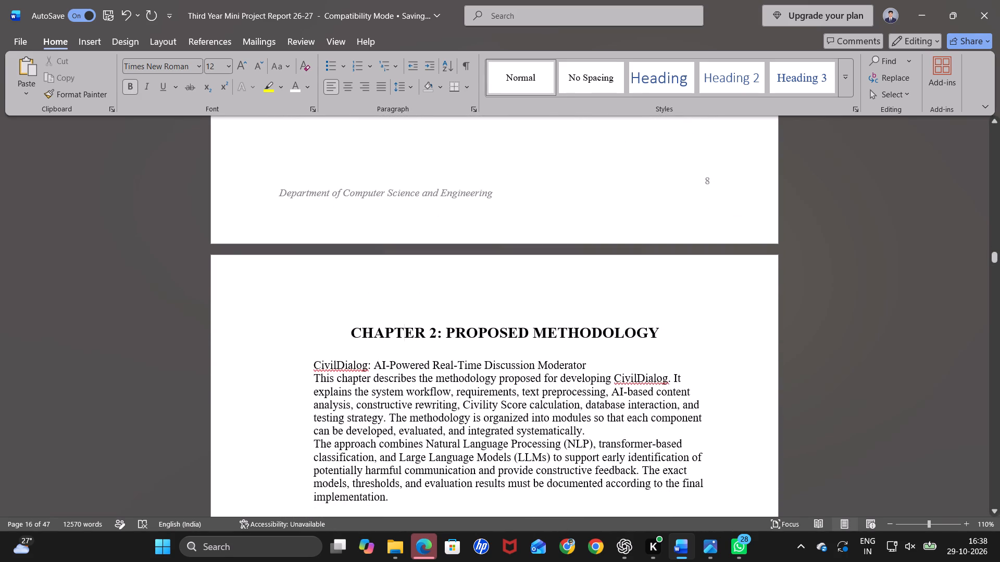
Adjust the spacing before the heading CHAPTER 2: PROPOSED METHODOLOGY by replacing the two leading spaces with three.
click(355, 299)
key(BackSpace)
key(BackSpace)
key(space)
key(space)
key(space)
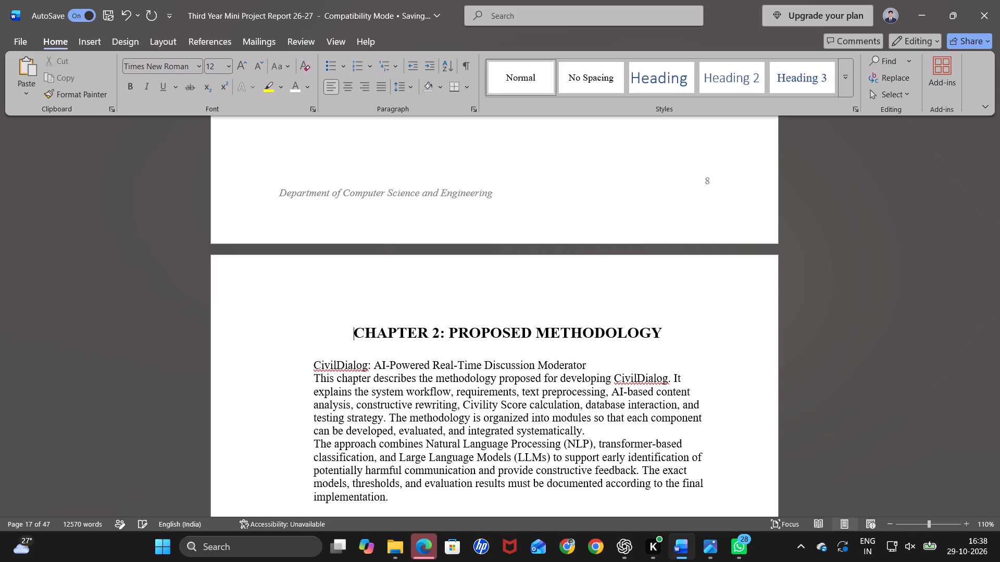
double_click(411, 309)
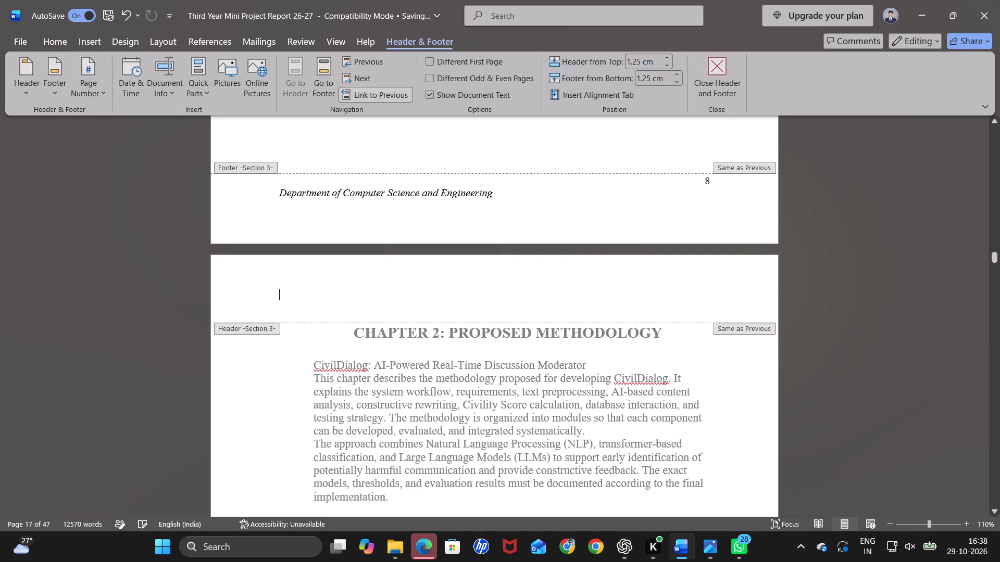
double_click(351, 331)
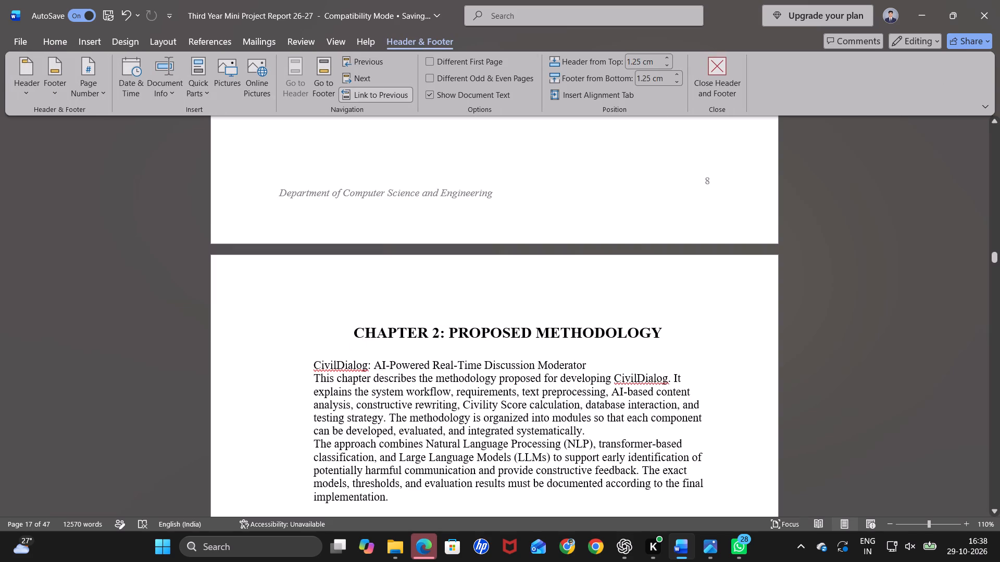
Save a copy of the report to Downloads as a PDF named Third Year Mini Project Report 26-27_chk22.
scroll(381, 376, down, 7)
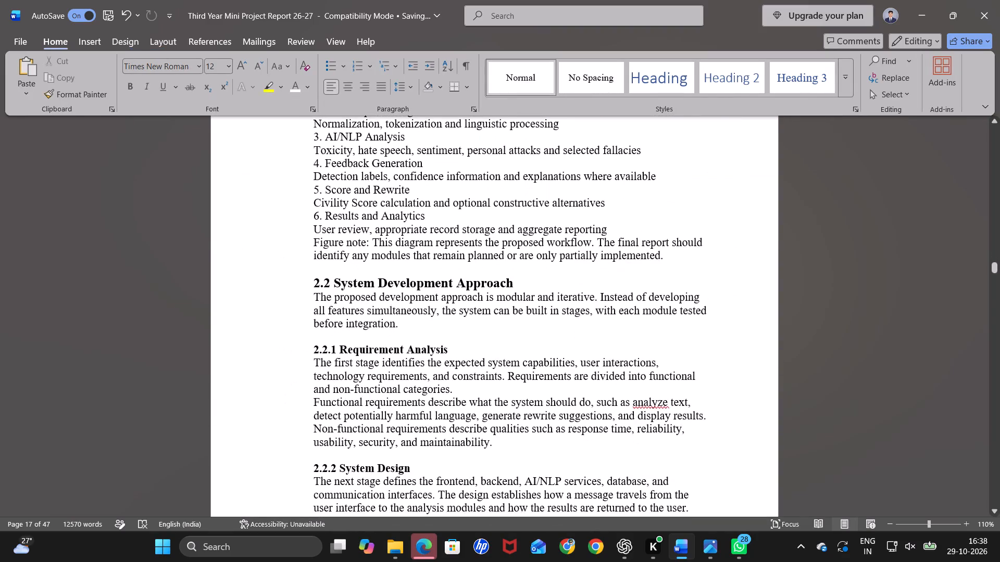
click(16, 37)
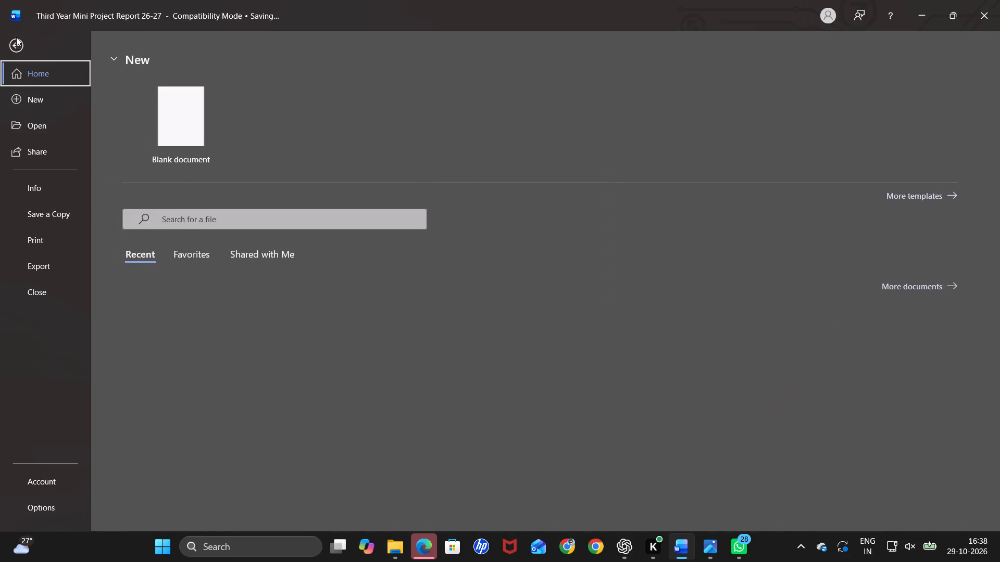
click(55, 215)
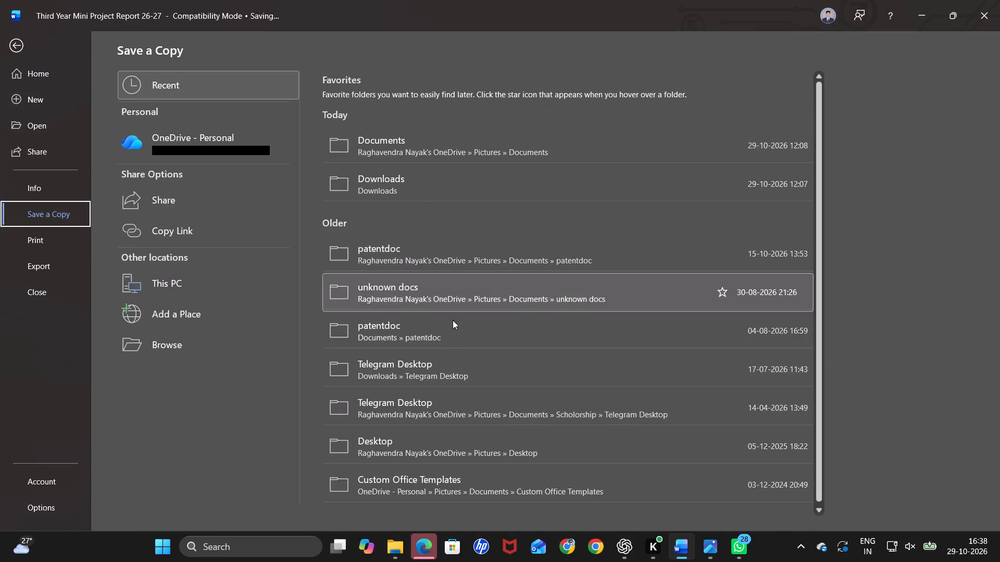
double_click(373, 178)
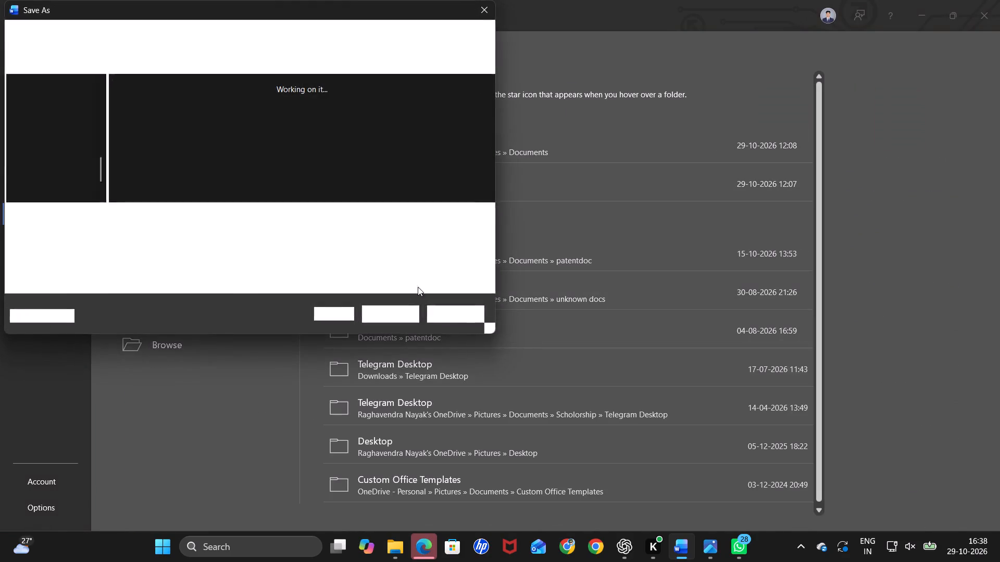
click(259, 213)
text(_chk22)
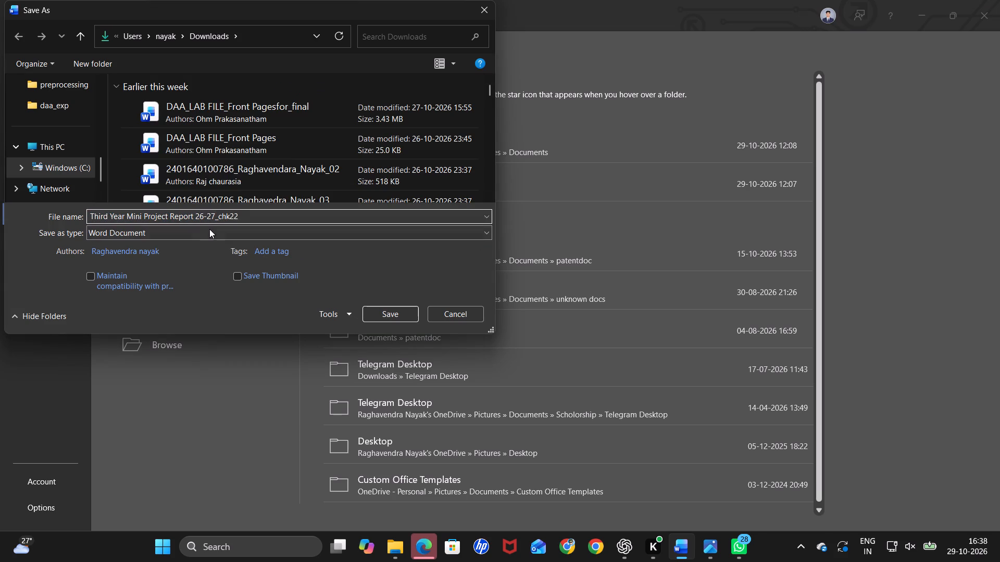
click(190, 229)
click(119, 302)
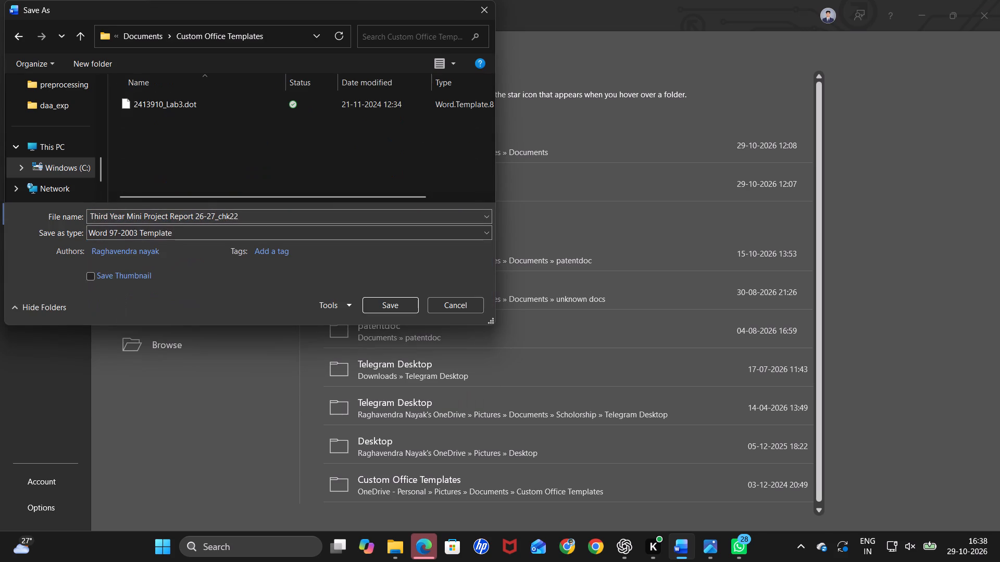
click(173, 225)
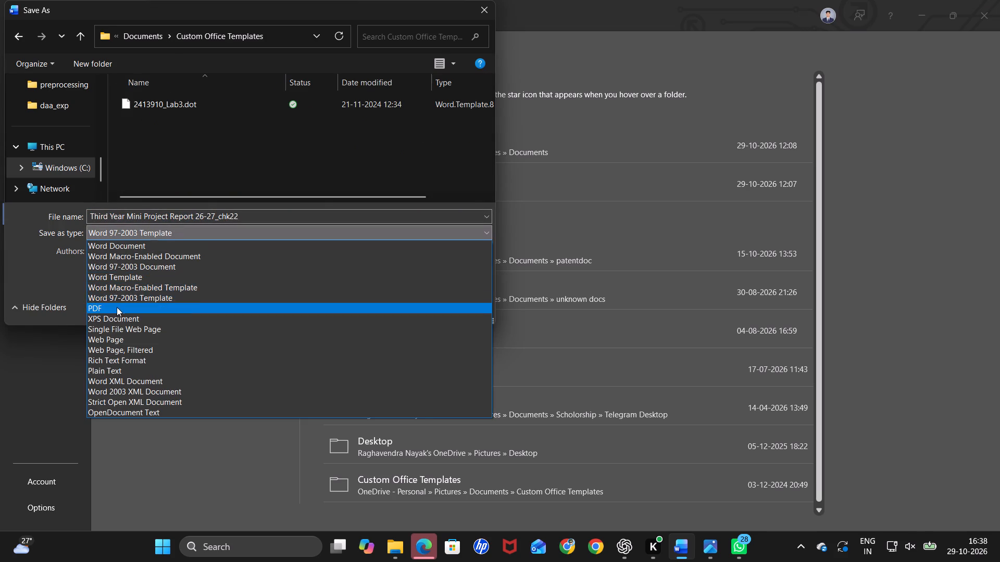
click(117, 307)
click(390, 338)
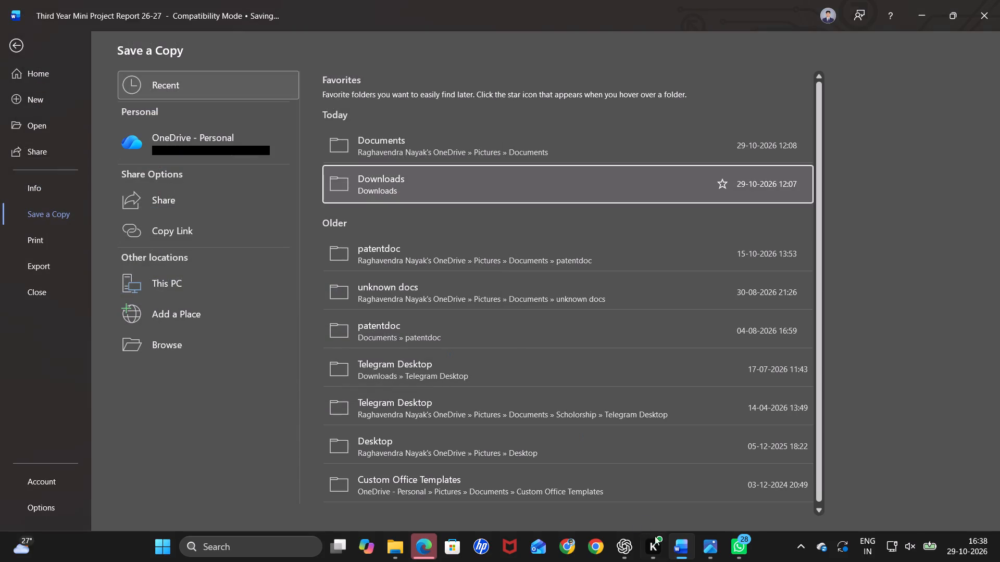